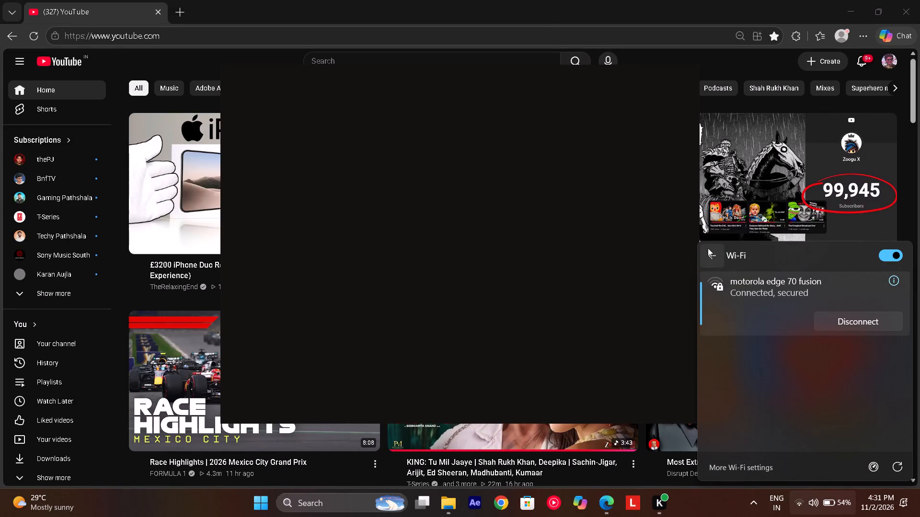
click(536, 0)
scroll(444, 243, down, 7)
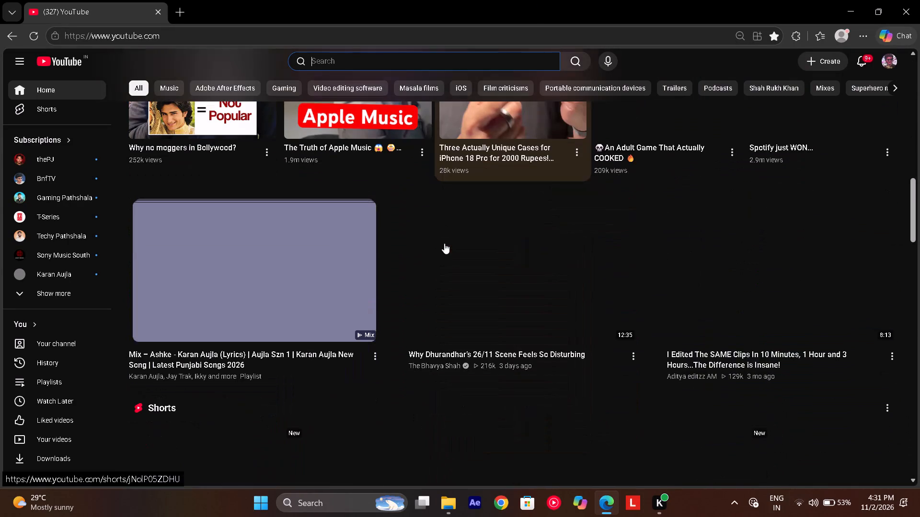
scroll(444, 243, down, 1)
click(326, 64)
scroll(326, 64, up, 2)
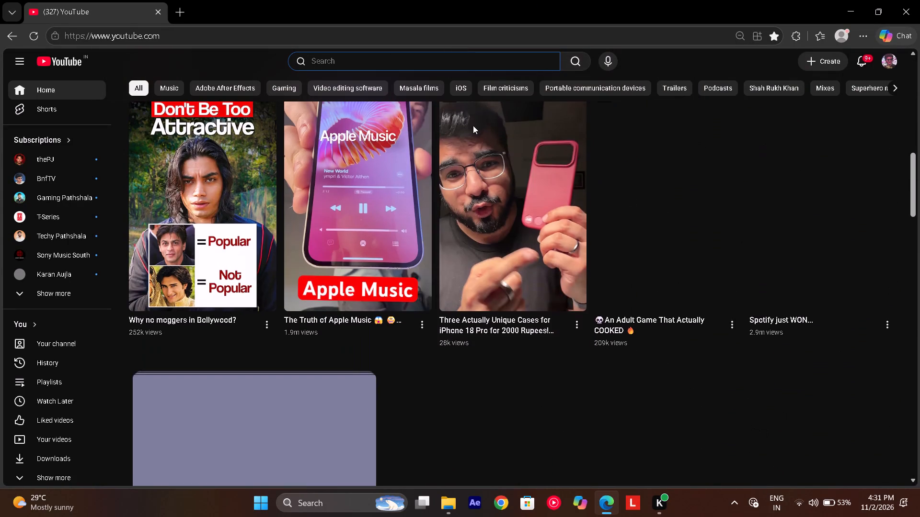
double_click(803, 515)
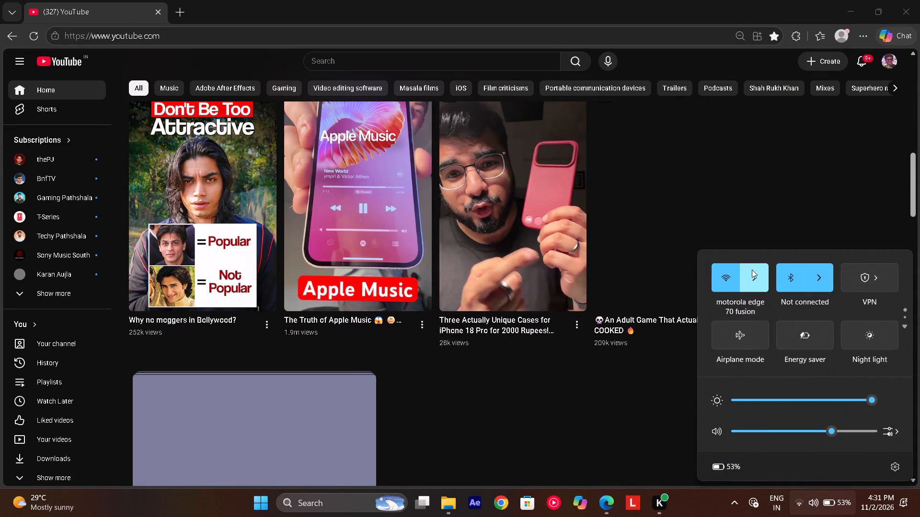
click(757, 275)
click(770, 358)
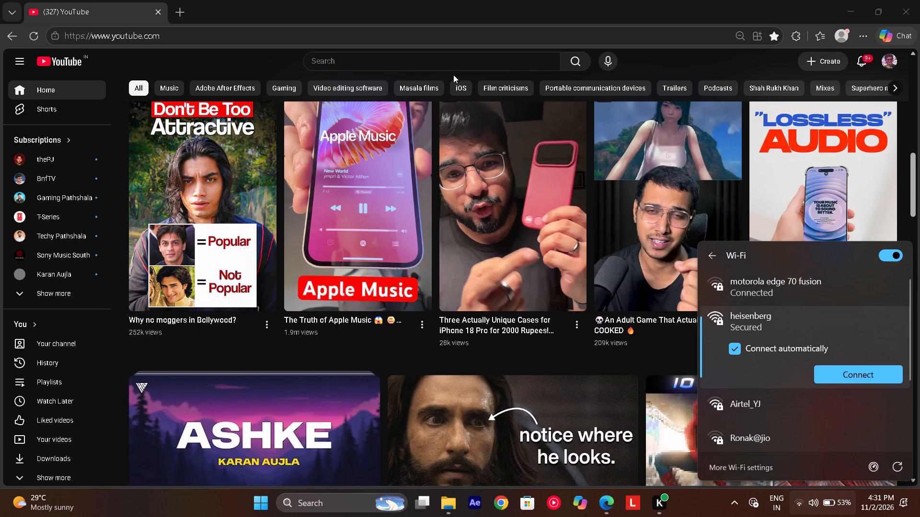
Enter "bande hain hum" as the YouTube search text.
click(463, 59)
scroll(463, 59, up, 7)
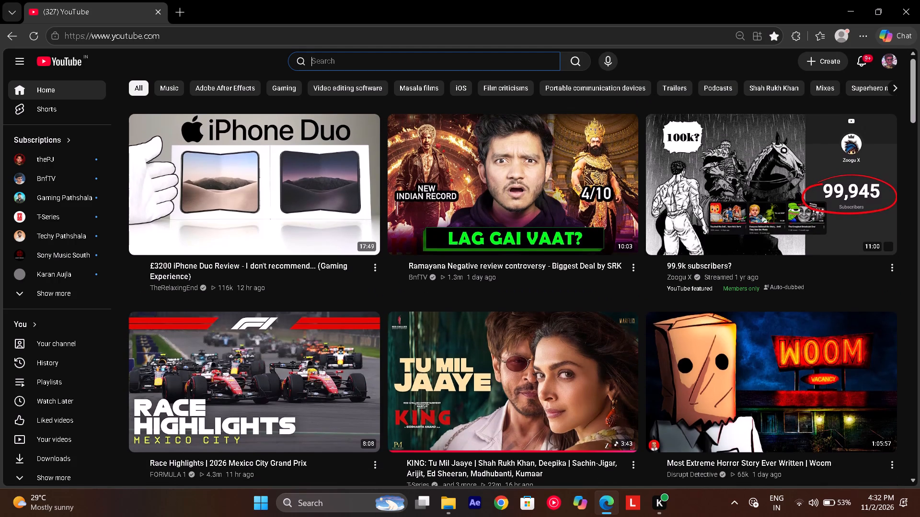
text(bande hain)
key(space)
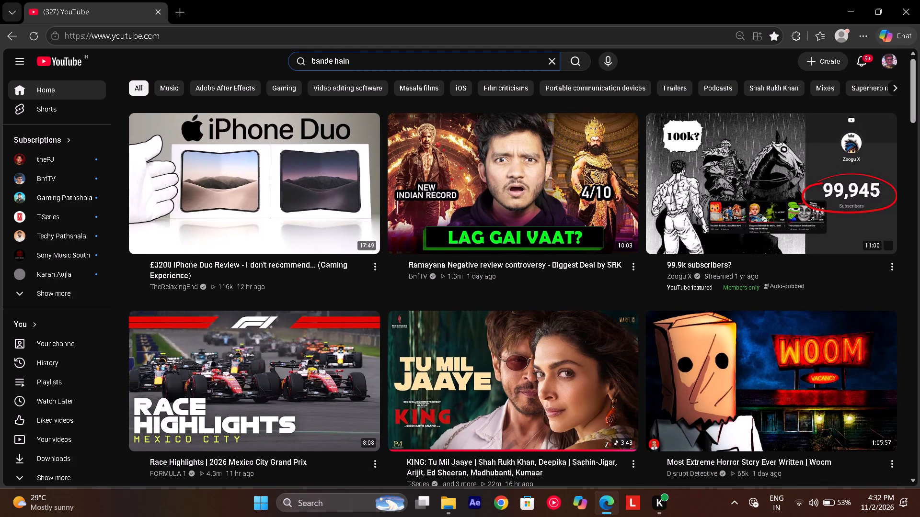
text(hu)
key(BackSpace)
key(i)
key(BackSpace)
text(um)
Connect the computer to the "heisenberg" Wi-Fi network and return to the YouTube page.
click(800, 516)
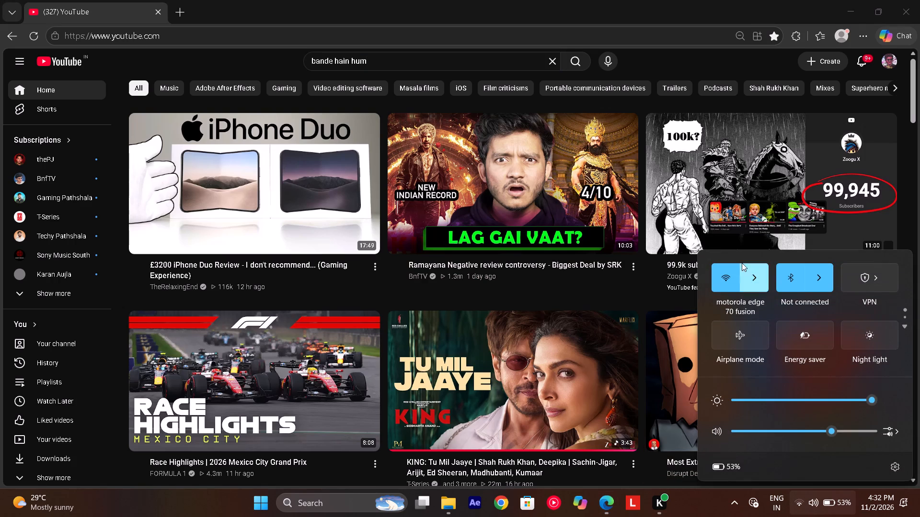
click(751, 265)
click(772, 351)
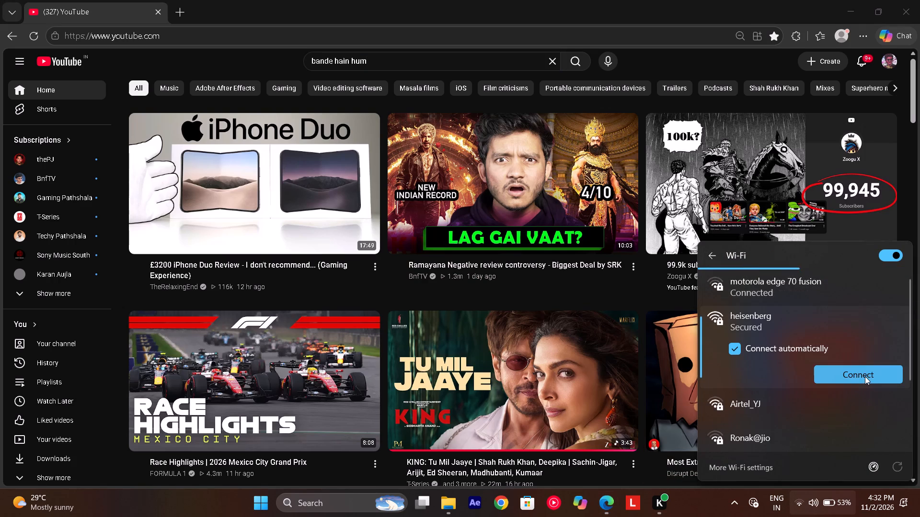
click(865, 376)
click(609, 0)
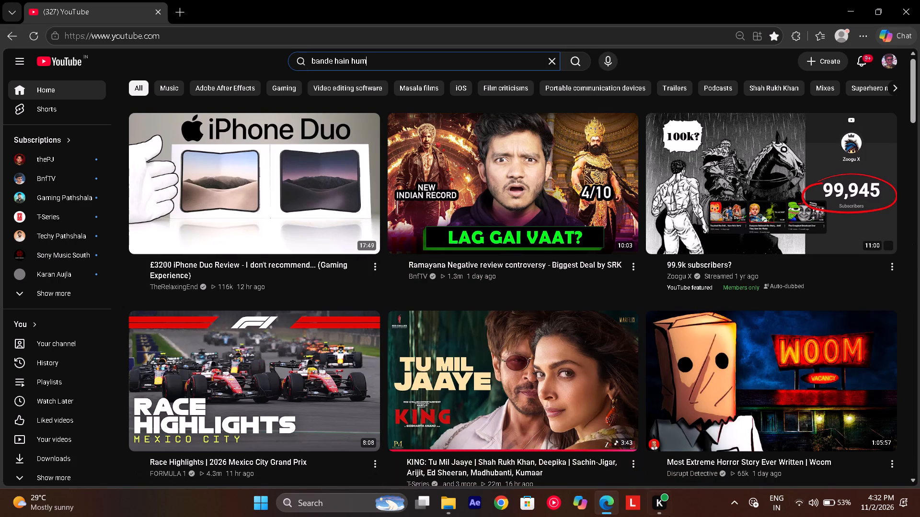
Add "vahi" at the start of the search text and search YouTube for "vahi bande hain hum".
click(382, 62)
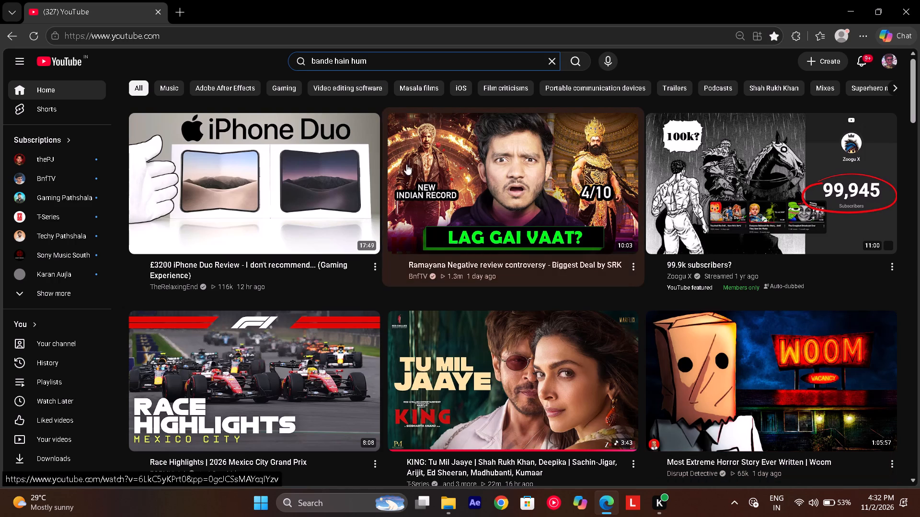
click(337, 55)
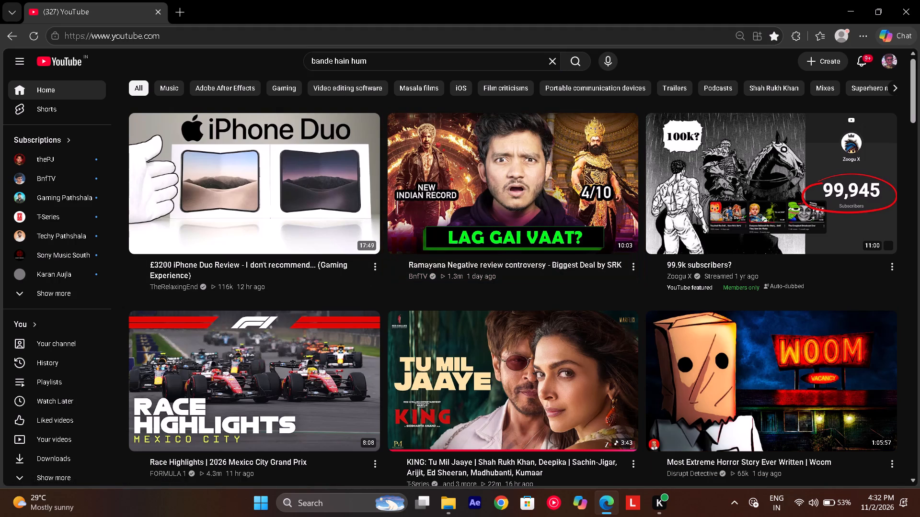
click(309, 59)
click(309, 59)
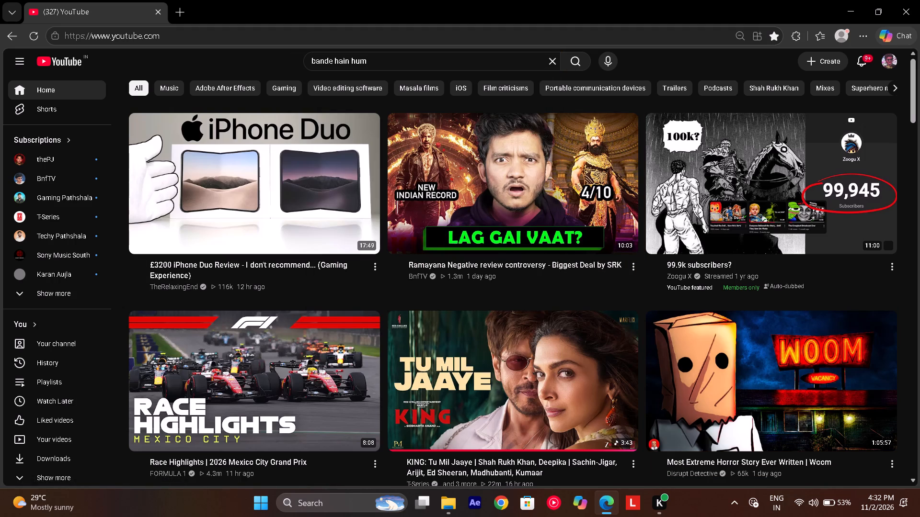
click(313, 58)
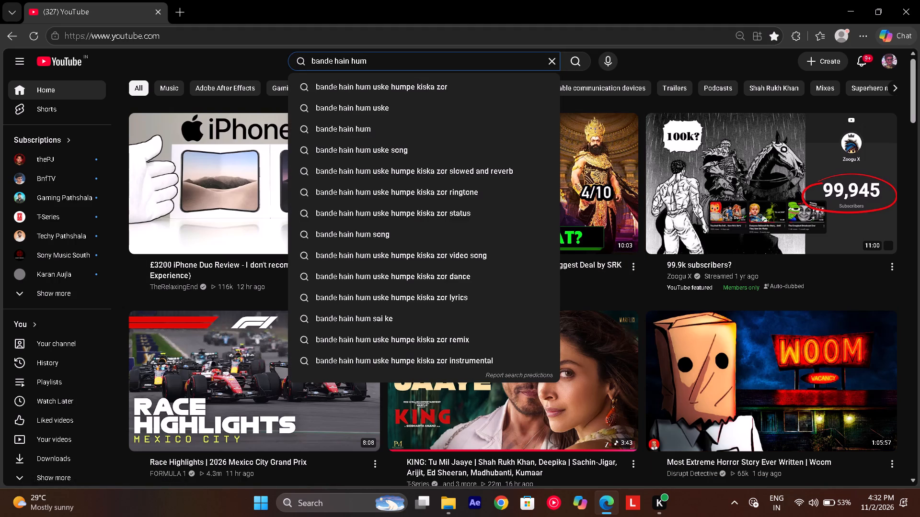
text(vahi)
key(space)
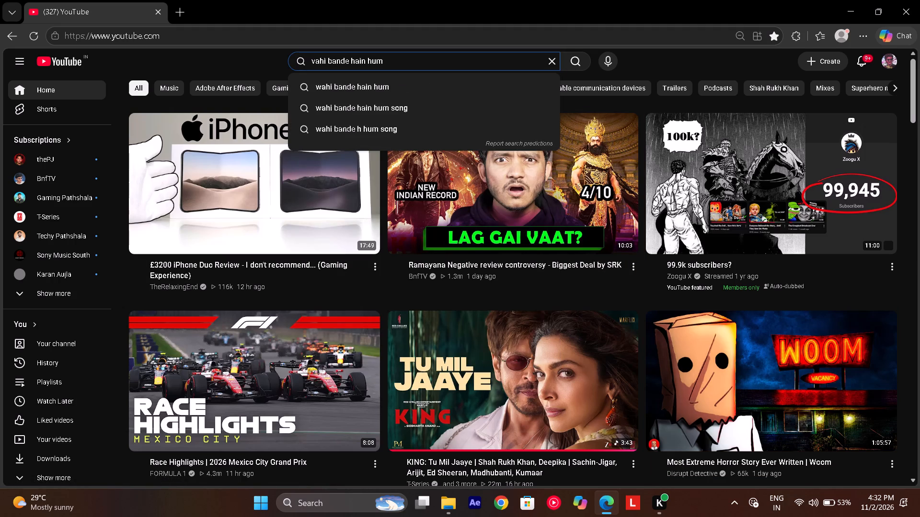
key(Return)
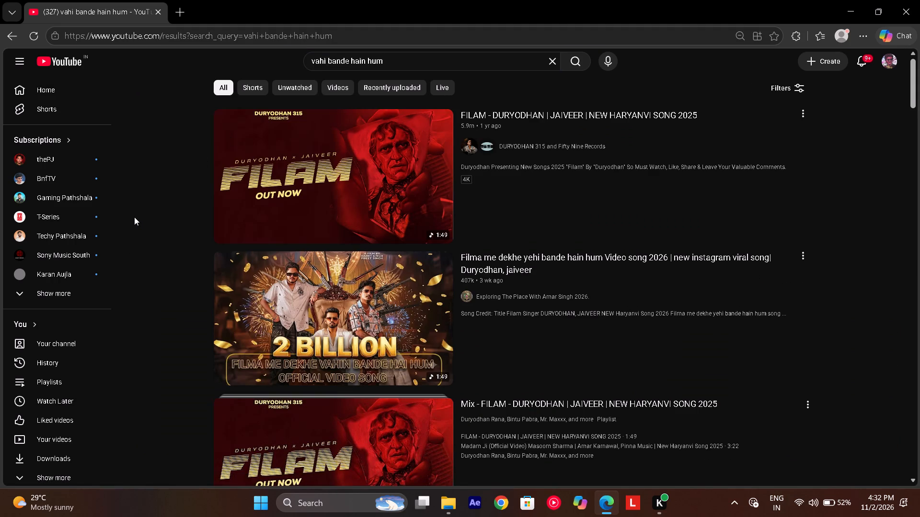
Open the video FILAM - DURYODHAN | JAIVEER | NEW HARYANVI SONG 2025 and copy its URL.
click(373, 176)
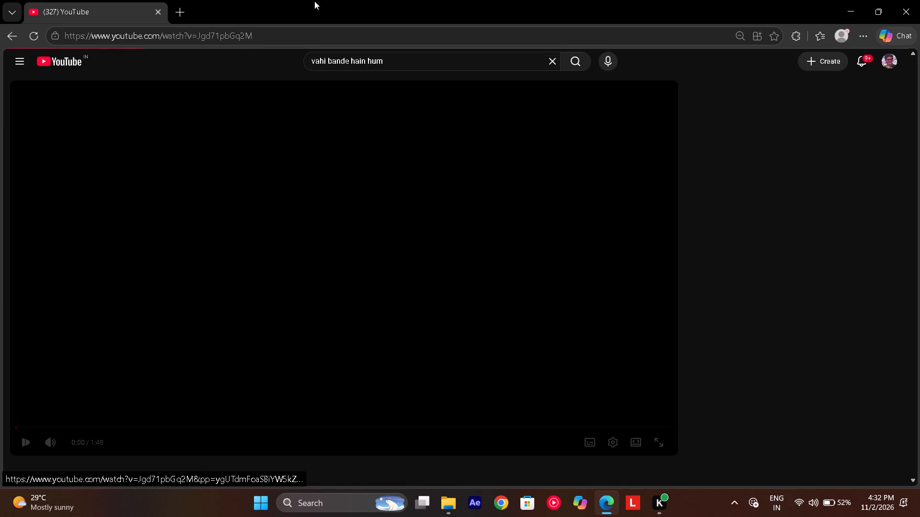
click(245, 32)
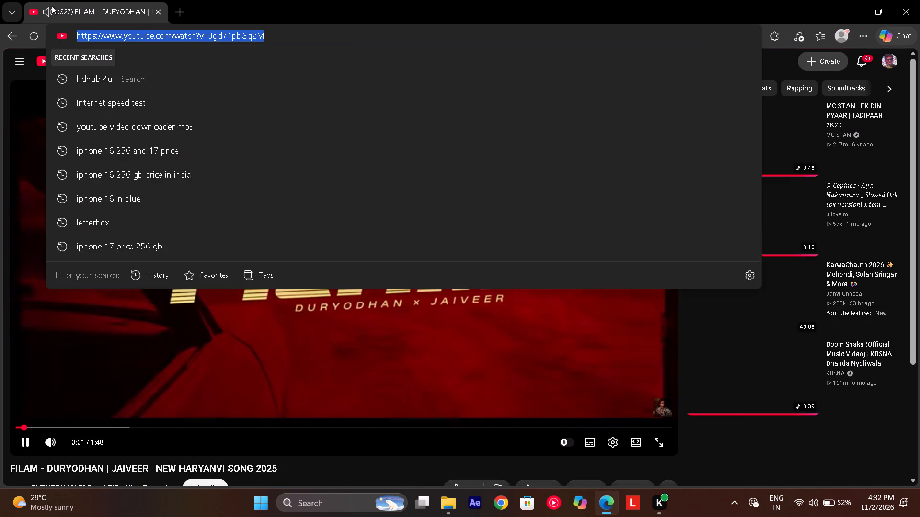
key(ctrl+c)
Search the web for "youtube video downloader mp3" in a new tab.
click(185, 15)
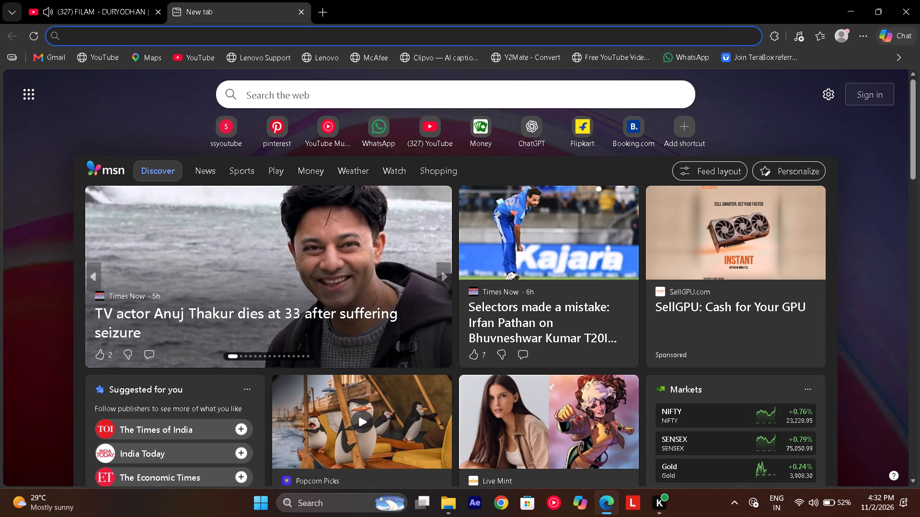
key(y)
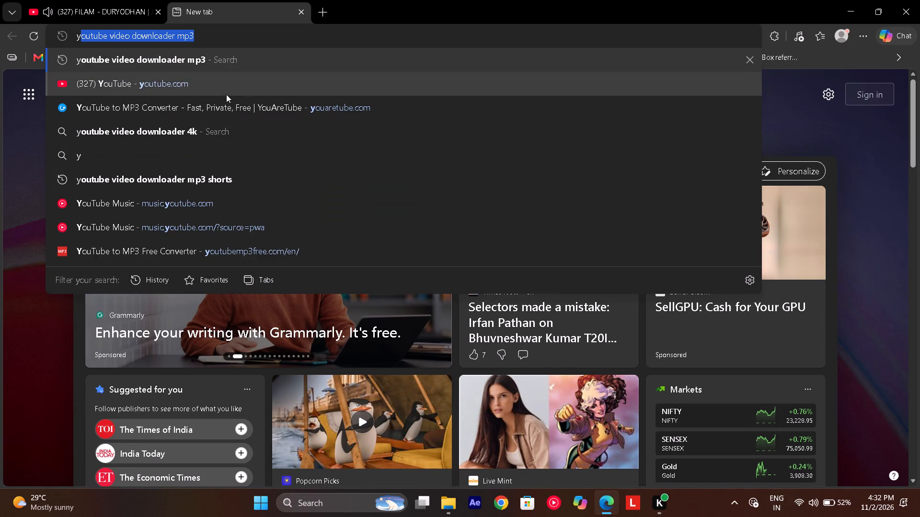
click(201, 60)
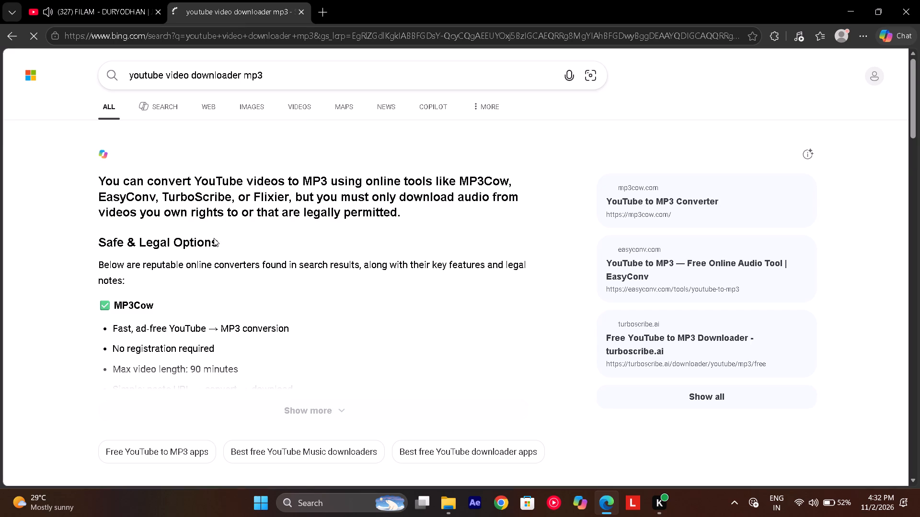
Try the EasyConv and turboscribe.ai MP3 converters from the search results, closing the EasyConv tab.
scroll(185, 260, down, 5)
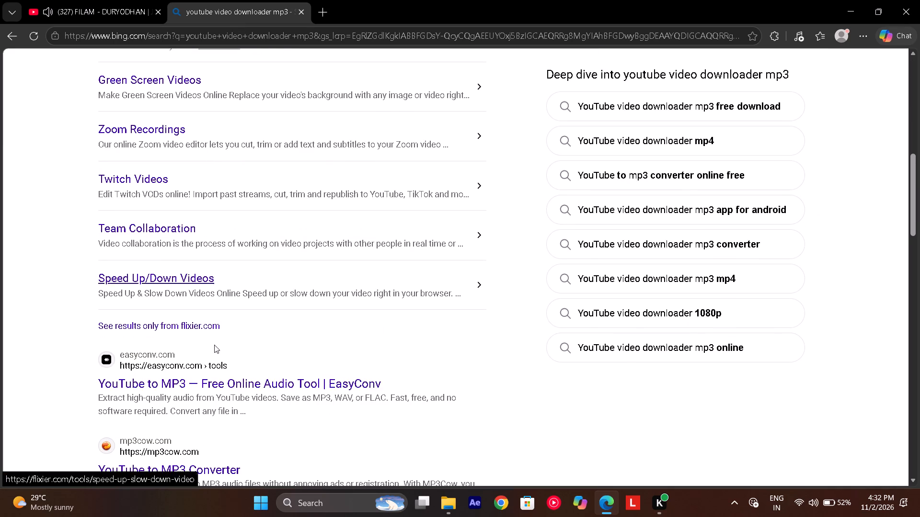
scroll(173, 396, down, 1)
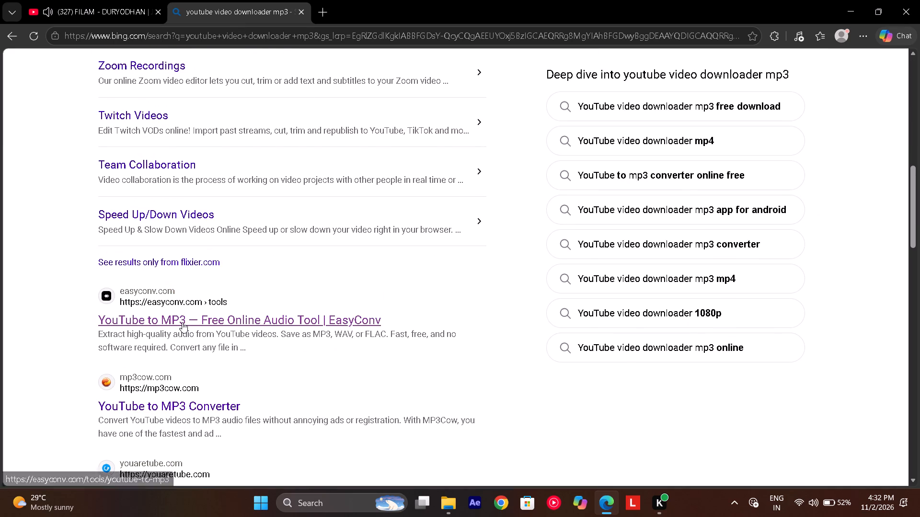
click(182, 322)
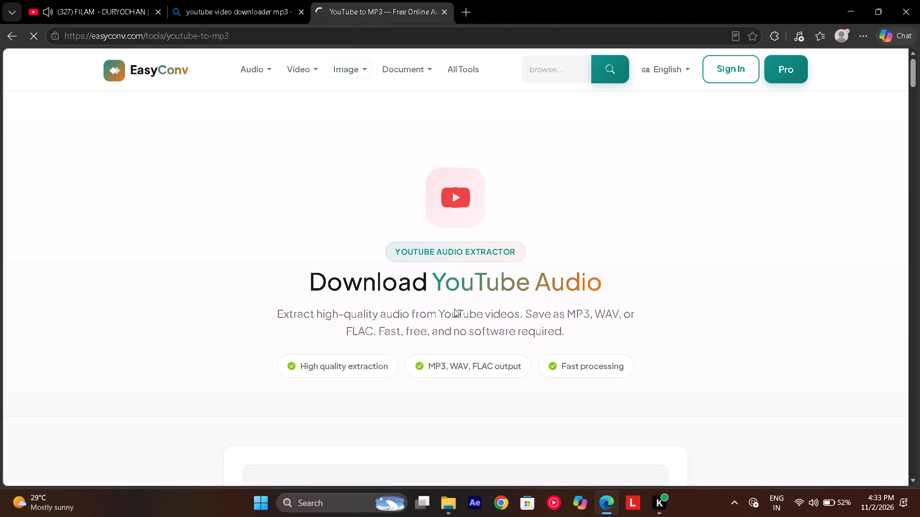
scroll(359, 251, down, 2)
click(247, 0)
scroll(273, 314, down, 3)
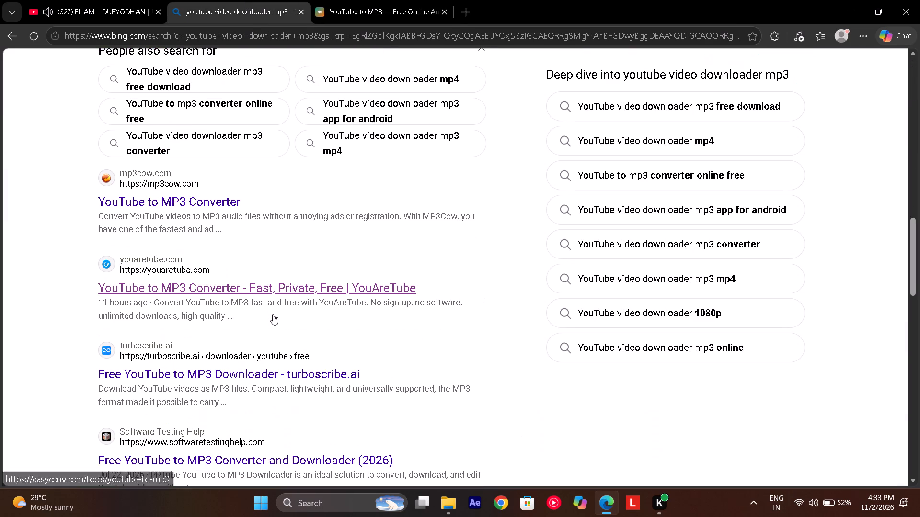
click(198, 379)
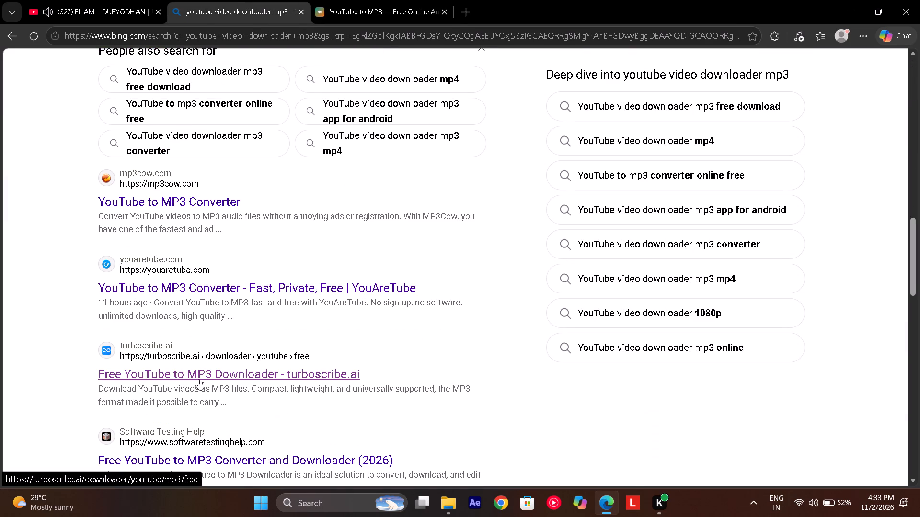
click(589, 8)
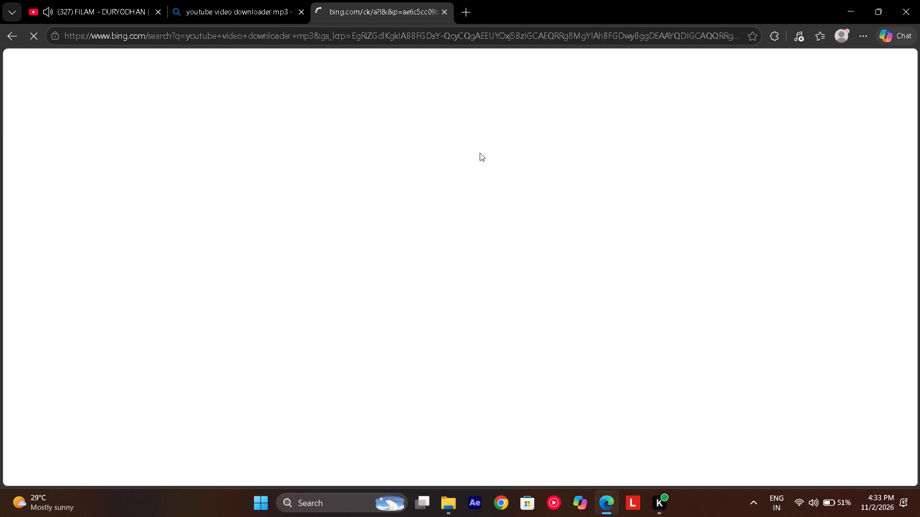
Open the YouAreTube MP3 converter from the search results and close the turboscribe.ai tab.
click(249, 0)
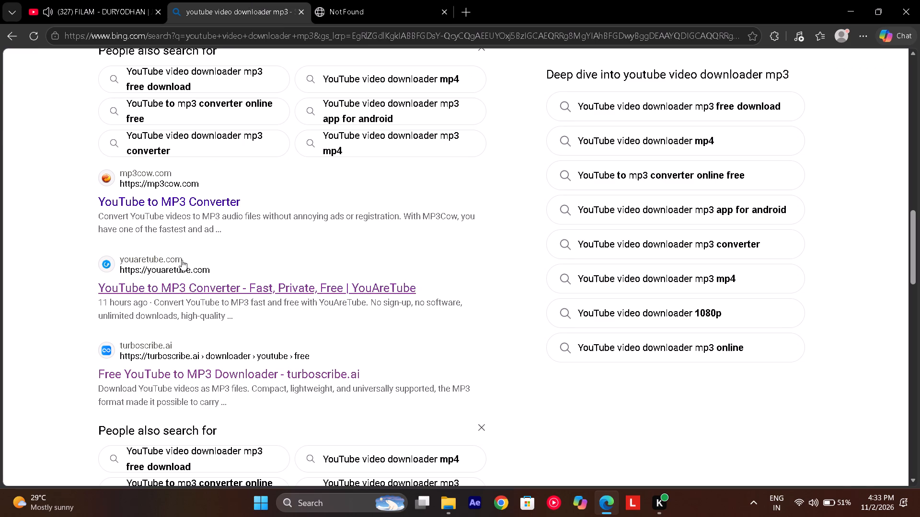
click(152, 289)
click(587, 11)
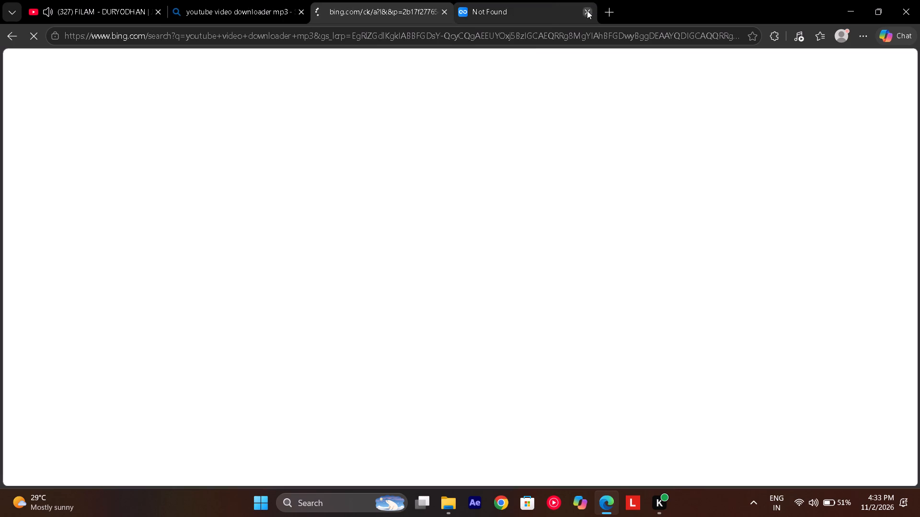
Paste the copied video URL into YouAreTube and start converting it to MP3 at 320k.
click(387, 161)
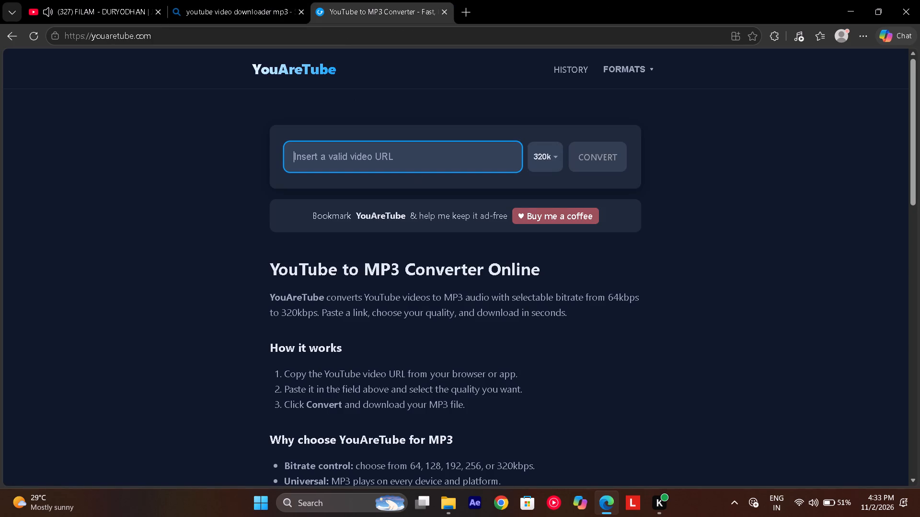
key(ctrl+v)
click(581, 142)
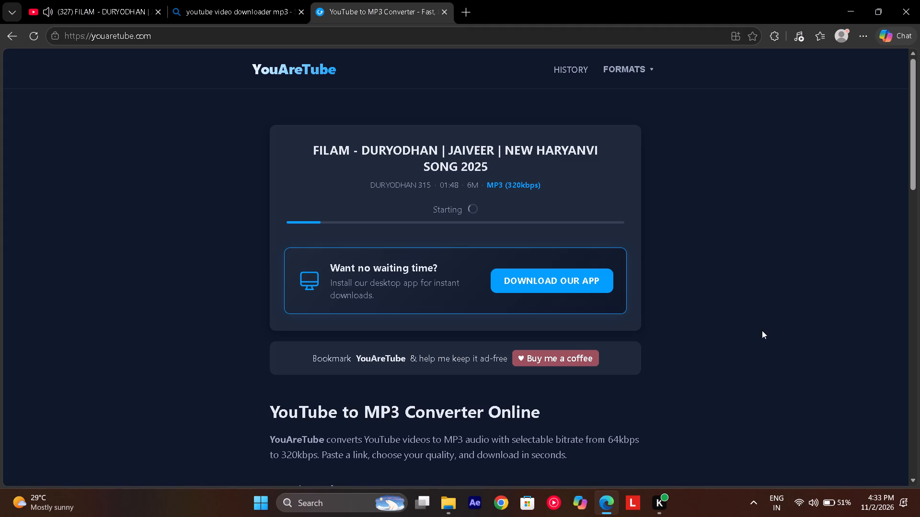
Close the search results tab.
click(225, 0)
click(304, 12)
Return to the FILAM video on YouTube and like it.
click(59, 0)
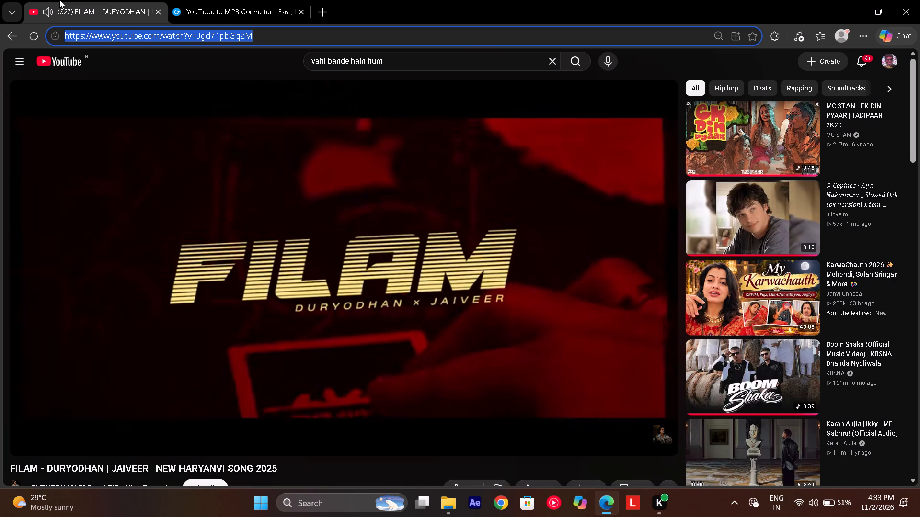
scroll(323, 353, down, 1)
click(463, 464)
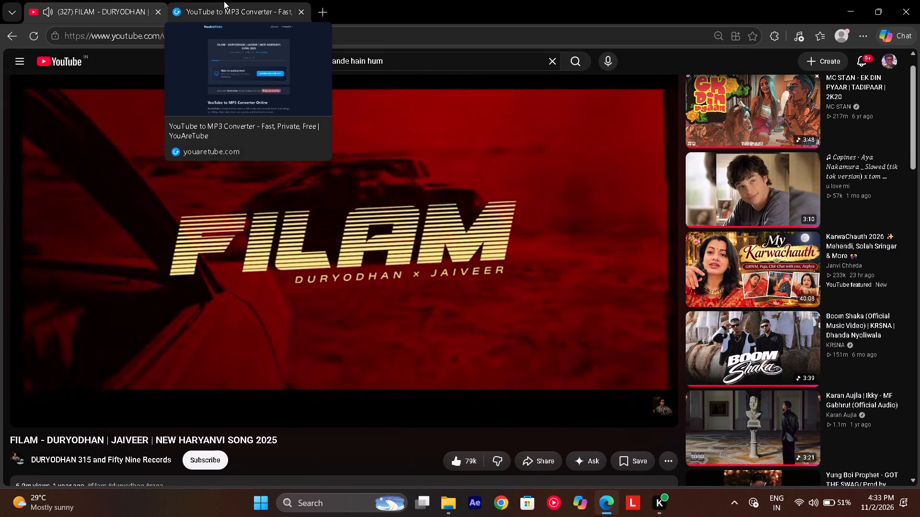
Download the converted FILAM MP3 from YouAreTube and save the file.
click(224, 1)
click(346, 222)
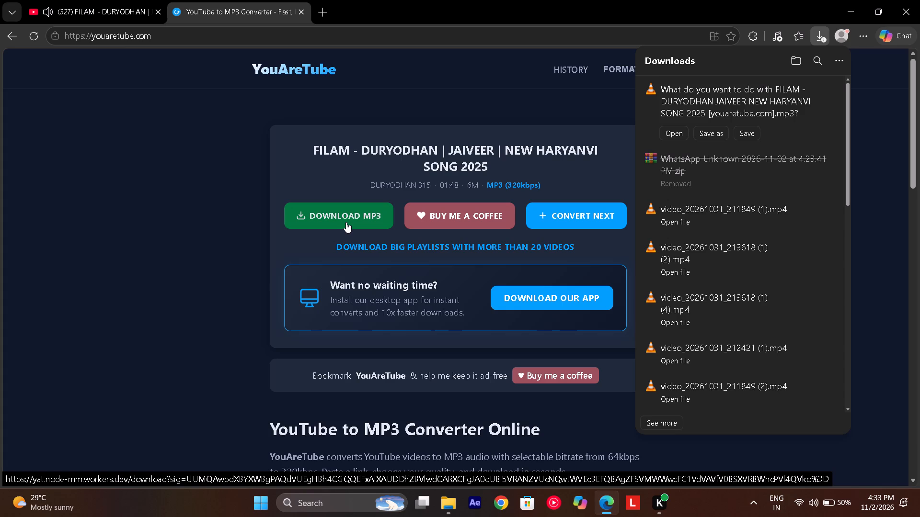
click(748, 131)
Launch Adobe After Effects and close the browser window.
click(481, 499)
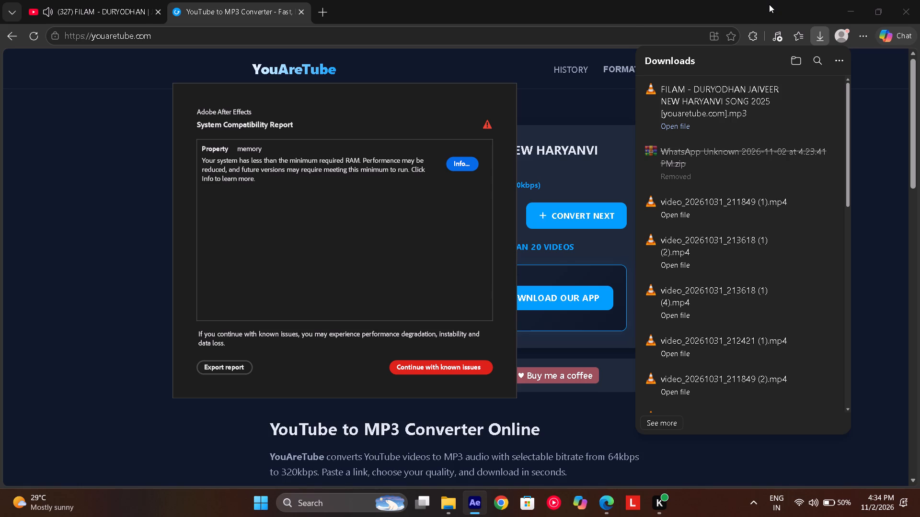
click(919, 0)
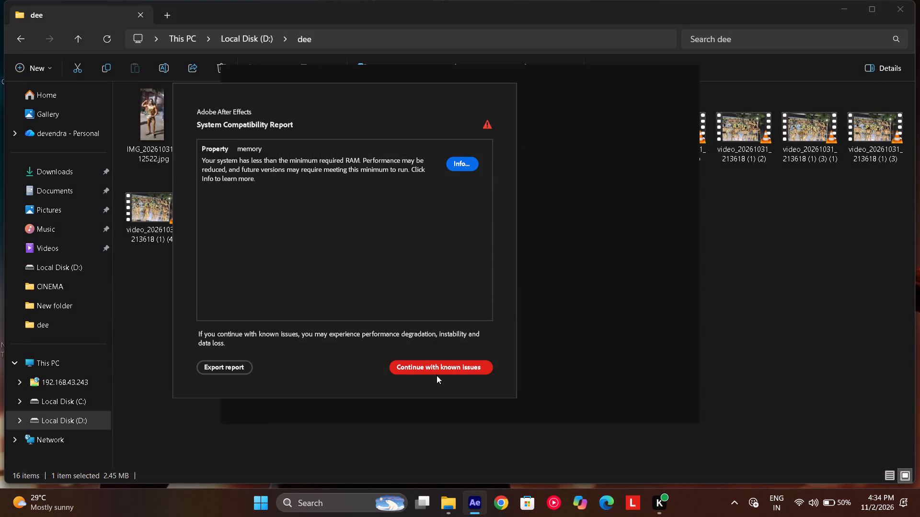
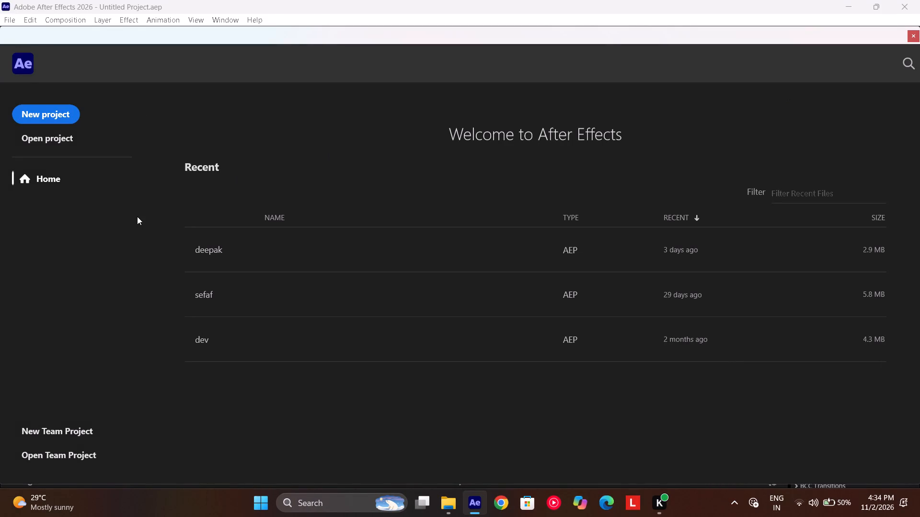
Close the After Effects welcome screen.
click(914, 30)
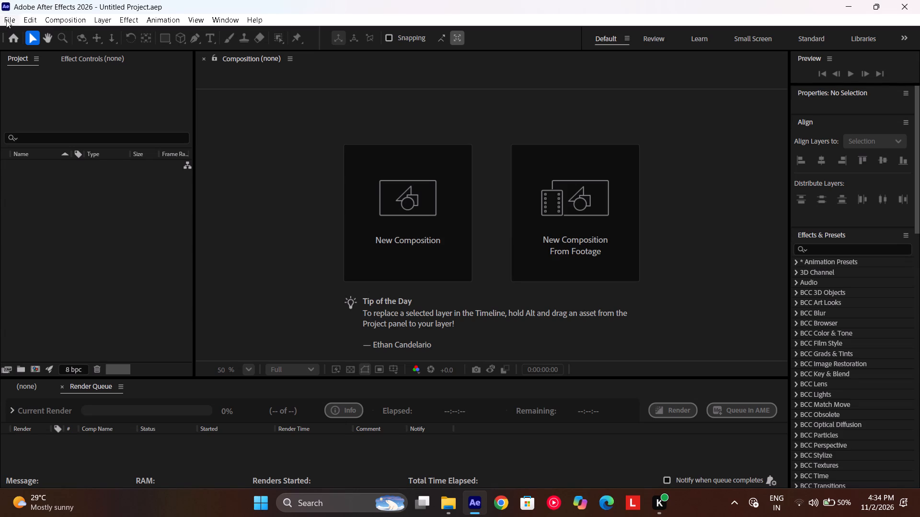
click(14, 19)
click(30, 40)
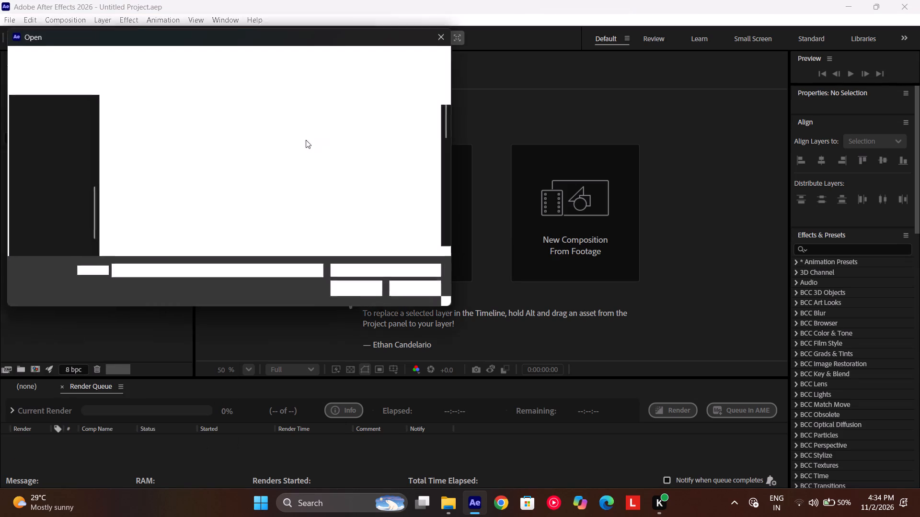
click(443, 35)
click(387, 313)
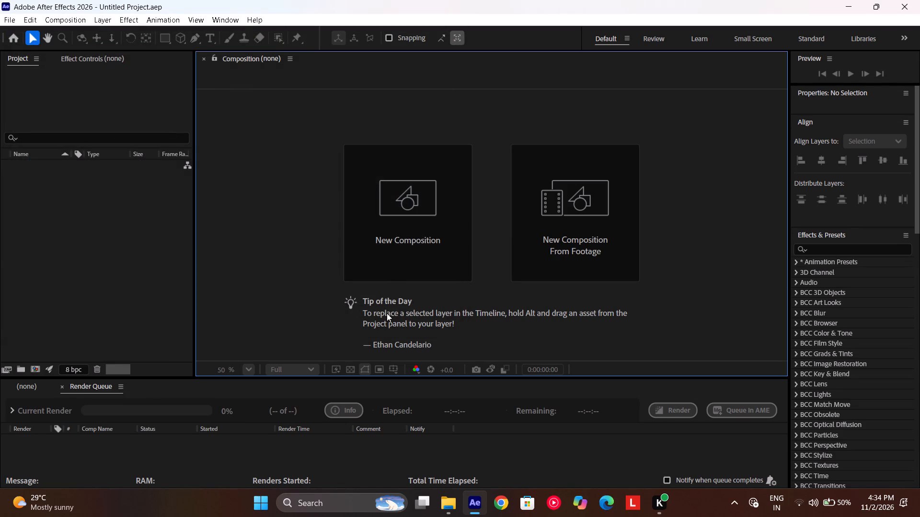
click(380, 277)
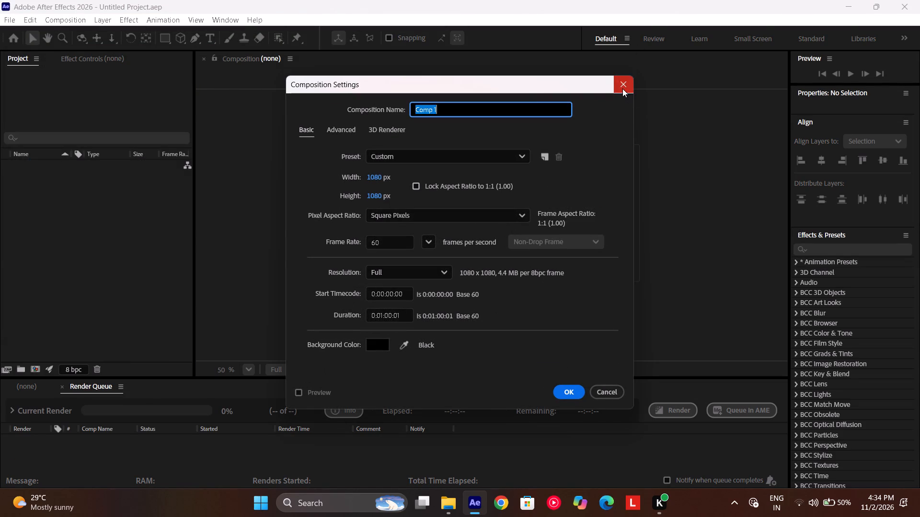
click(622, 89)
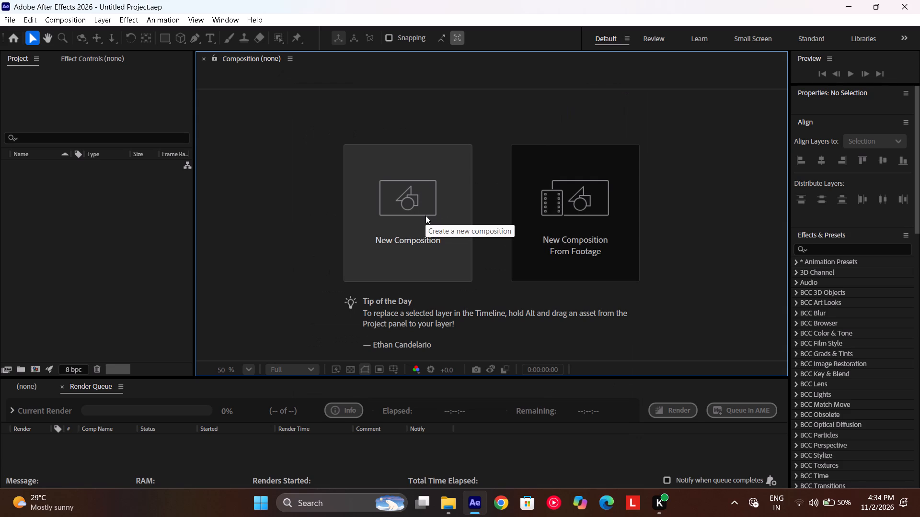
Start a new composition and choose the Social Media Landscape HD 1920x1080 30 fps preset.
click(425, 215)
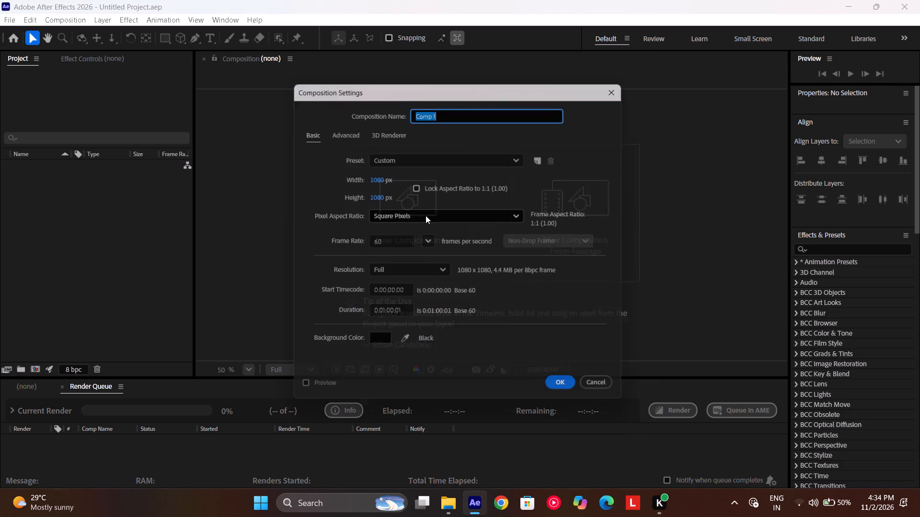
click(425, 215)
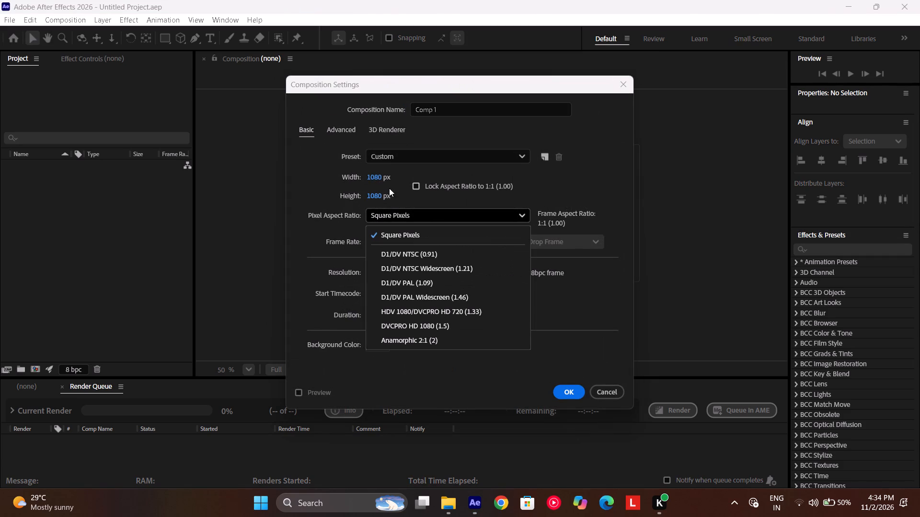
click(400, 156)
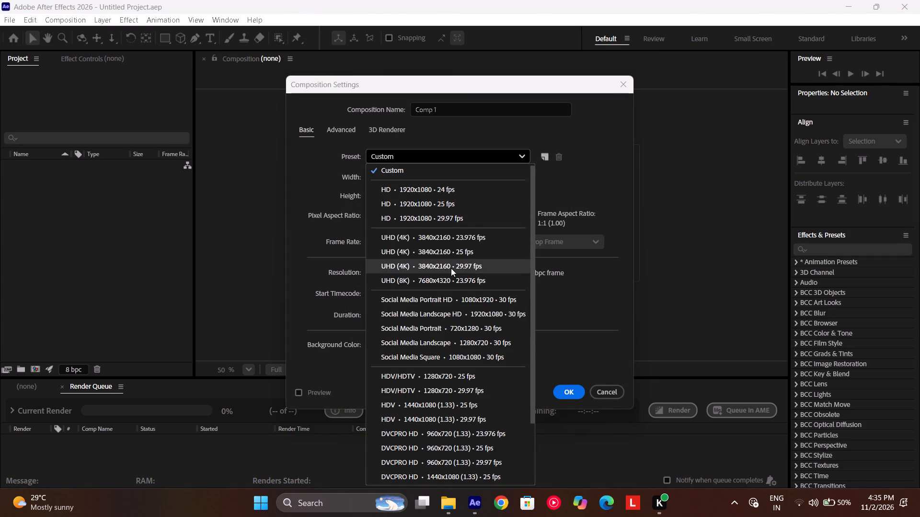
click(459, 315)
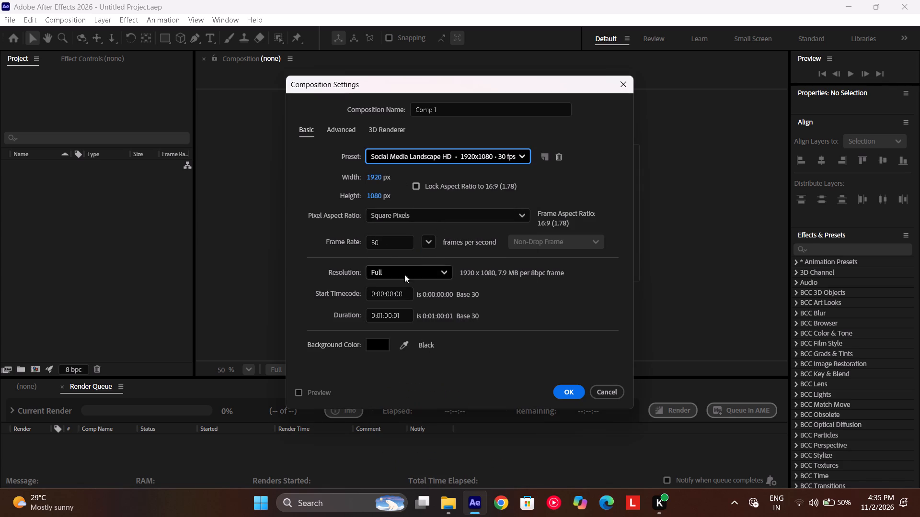
Look through the list of available composition presets.
click(437, 153)
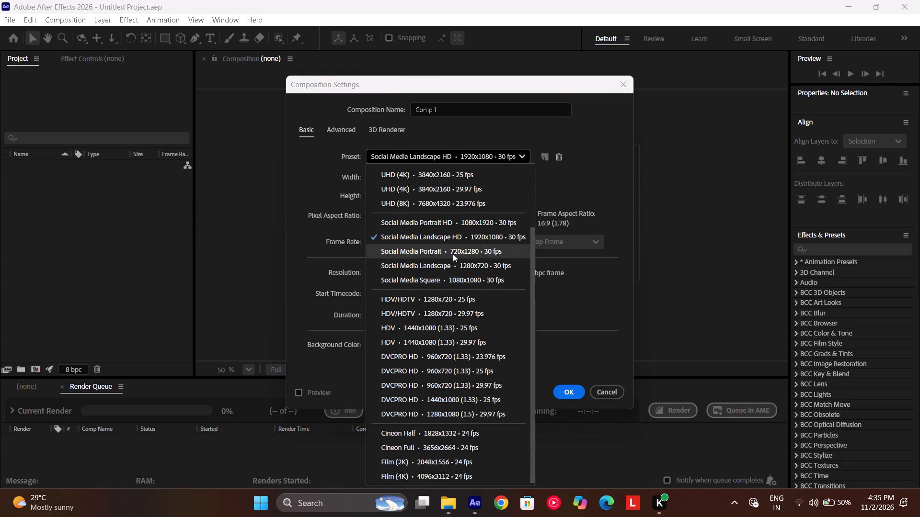
scroll(454, 250, up, 2)
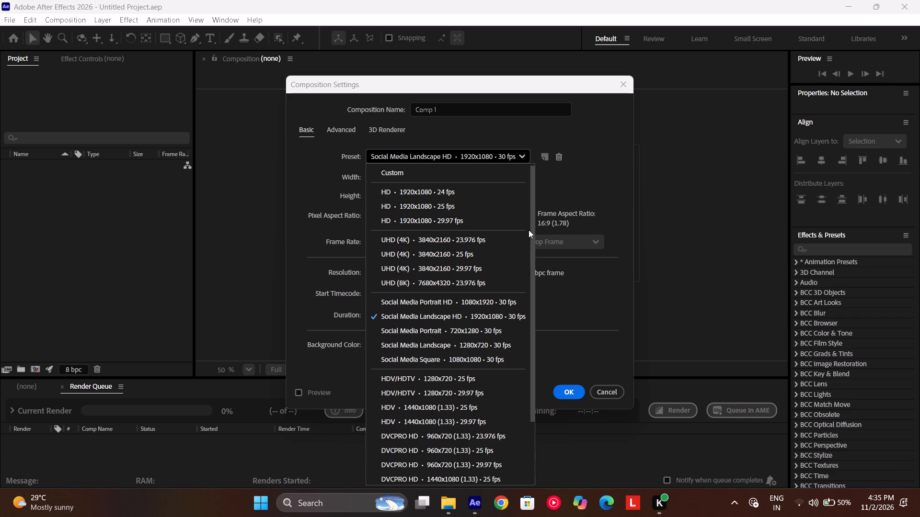
drag(531, 227, 506, 315)
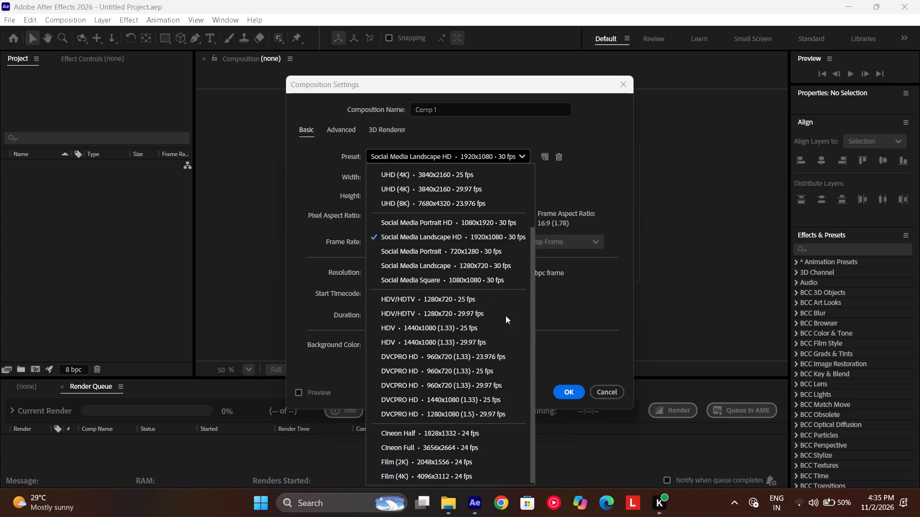
drag(506, 315, 499, 338)
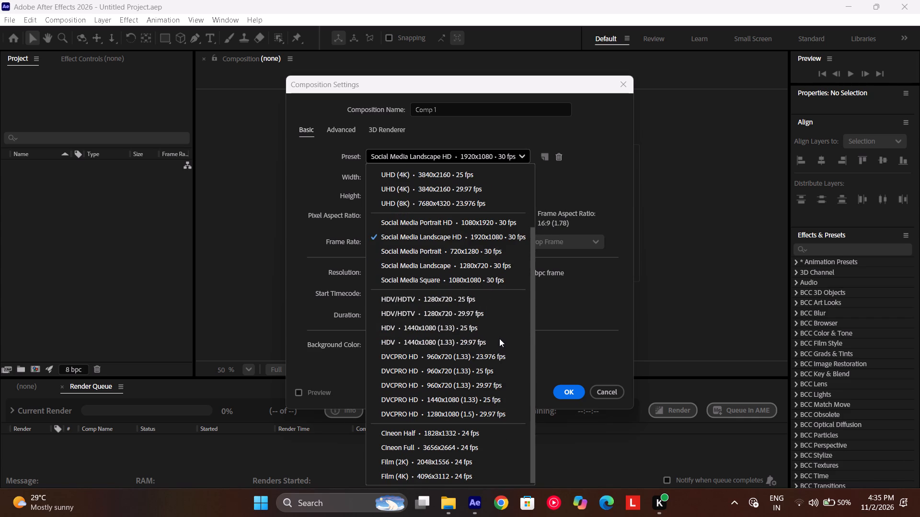
drag(499, 338, 501, 336)
drag(501, 336, 502, 334)
drag(502, 334, 498, 143)
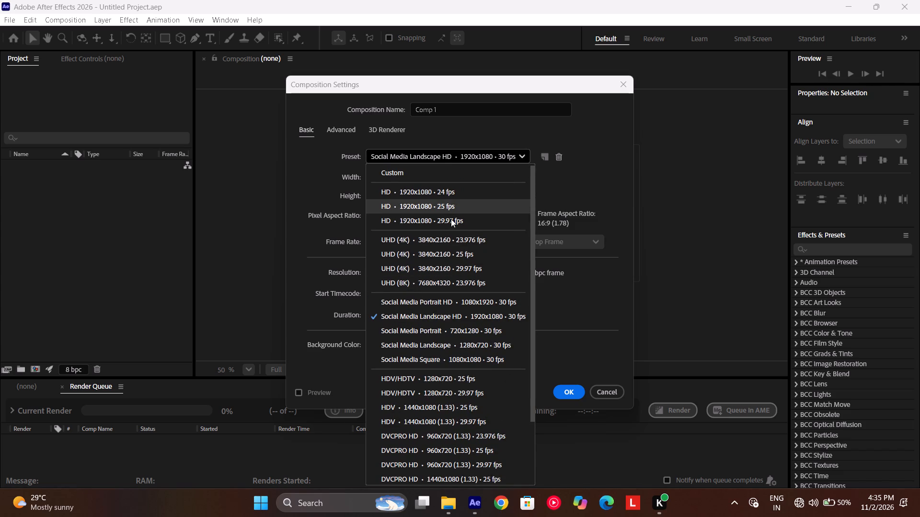
click(558, 316)
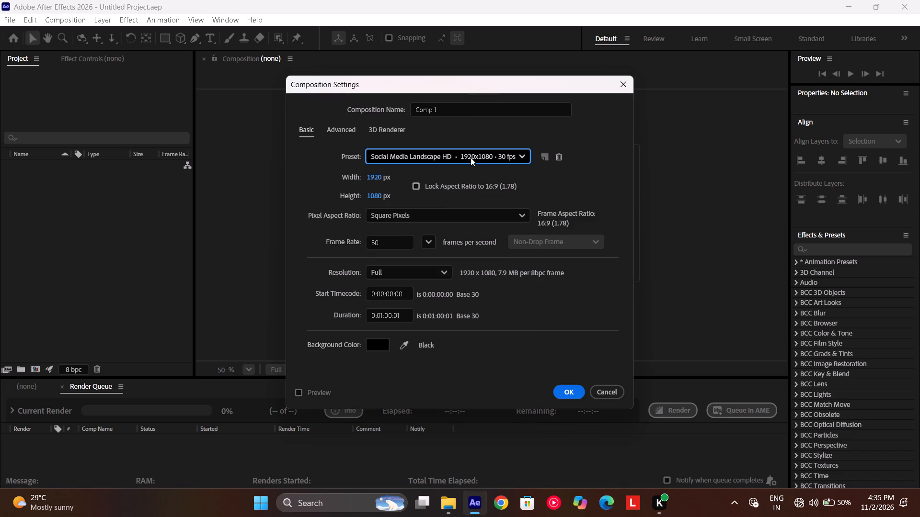
Switch the preset to Social Media Portrait HD, 1080x1920 at 30 fps, and create the composition.
click(471, 157)
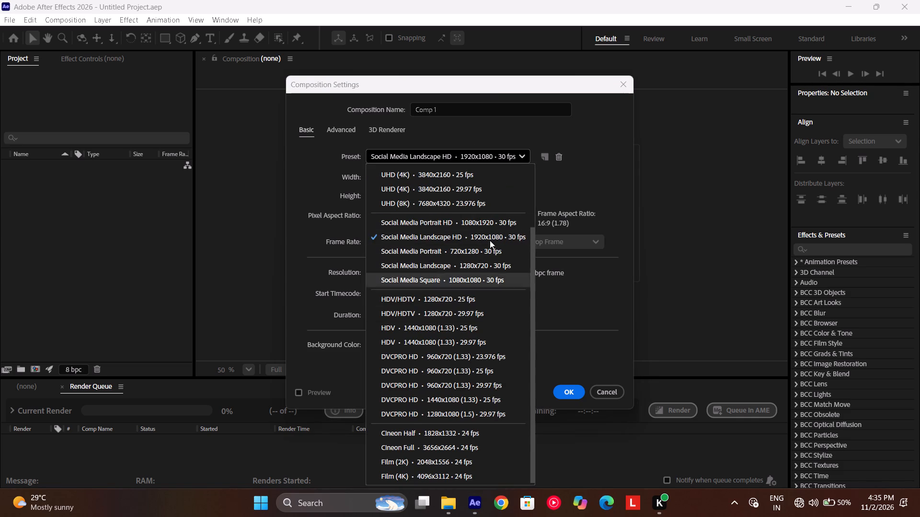
click(460, 227)
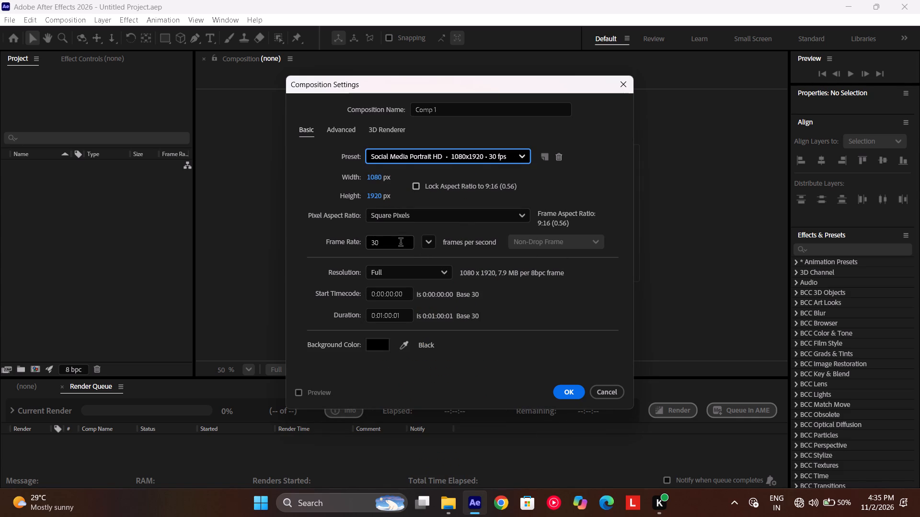
click(401, 243)
click(572, 391)
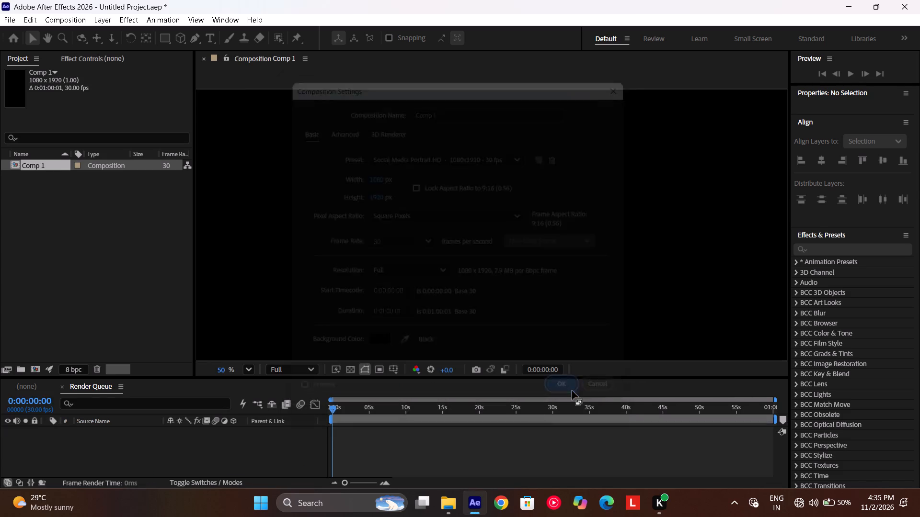
Import all the photos and videos from the dee folder on Local Disk (D:) into the After Effects project.
scroll(547, 441, left, 11)
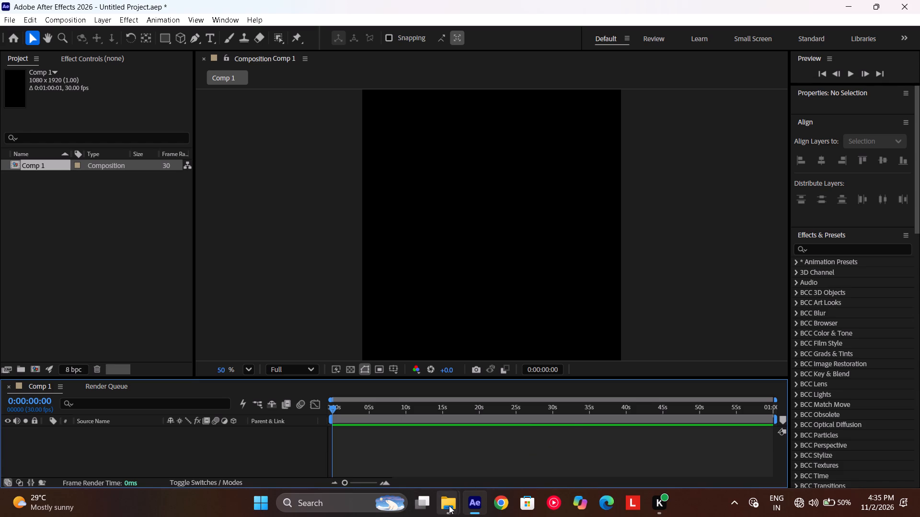
click(449, 506)
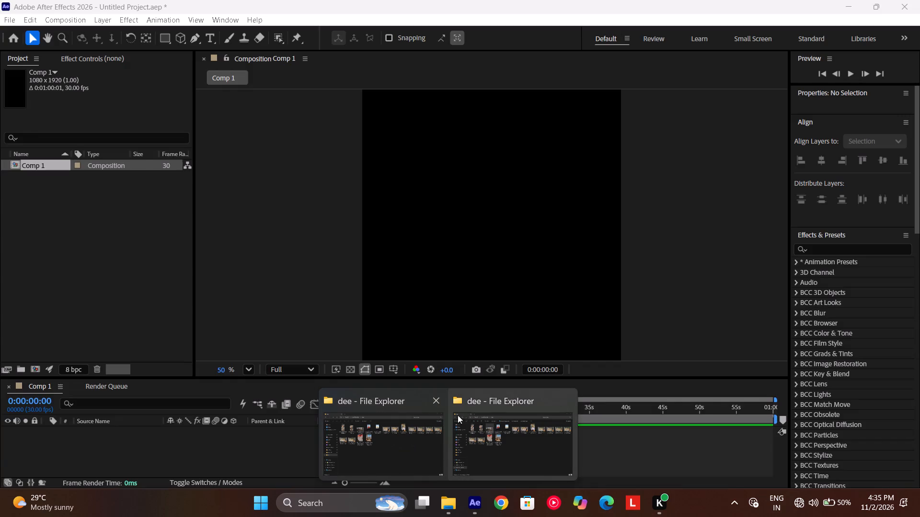
click(470, 412)
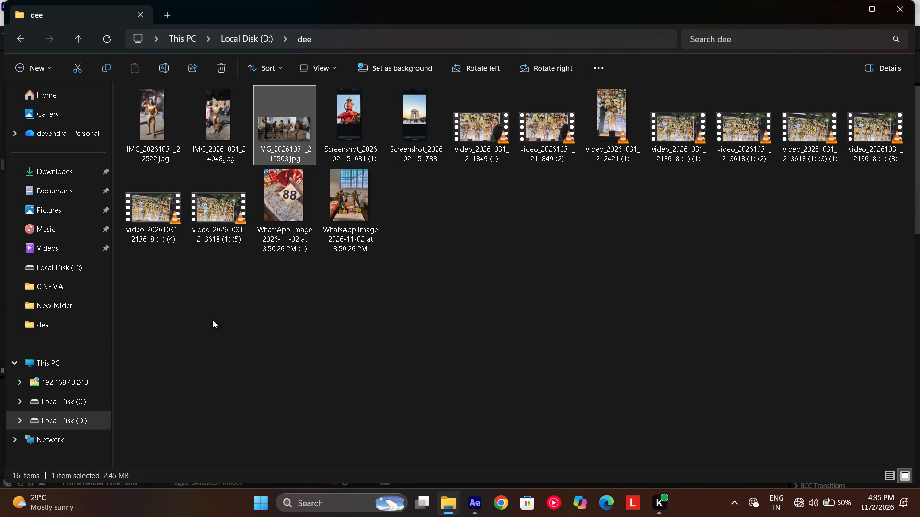
click(483, 496)
click(483, 496)
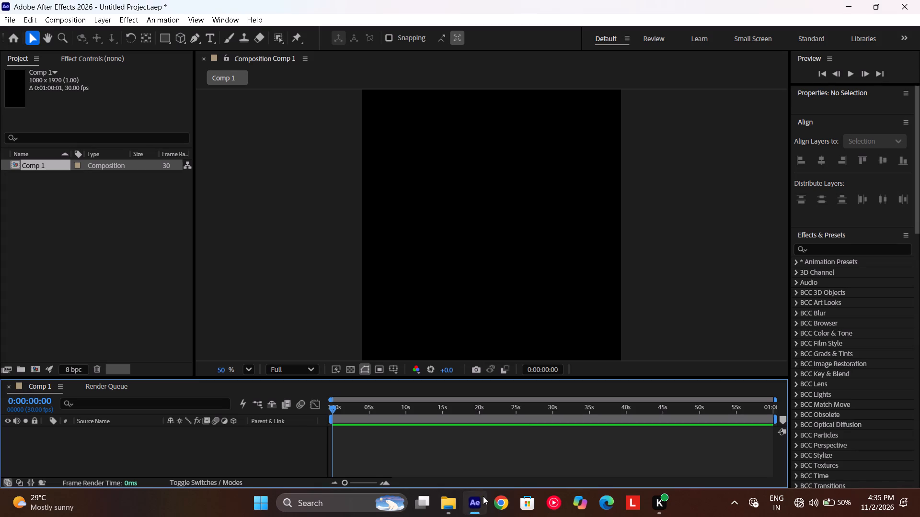
drag(126, 313, 919, 37)
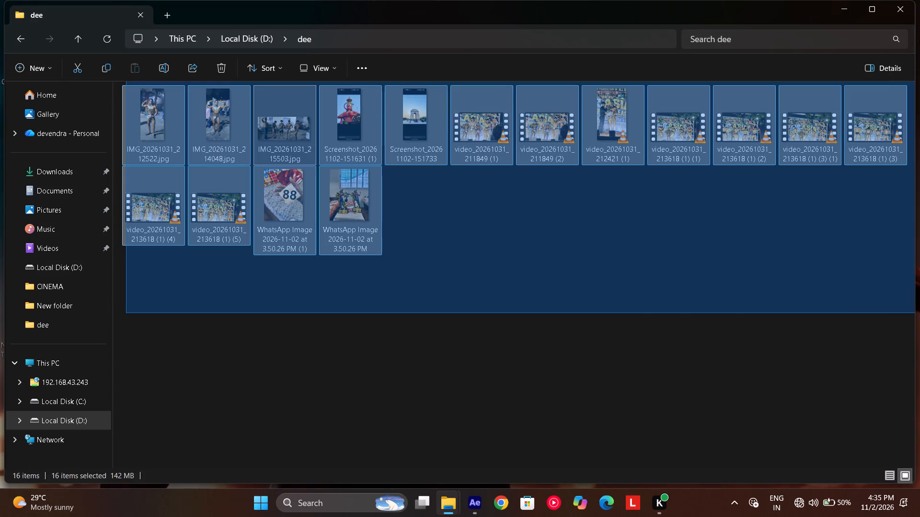
drag(919, 37, 913, 42)
drag(356, 220, 478, 516)
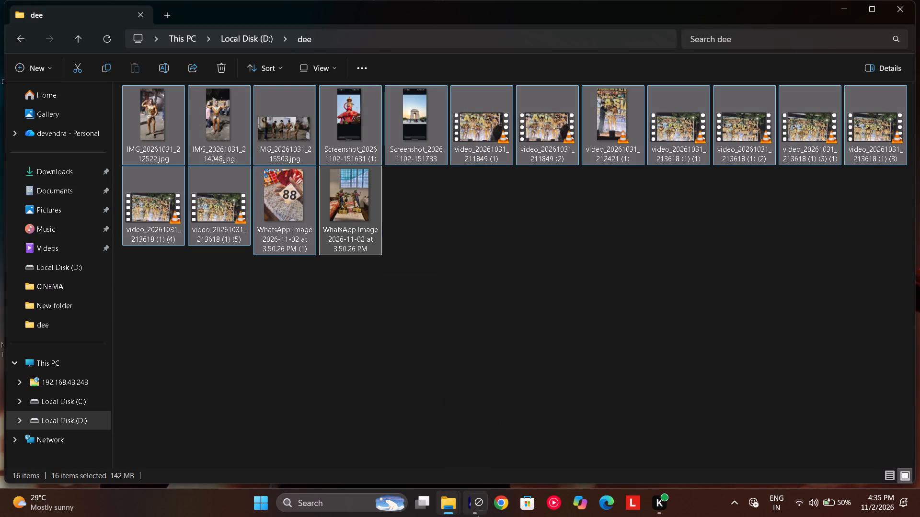
drag(478, 516, 75, 240)
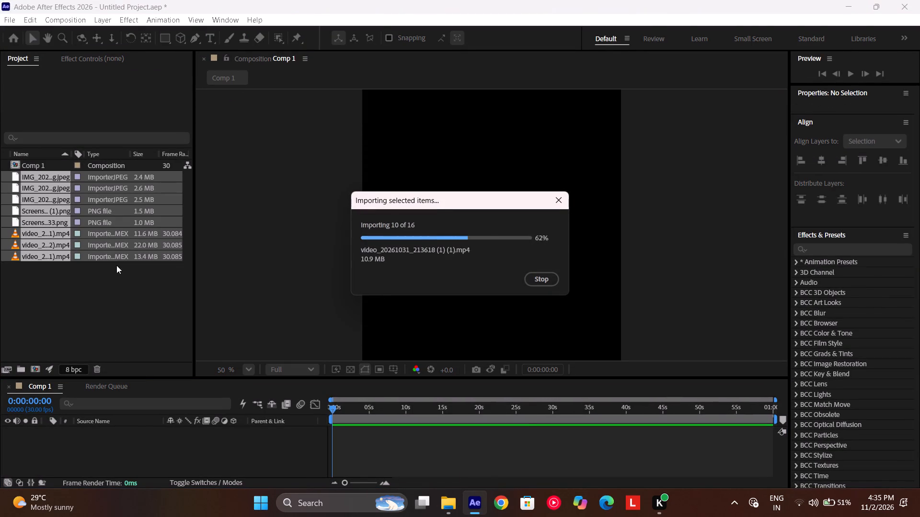
Zoom the composition view out to 25% so the whole portrait frame fits.
scroll(459, 276, down, 1)
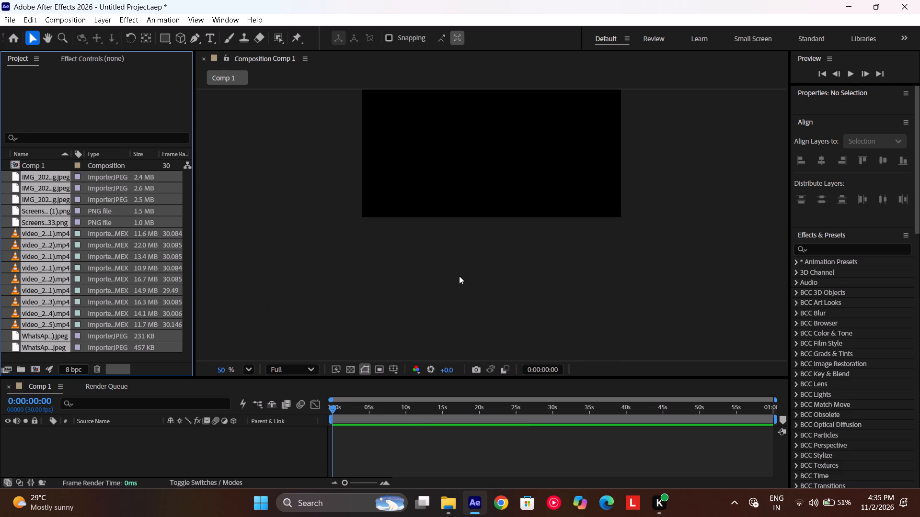
ctrl+scroll(459, 276, down, 2)
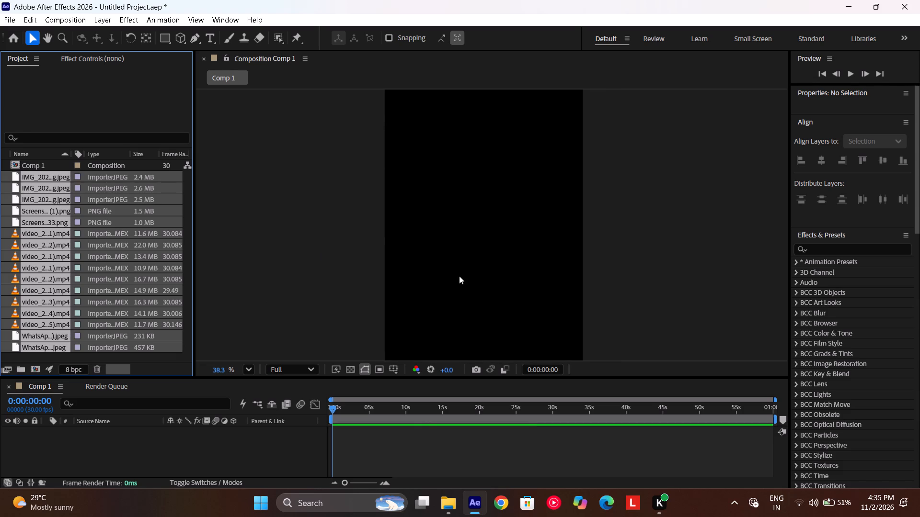
ctrl+scroll(459, 276, down, 3)
scroll(459, 276, down, 1)
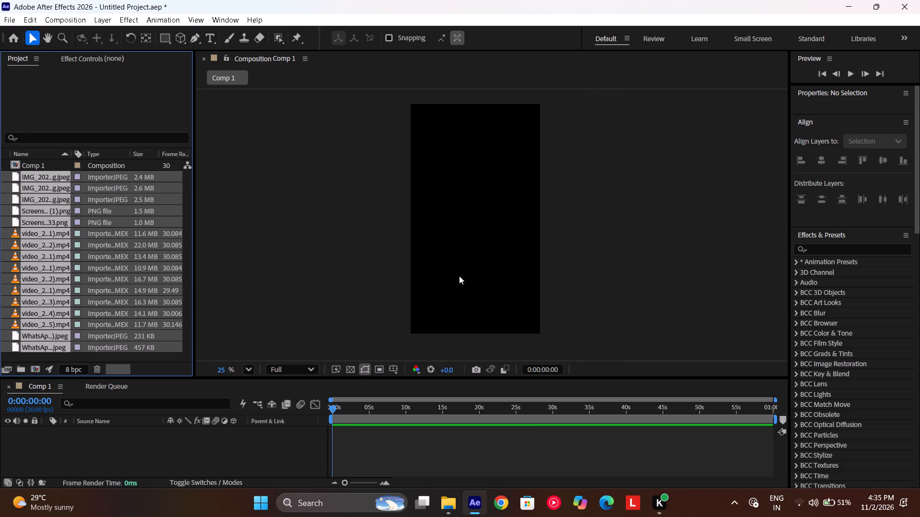
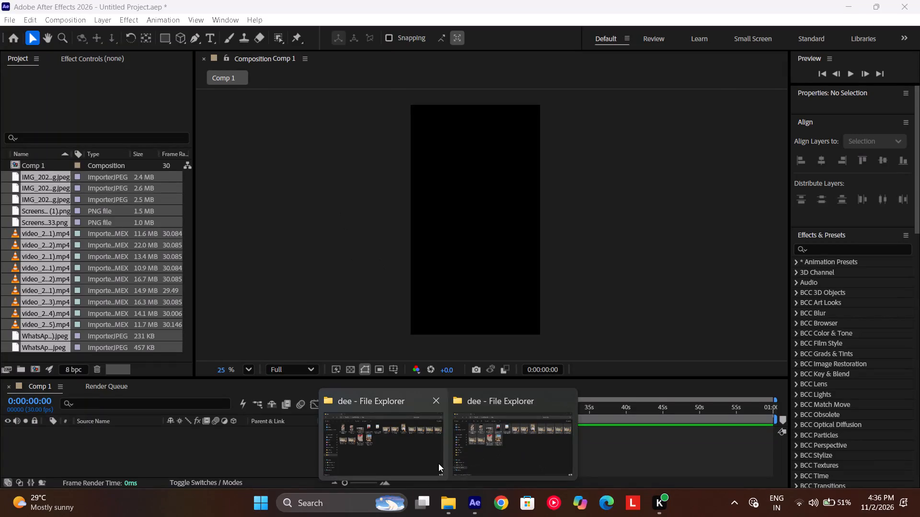
Import the FILAM song MP3 from Local Disk (D:) into the After Effects project.
click(480, 432)
click(47, 421)
scroll(466, 273, down, 2)
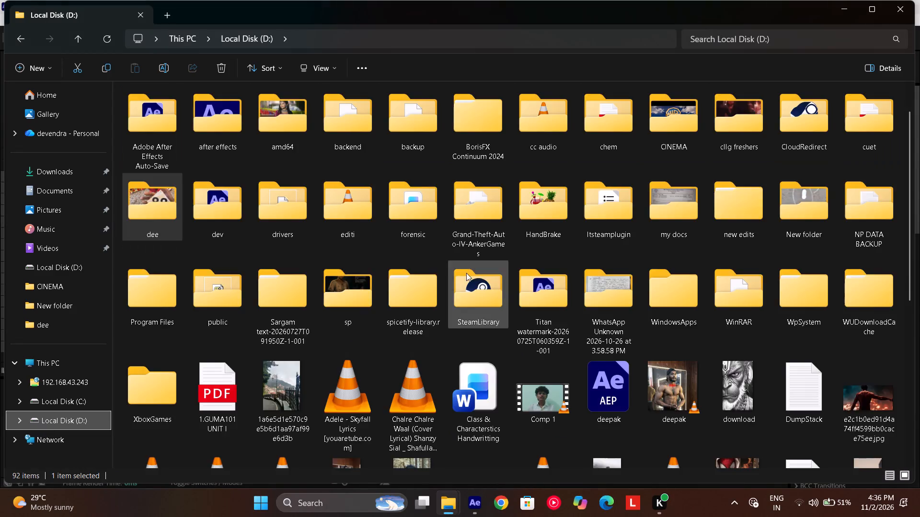
scroll(466, 273, down, 6)
scroll(494, 274, up, 1)
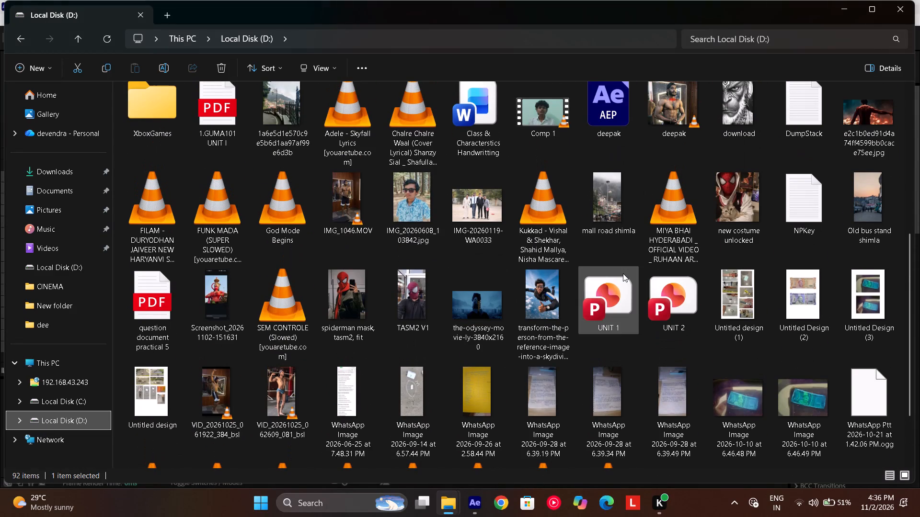
scroll(627, 277, down, 3)
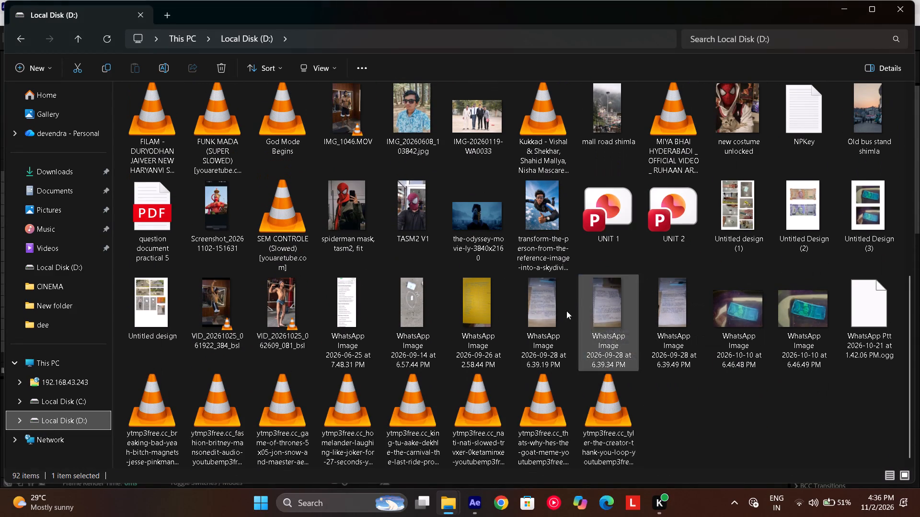
scroll(550, 326, up, 1)
scroll(199, 259, up, 1)
click(161, 260)
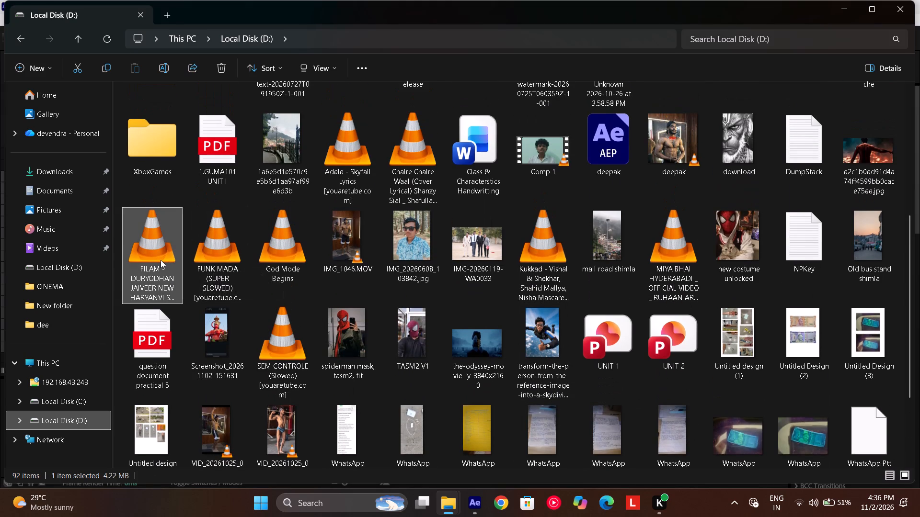
drag(161, 260, 472, 511)
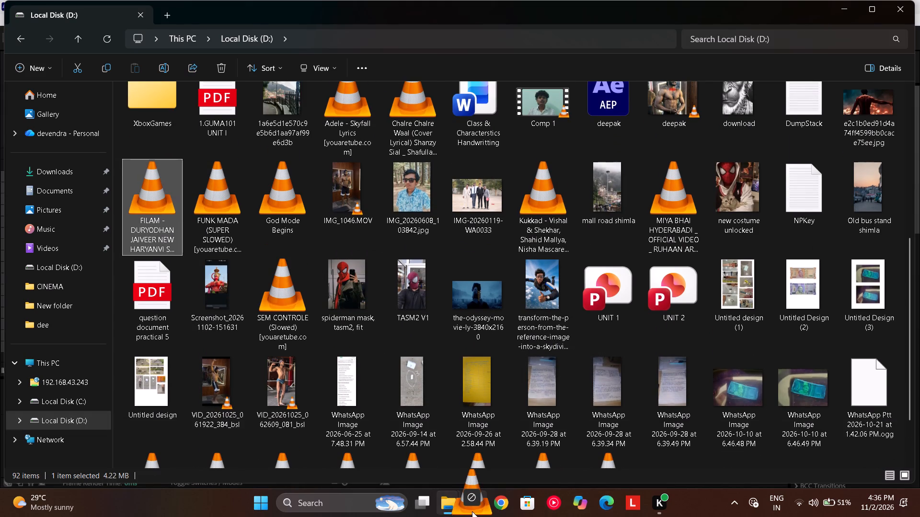
drag(472, 511, 72, 267)
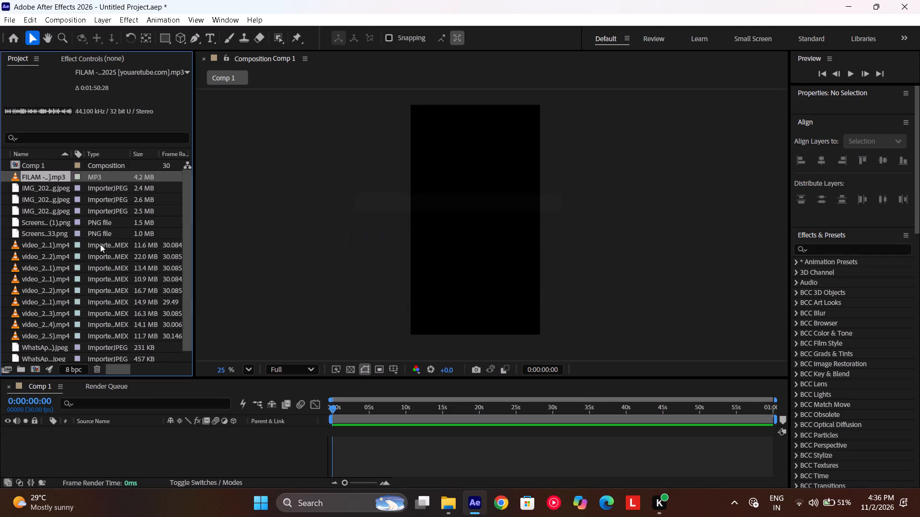
Add the FILAM song to the Comp 1 timeline with its start at 0:00, and make the timeline area taller.
drag(48, 179, 359, 458)
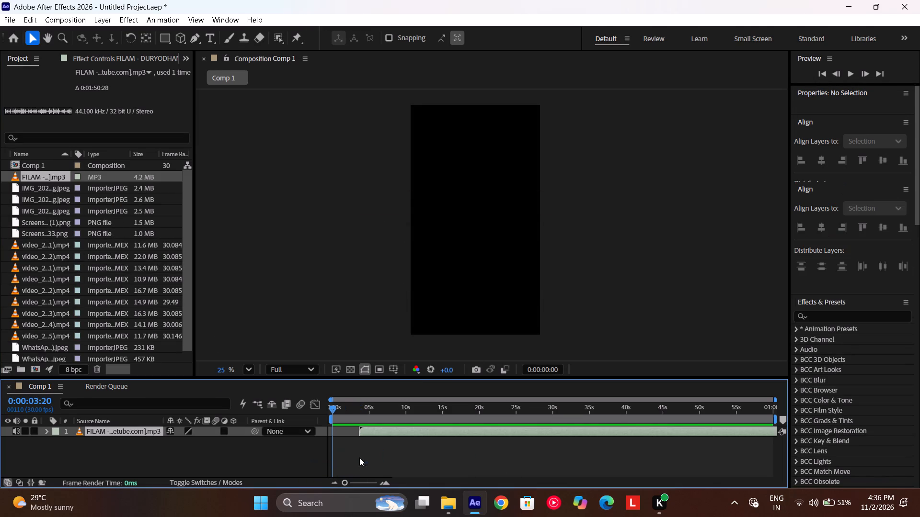
click(470, 380)
drag(471, 378, 471, 368)
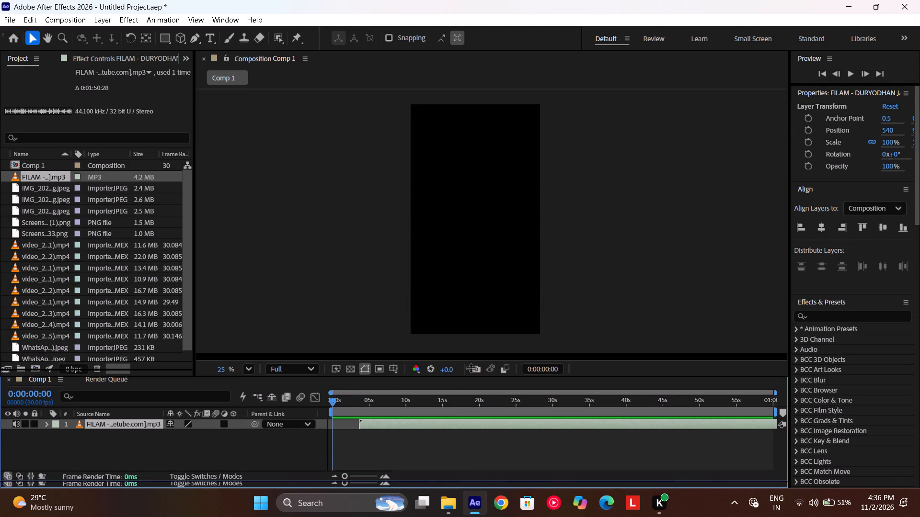
drag(471, 368, 471, 361)
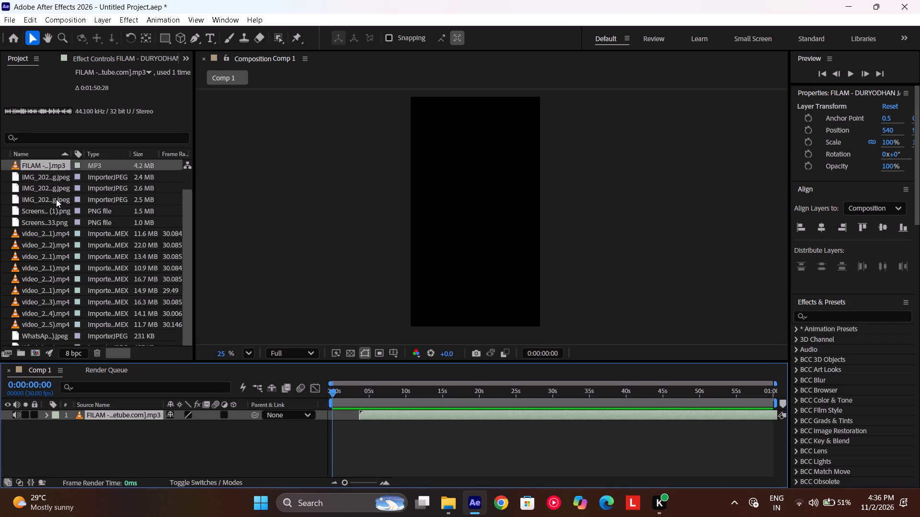
scroll(56, 199, up, 1)
click(278, 217)
drag(373, 412, 346, 417)
Set the composition's preview resolution to Quarter.
key(space)
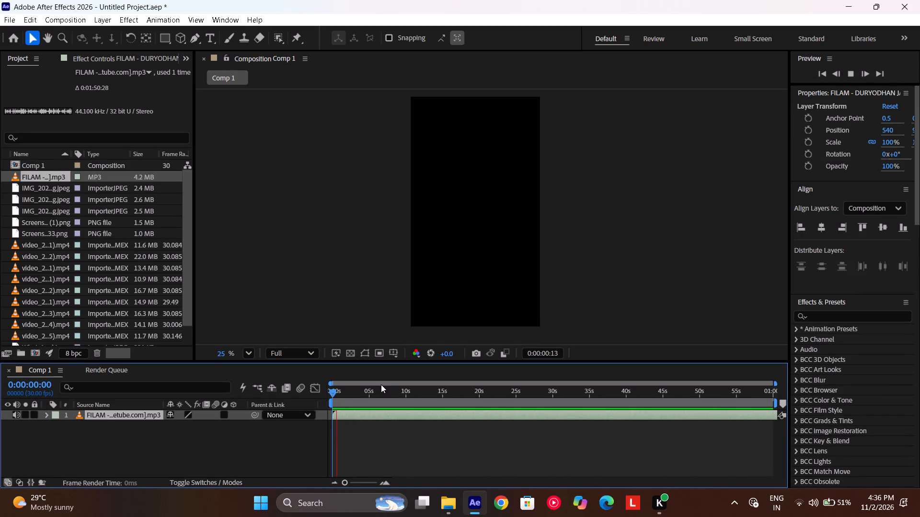
drag(387, 394, 368, 393)
click(300, 359)
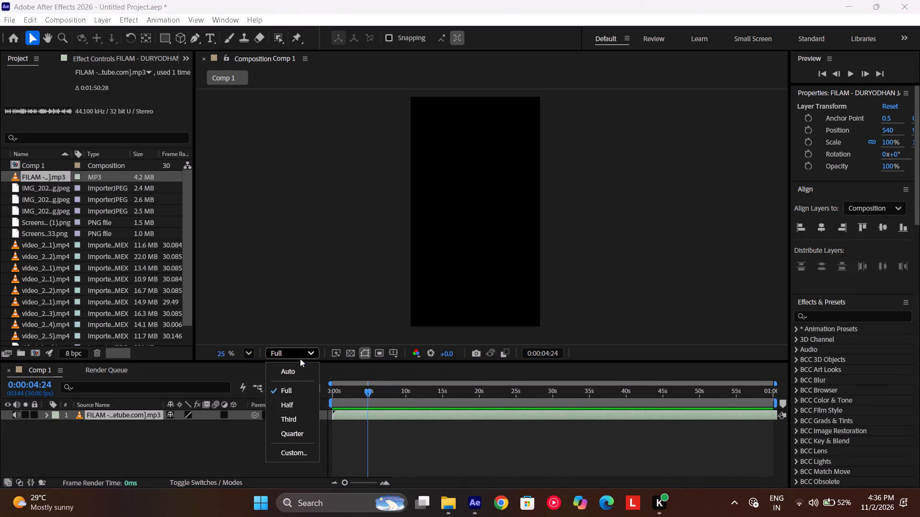
click(291, 432)
Listen to the song from about 5 seconds in and slide its layer earlier so it begins before the composition start.
key(space)
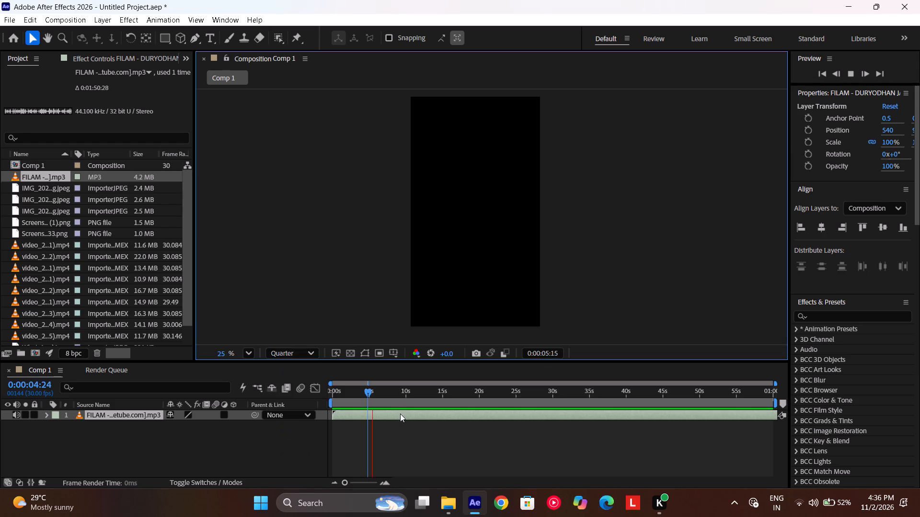
click(384, 483)
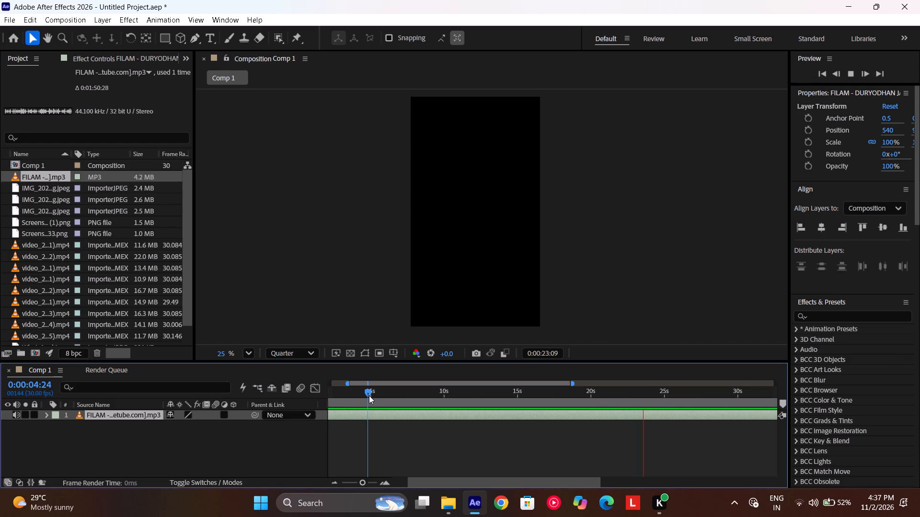
double_click(369, 395)
key(space)
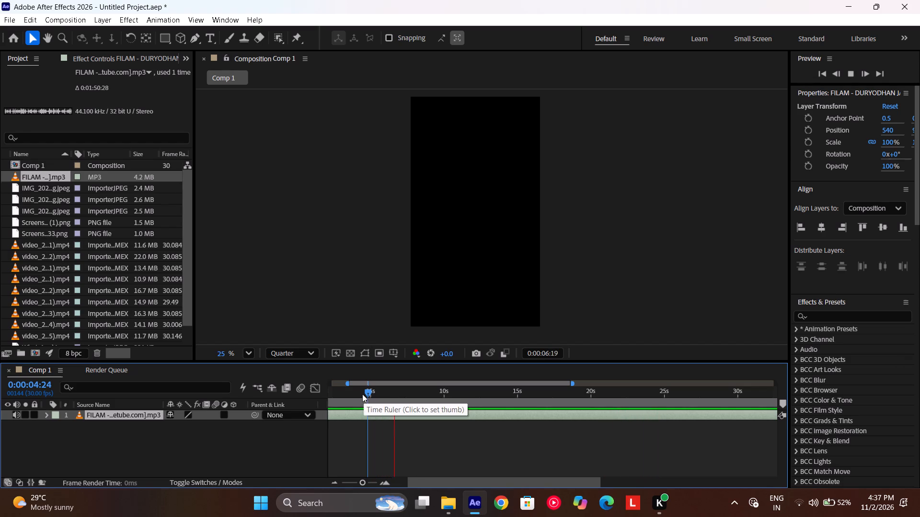
double_click(362, 394)
drag(362, 394, 372, 394)
drag(371, 419, 338, 417)
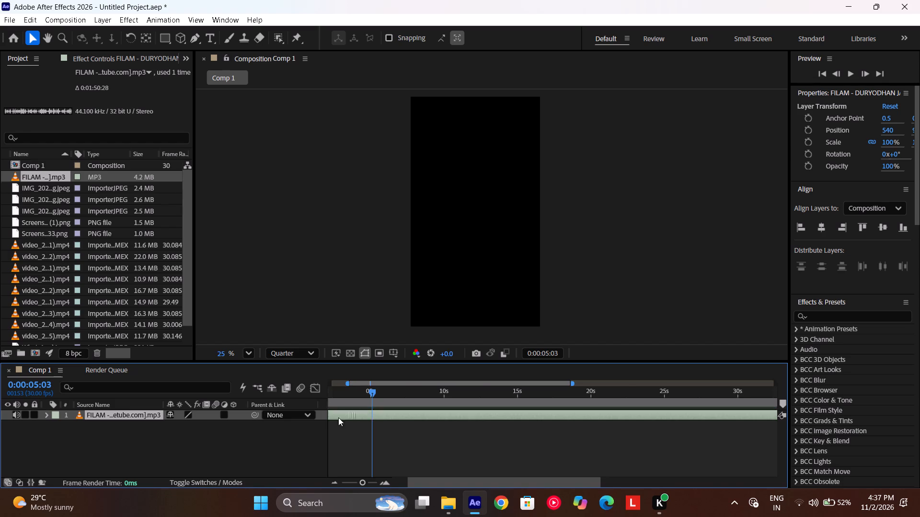
drag(338, 417, 335, 418)
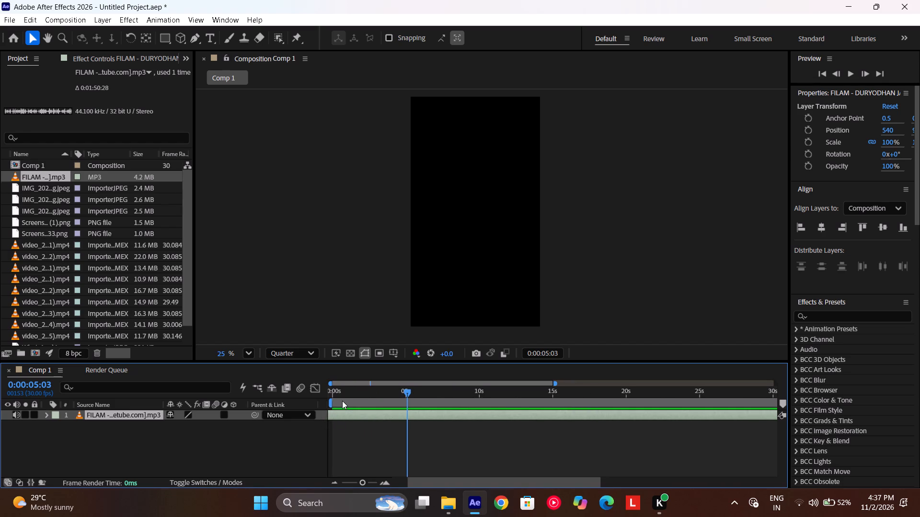
drag(342, 401, 251, 410)
key(space)
drag(335, 417, 342, 417)
drag(336, 401, 211, 413)
Play the song from the start and replay the passage around 10 seconds to find a suitable cut point.
key(space)
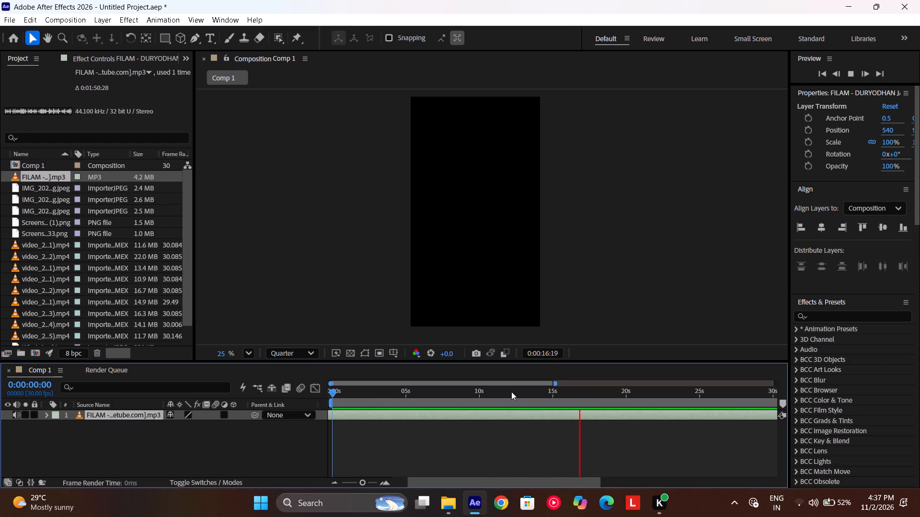
drag(511, 392, 417, 416)
key(space)
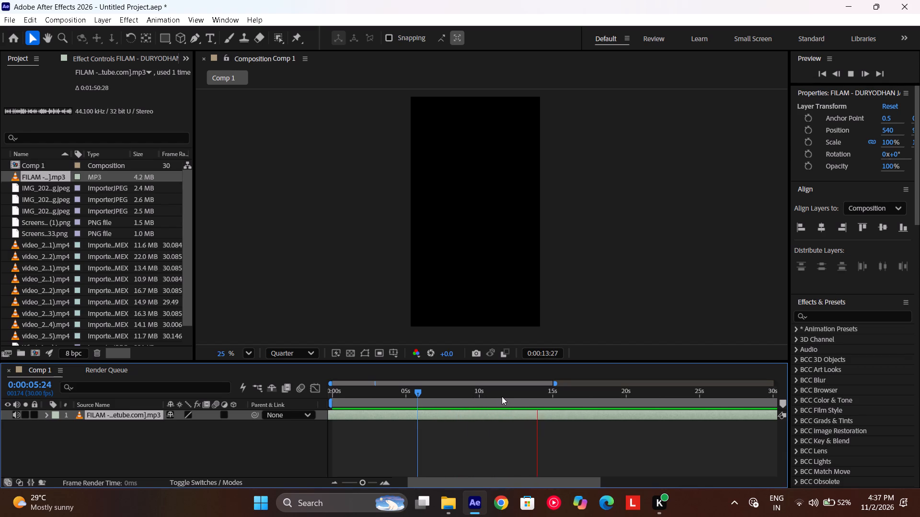
drag(502, 396, 487, 397)
key(space)
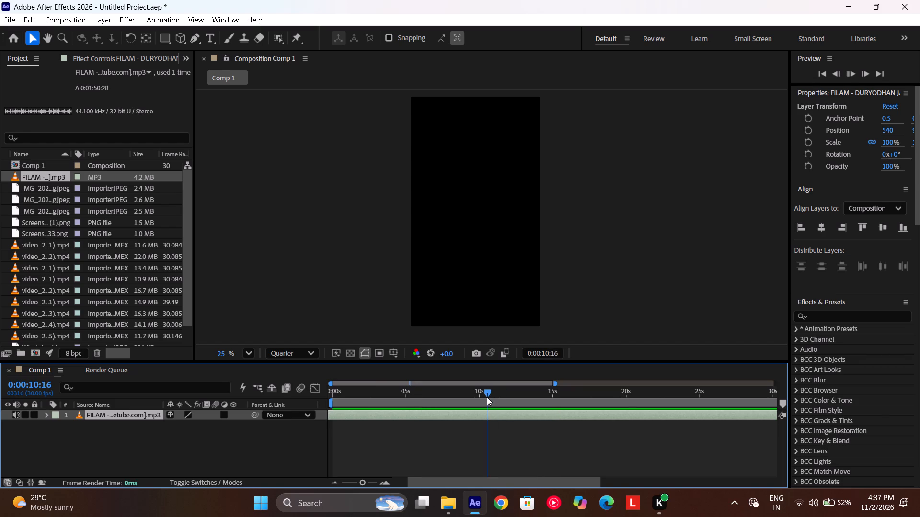
drag(484, 393, 473, 396)
key(space)
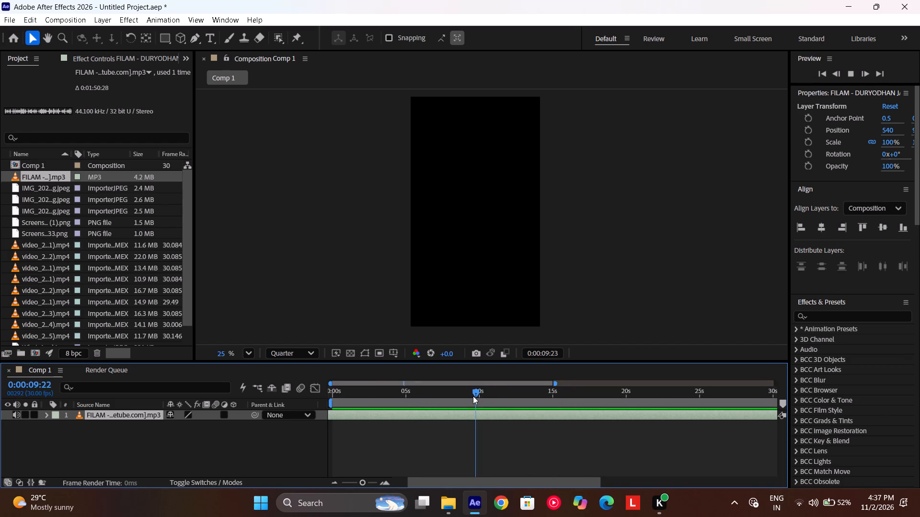
click(473, 396)
drag(473, 396, 456, 396)
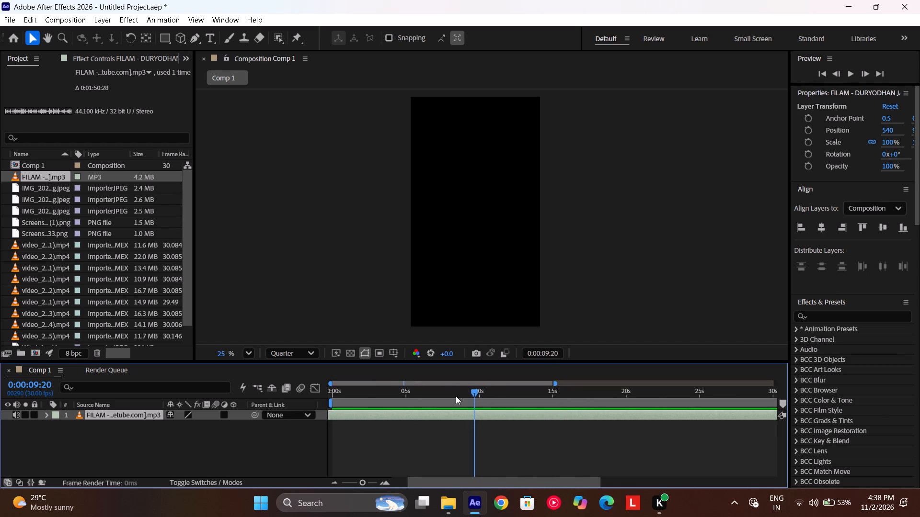
Split the FILAM song layer at 0:00:09:01 and delete the part before the cut.
drag(456, 396, 446, 396)
key(space)
key(space)
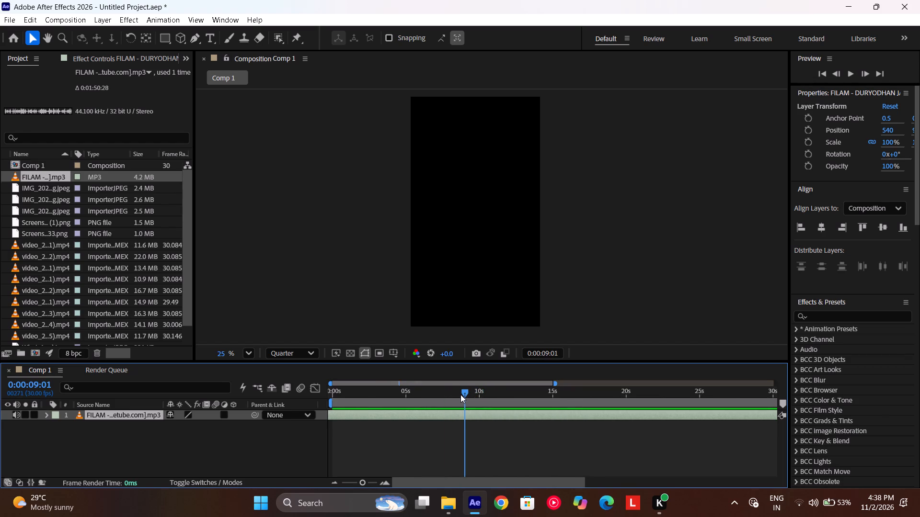
key(space)
click(462, 394)
key(ctrl+shift+d)
click(460, 425)
key(BackSpace)
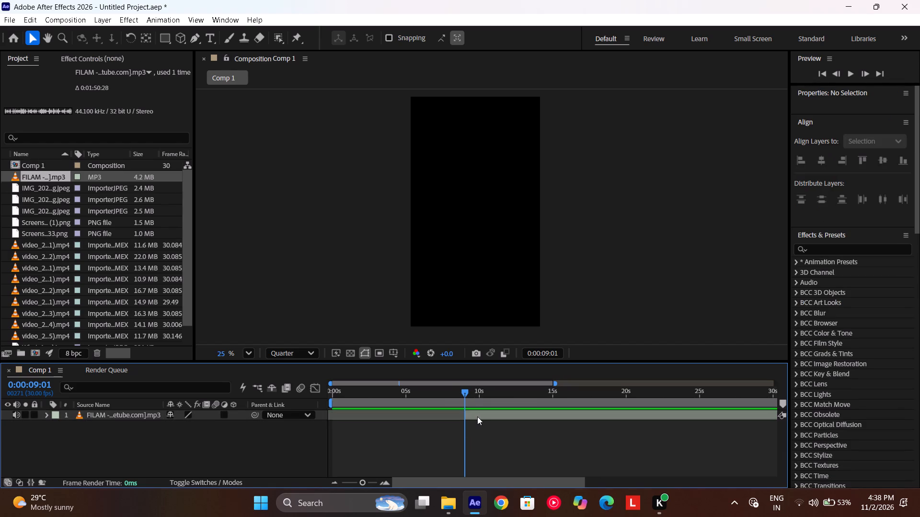
Move the remaining song segment to start at 0:00 and play it back from the beginning.
click(479, 415)
key(bracketleft)
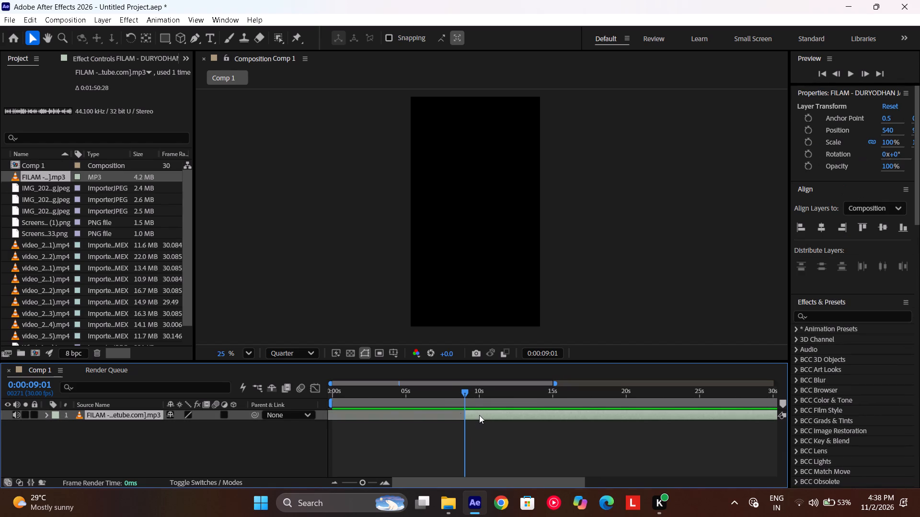
drag(470, 413, 338, 421)
drag(331, 388, 302, 393)
key(space)
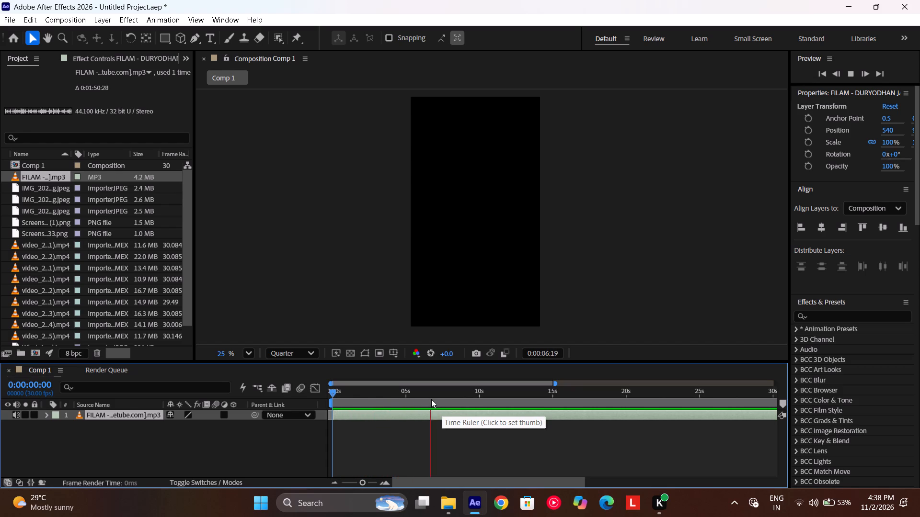
drag(438, 399, 18, 476)
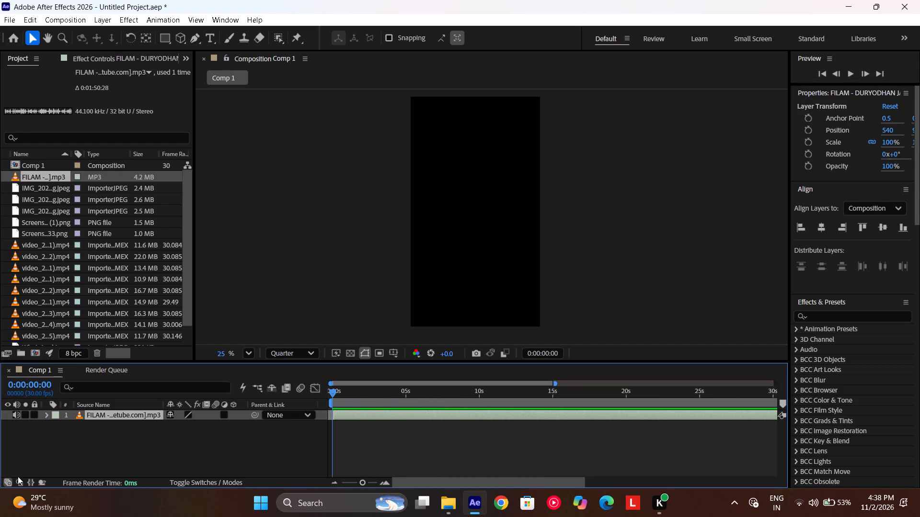
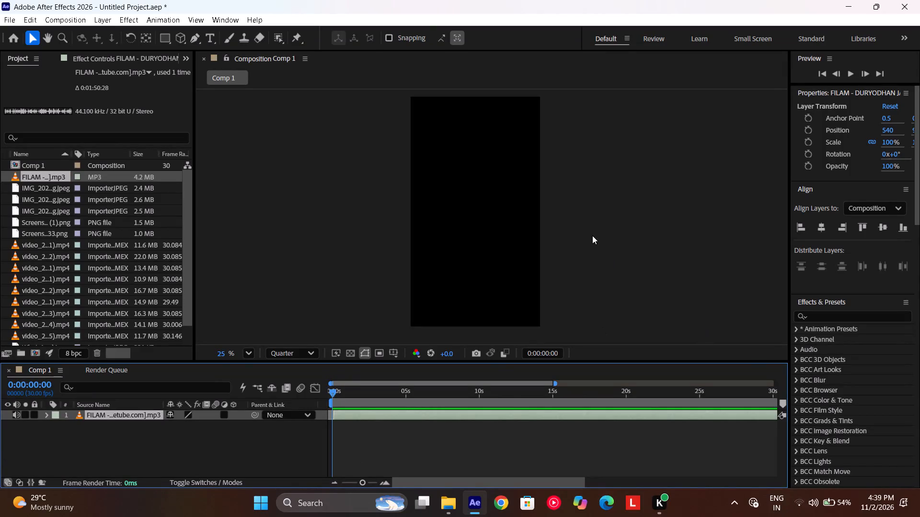
Add a two-line text layer reading "THE ART OF" and "STRENGTH" in the upper composition, with the second line indented by one space.
click(208, 35)
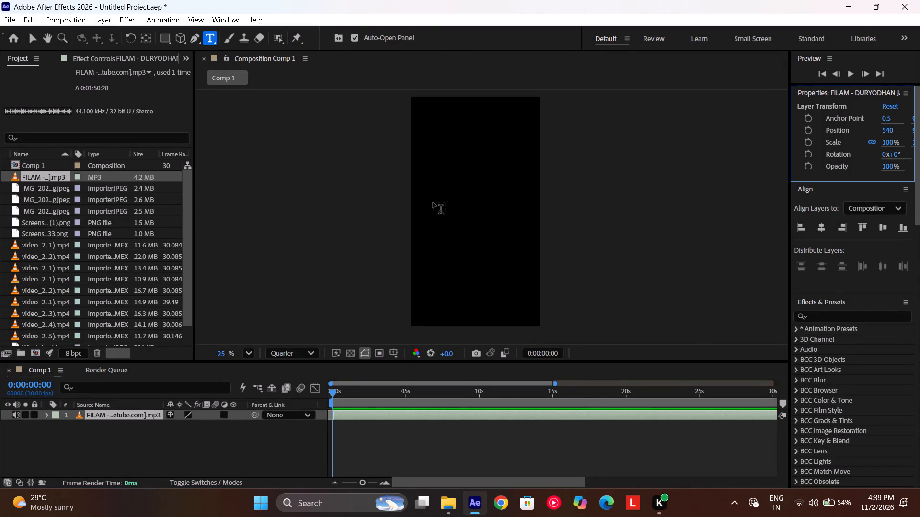
click(438, 191)
text(the)
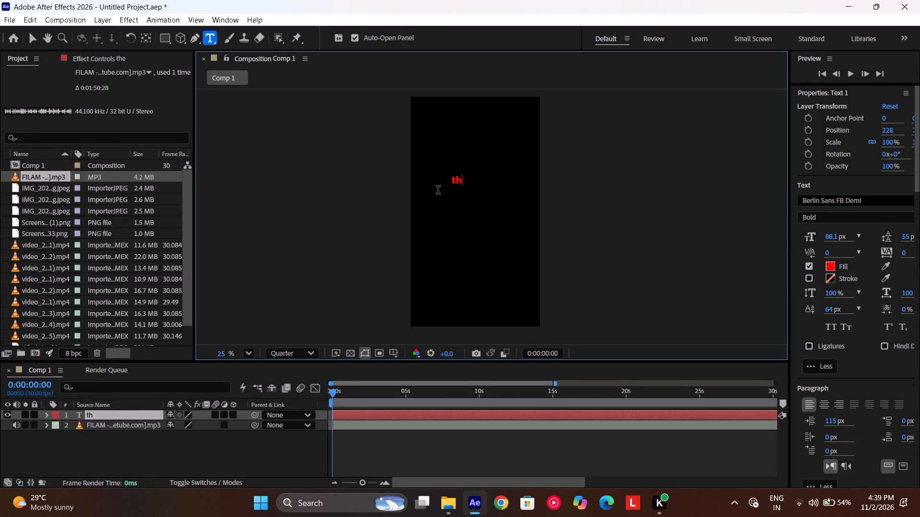
key(space)
key(BackSpace)
key(BackSpace)
key(BackSpace)
key(BackSpace)
key(BackSpace)
key(BackSpace)
key(BackSpace)
key(BackSpace)
key(BackSpace)
key(BackSpace)
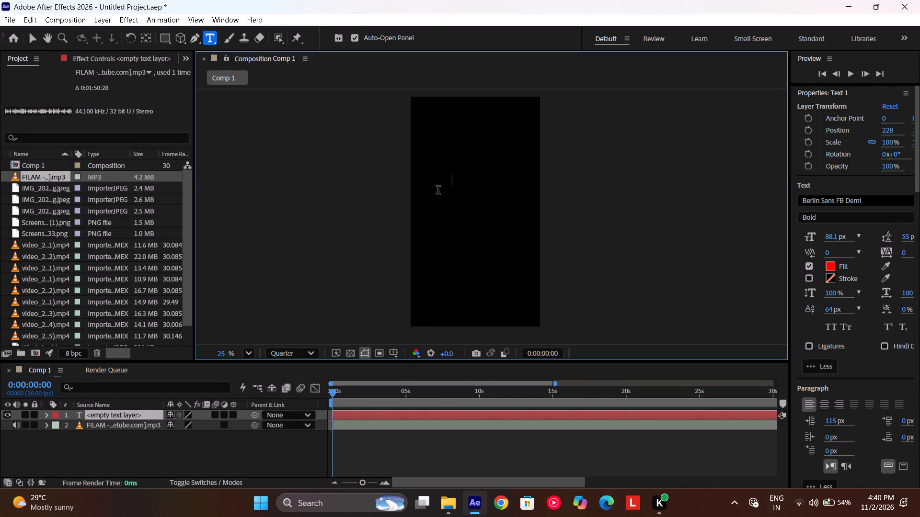
text(THE ART)
key(space)
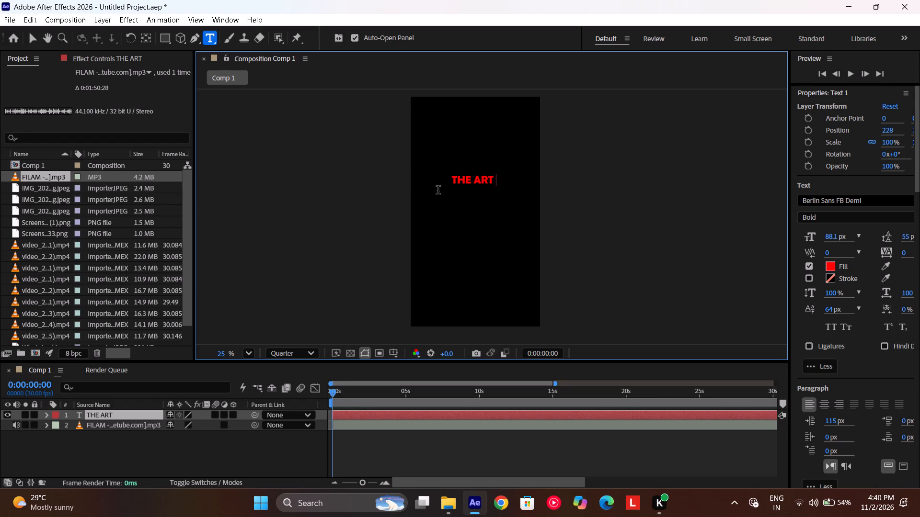
text(OF)
key(space)
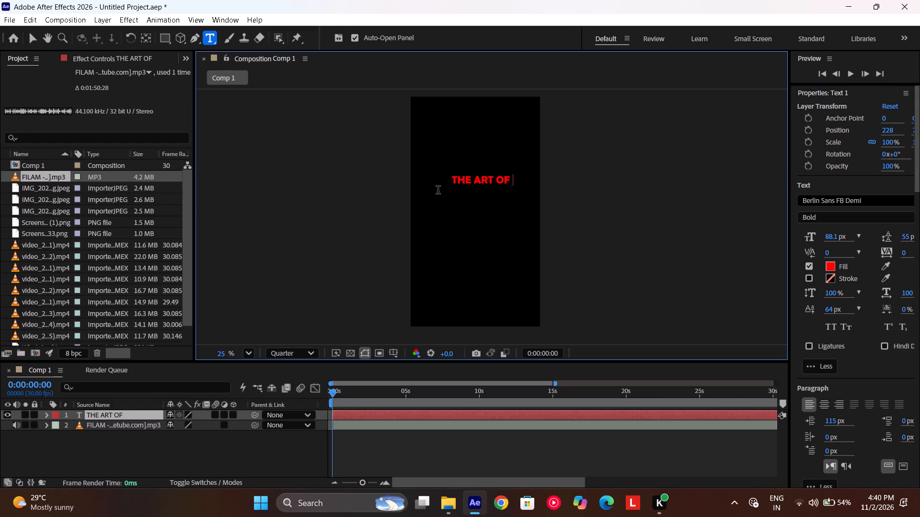
key(Return)
text(STR)
text(ENGTH)
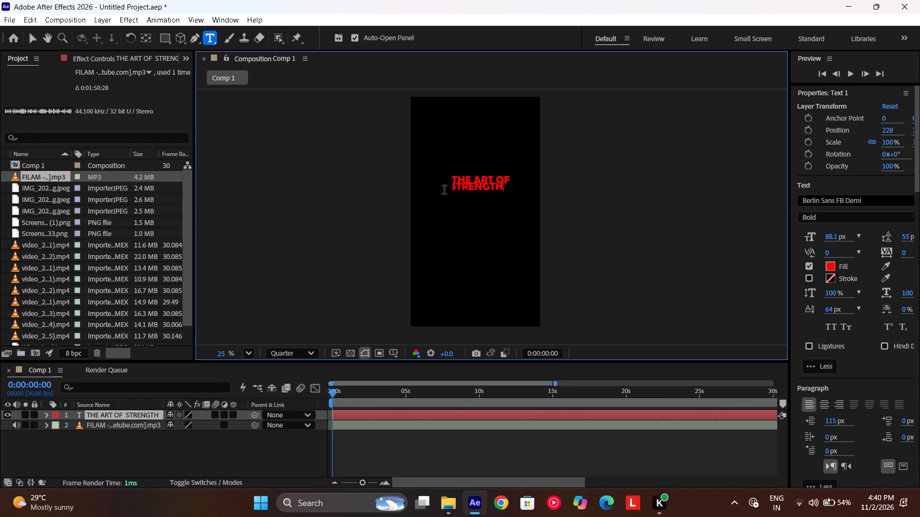
click(452, 186)
key(space)
Set the line spacing of the whole THE ART OF STRENGTH text to 76 px.
double_click(497, 420)
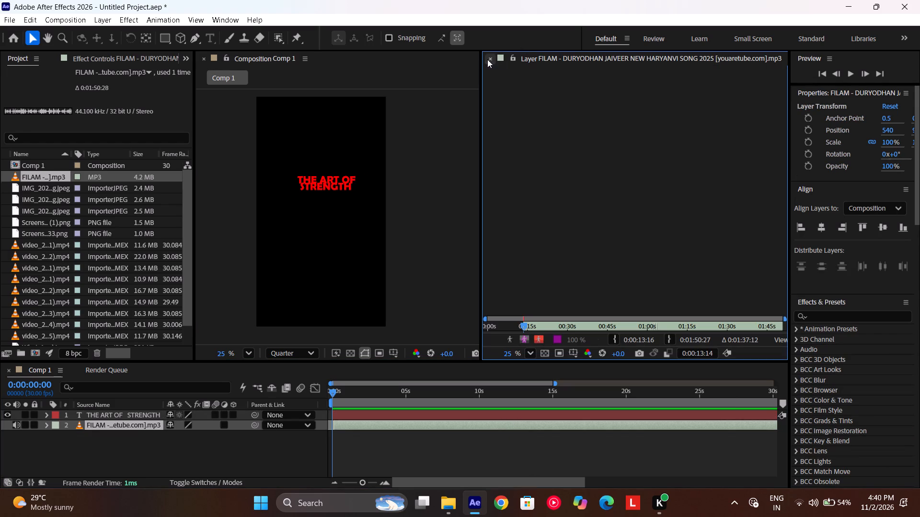
click(487, 59)
click(537, 410)
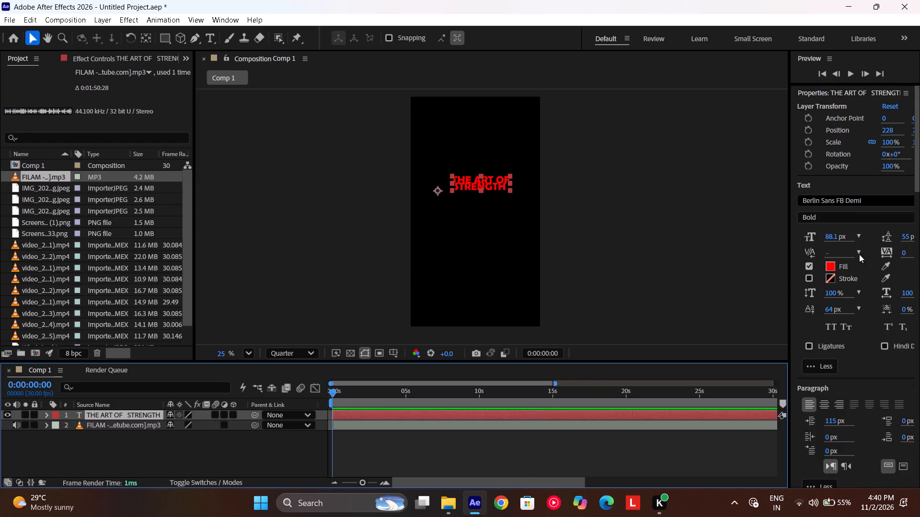
double_click(562, 418)
click(903, 236)
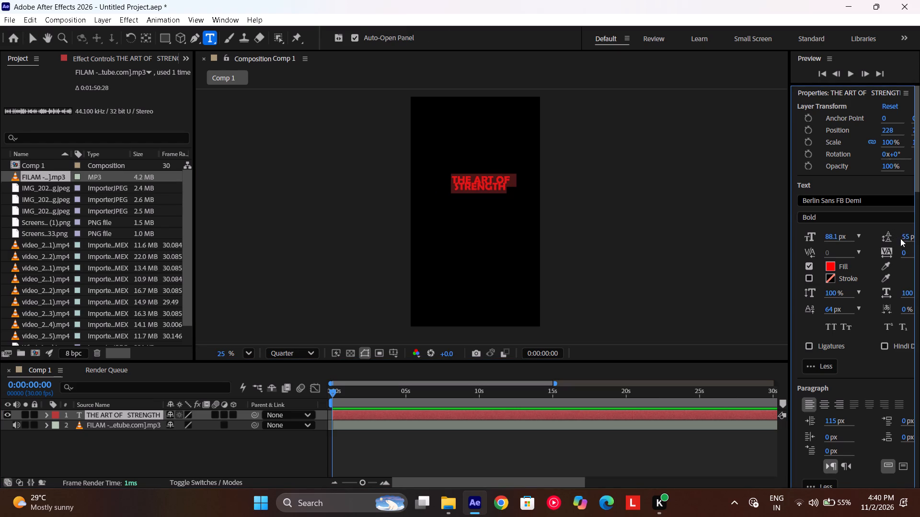
drag(903, 237, 919, 232)
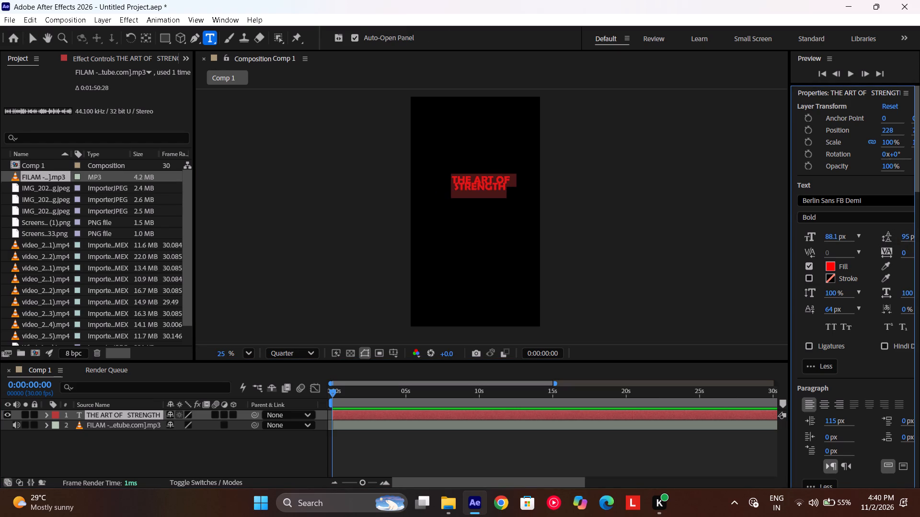
drag(908, 237, 889, 240)
drag(904, 235, 909, 233)
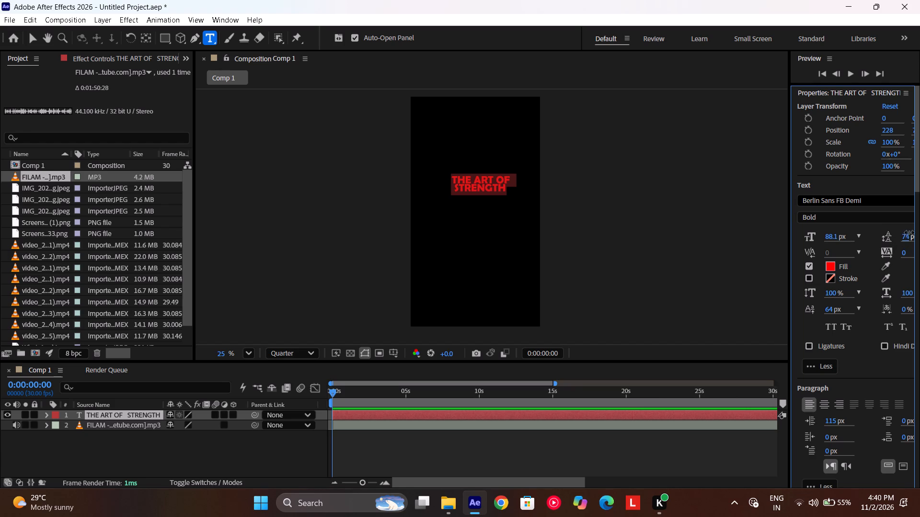
drag(909, 233, 909, 232)
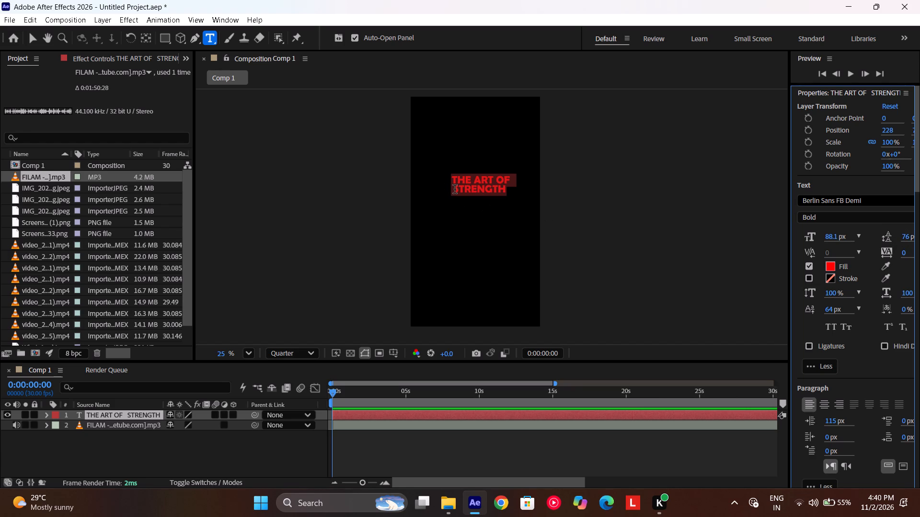
Indent STRENGTH by one more space and centre the title layer horizontally in the composition.
click(455, 189)
key(space)
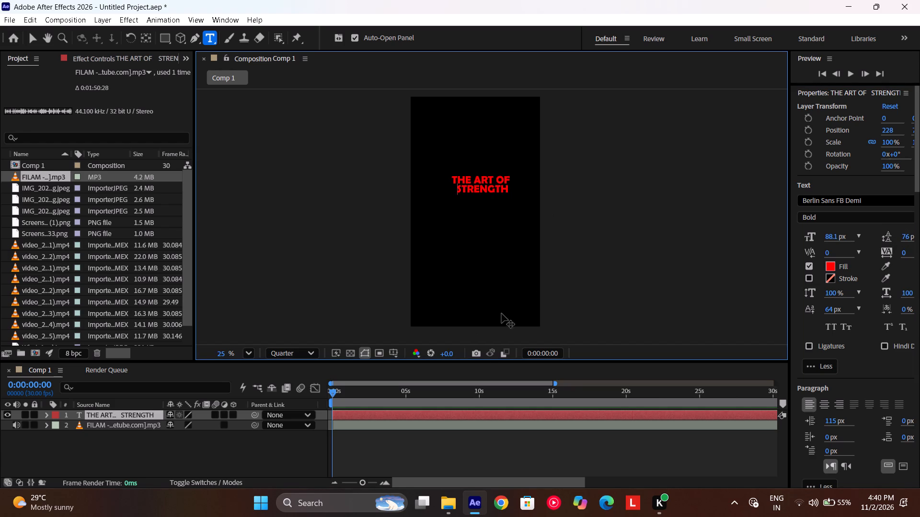
scroll(861, 362, down, 1)
click(818, 258)
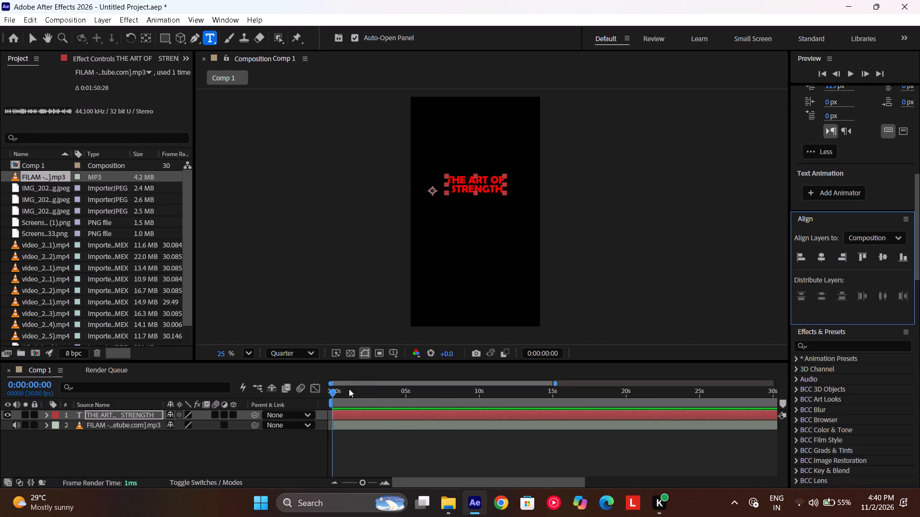
Add a separate text layer reading "discipline" below the title and centre it horizontally in the composition.
click(452, 214)
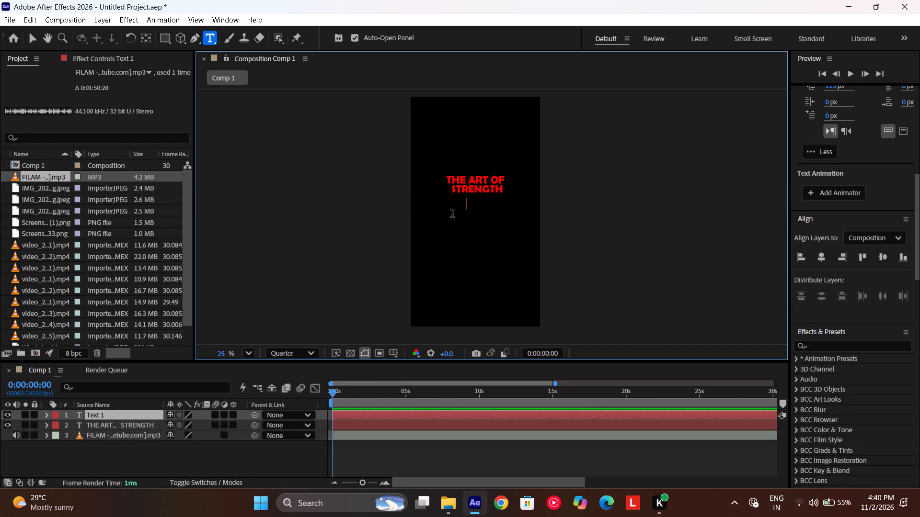
text(dis)
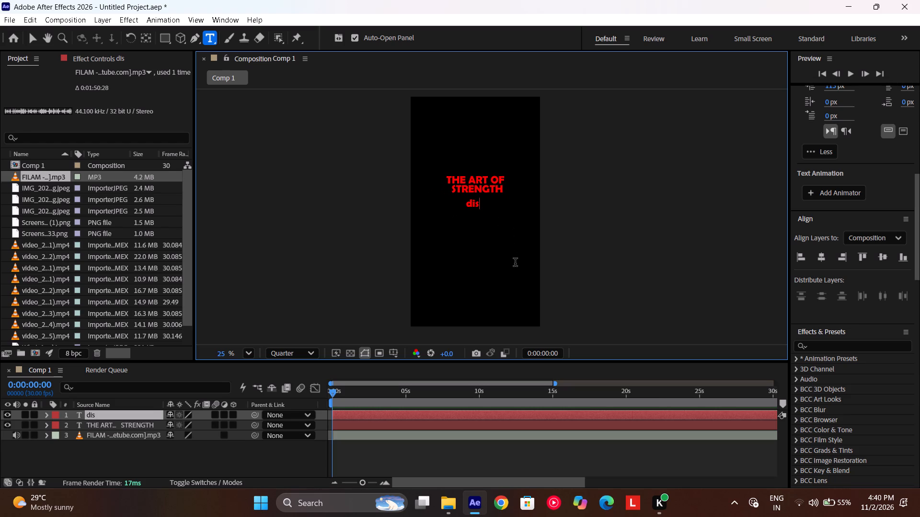
key(BackSpace)
key(BackSpace)
key(BackSpace)
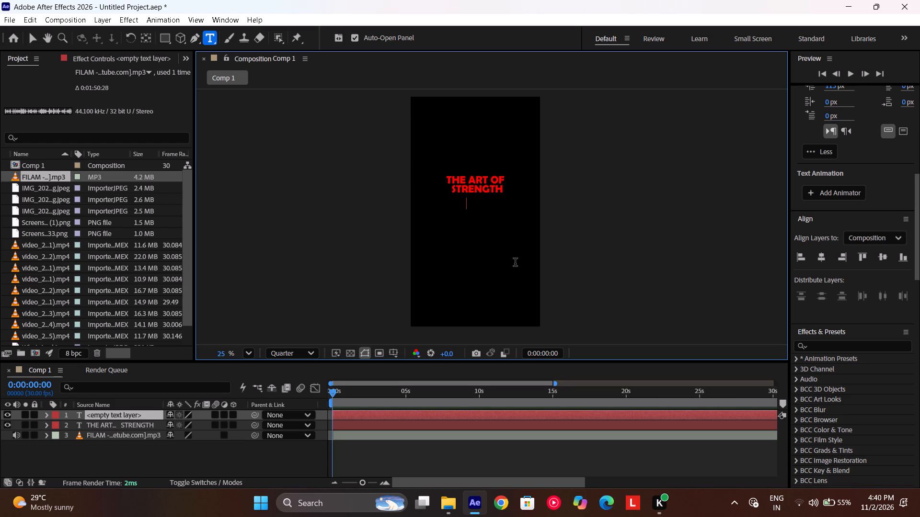
key(BackSpace)
key(d)
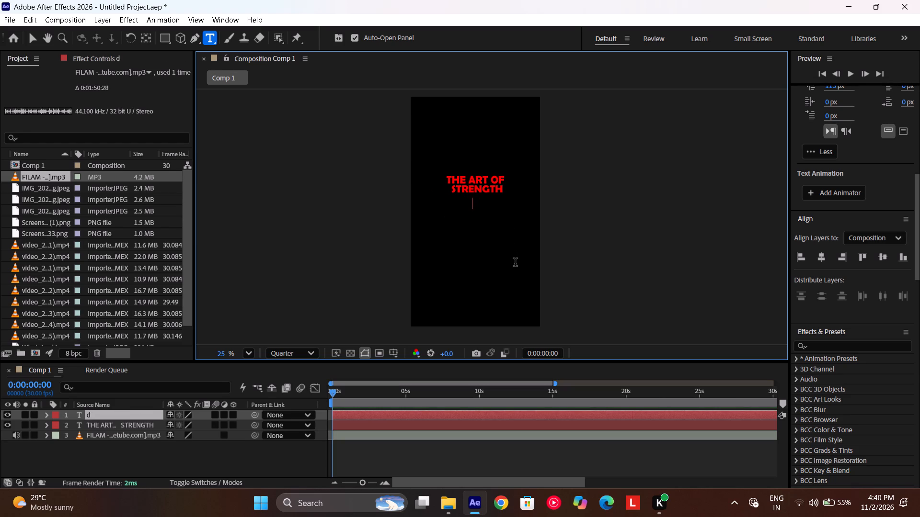
text(iscipline)
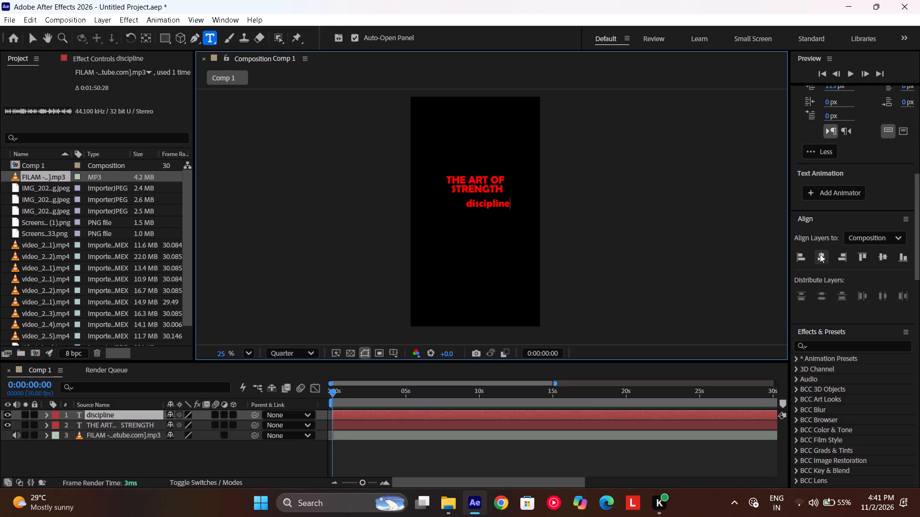
click(820, 255)
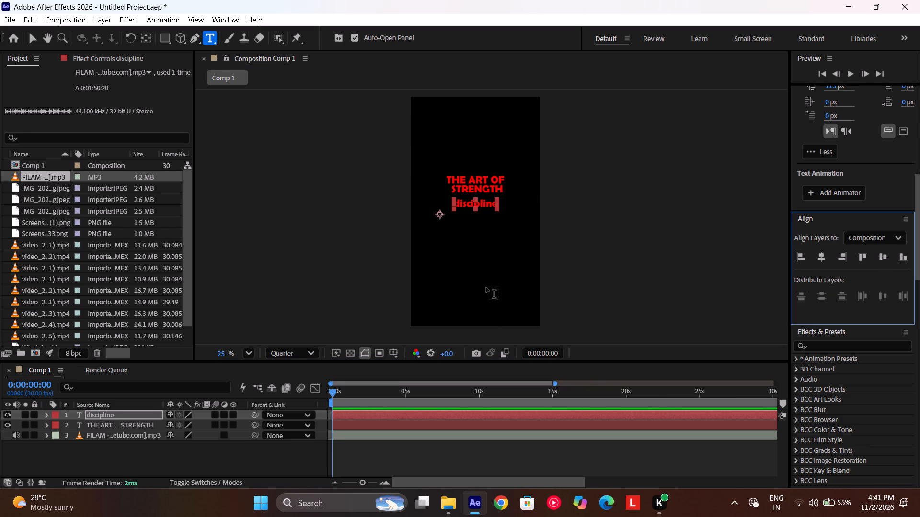
Add a separate text layer reading "dedication" below discipline and centre it horizontally in the composition.
click(449, 244)
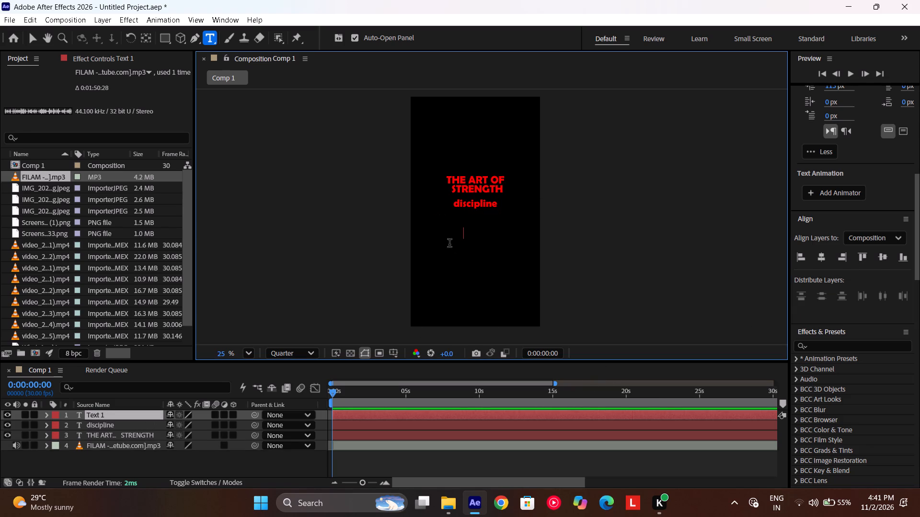
text(dec)
key(BackSpace)
key(d)
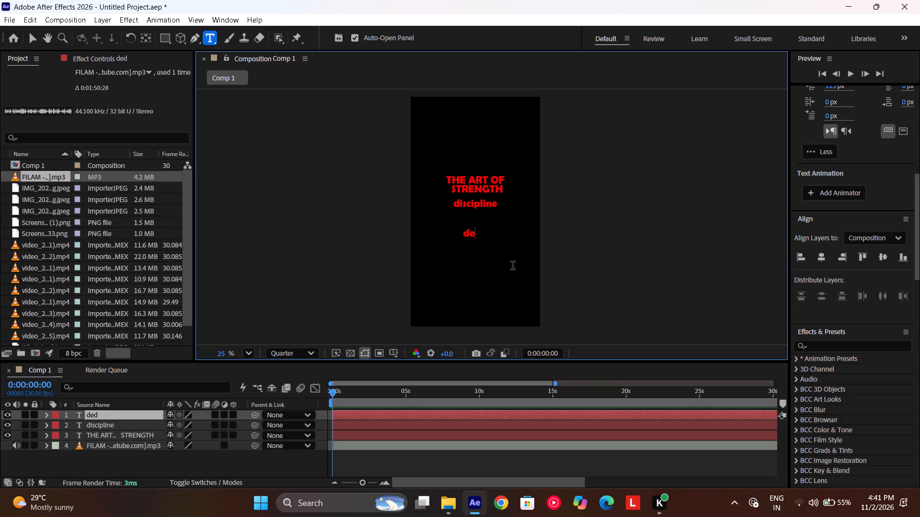
text(ication)
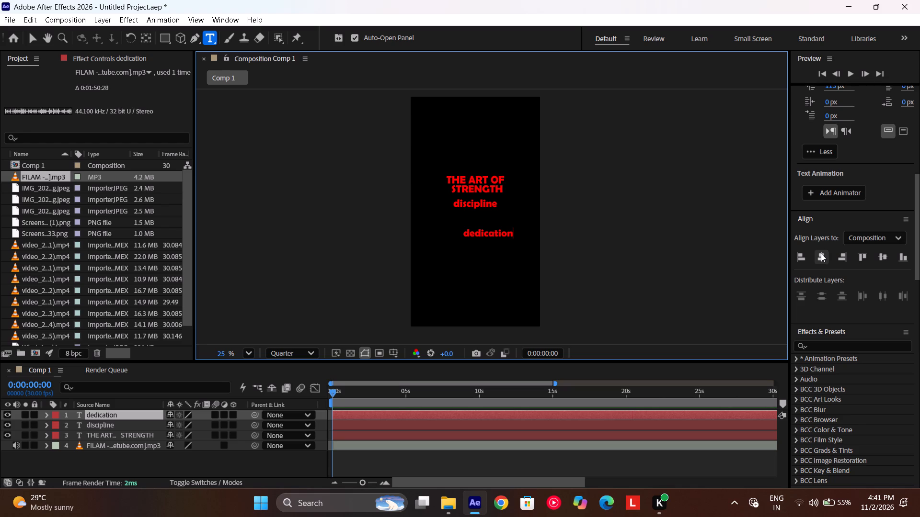
click(821, 254)
Add a separate text layer reading "determination" below dedication and centre it horizontally in the composition.
click(438, 275)
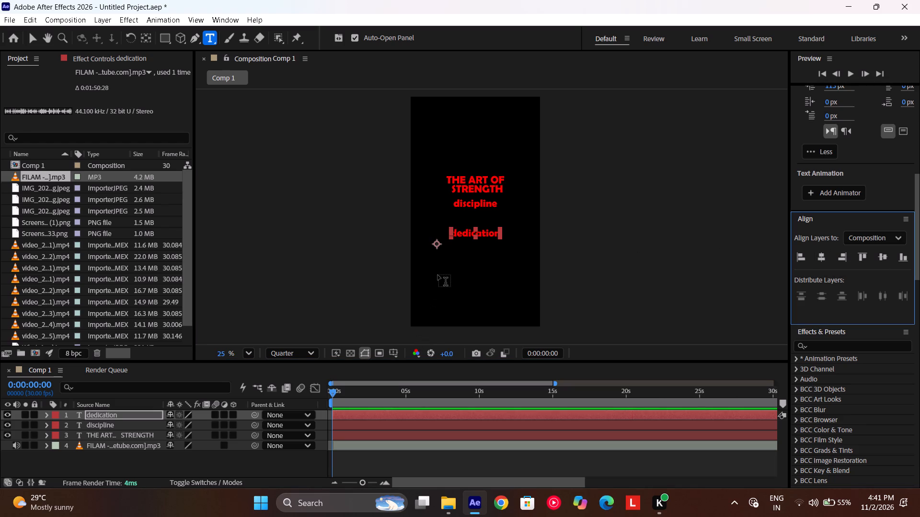
text(determination)
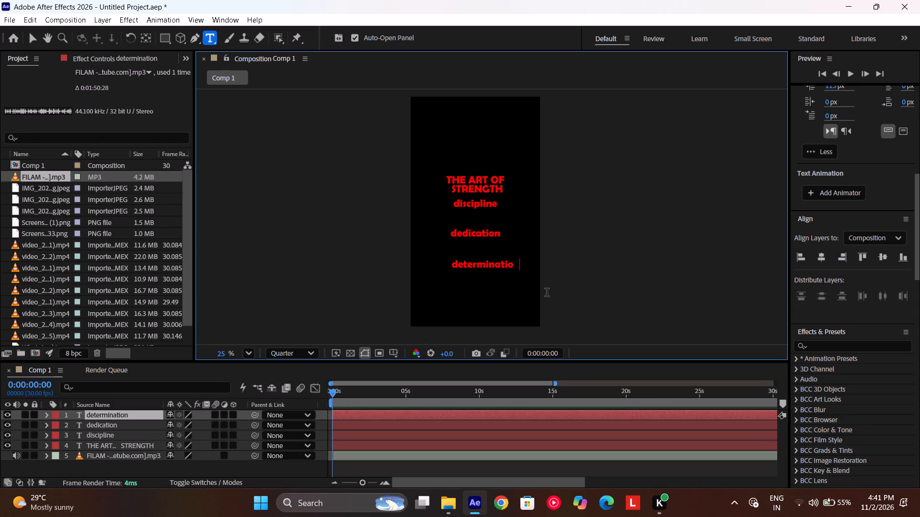
click(825, 256)
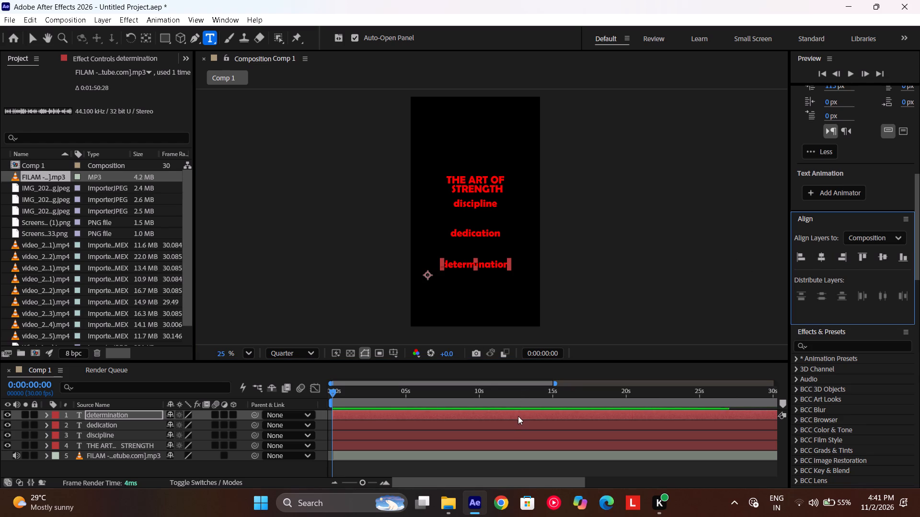
Move the discipline text layer down to a vertical position of 1087.
click(517, 415)
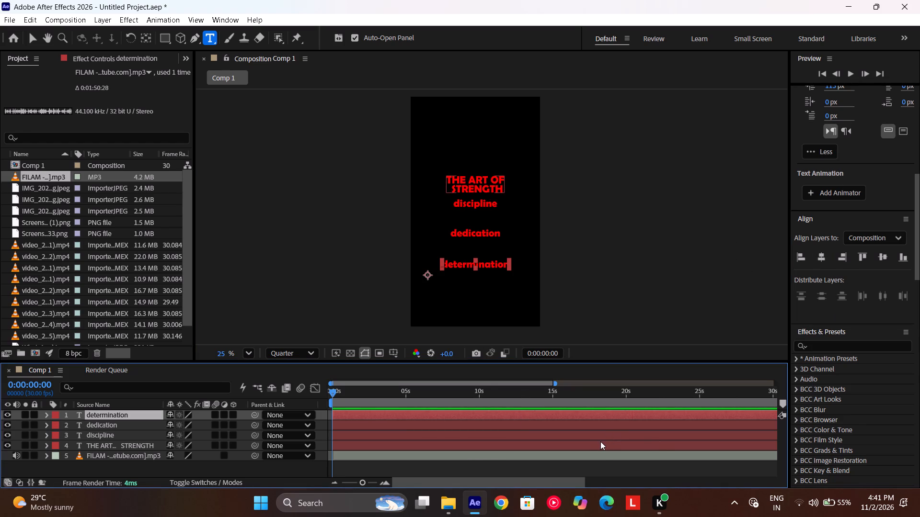
click(593, 438)
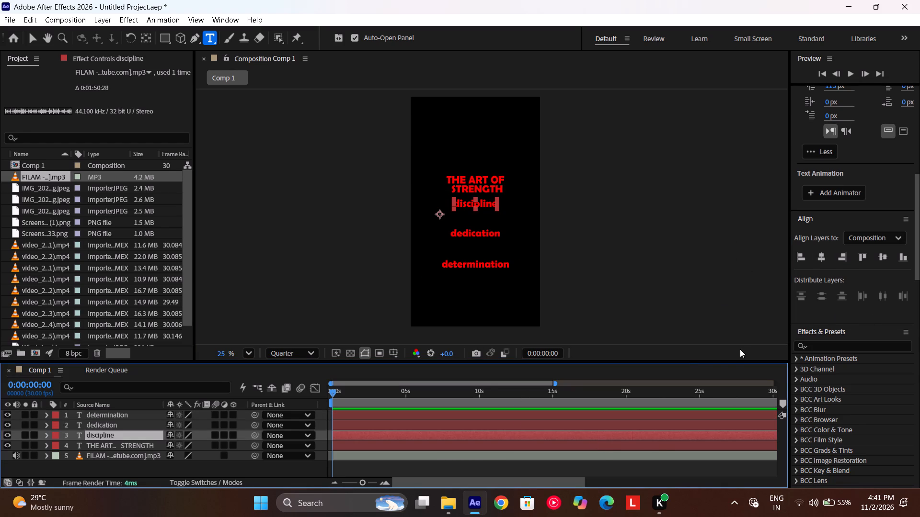
key(p)
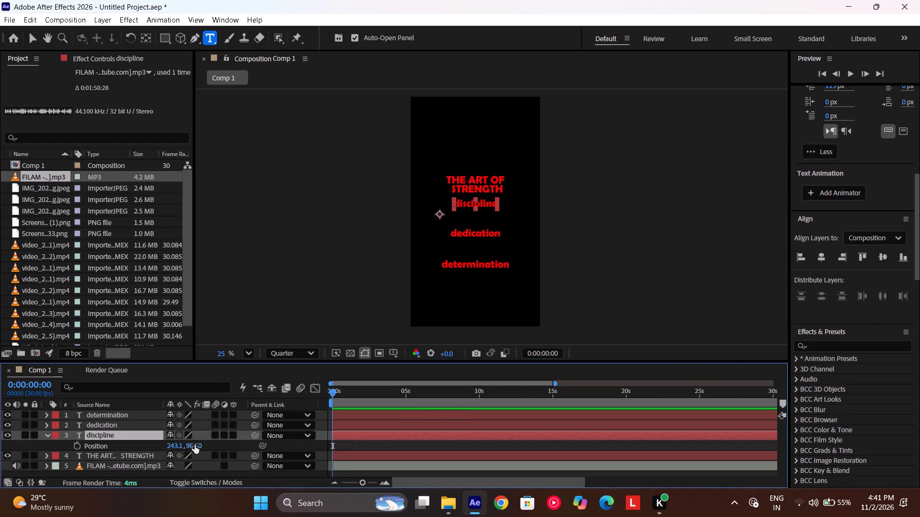
drag(194, 443, 264, 436)
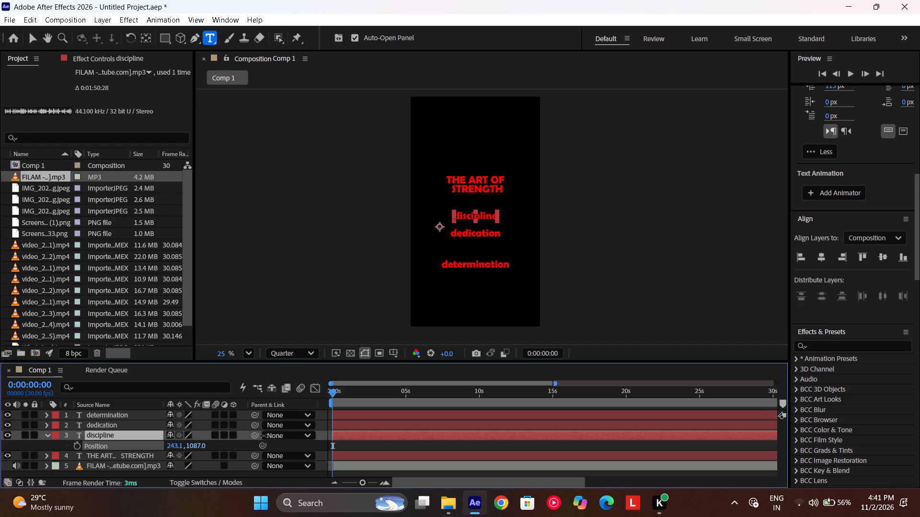
drag(264, 436, 264, 434)
Move the dedication text layer up to a vertical position of 1194, closer beneath discipline.
click(441, 423)
key(p)
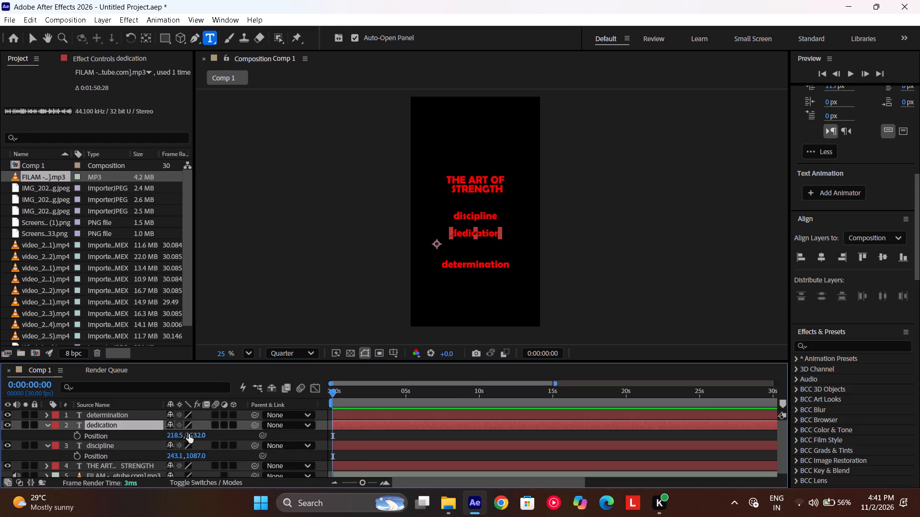
drag(193, 431, 178, 432)
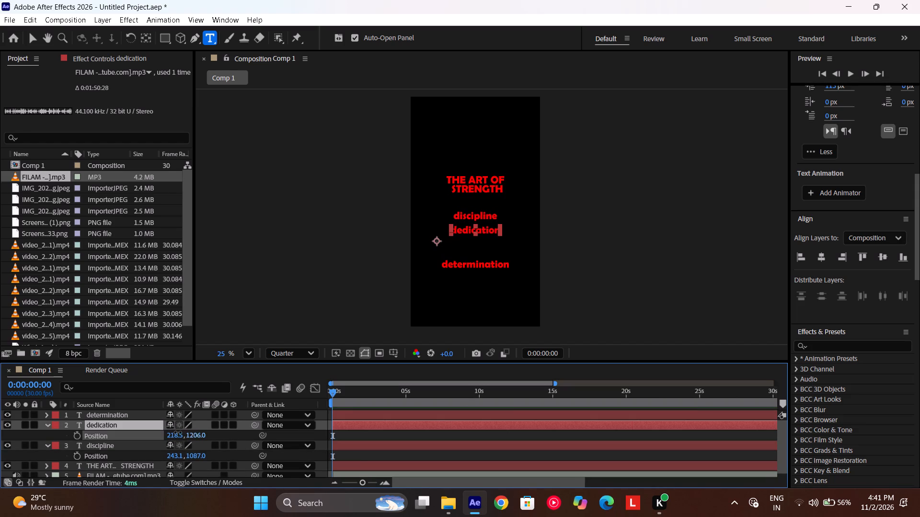
drag(178, 432, 176, 425)
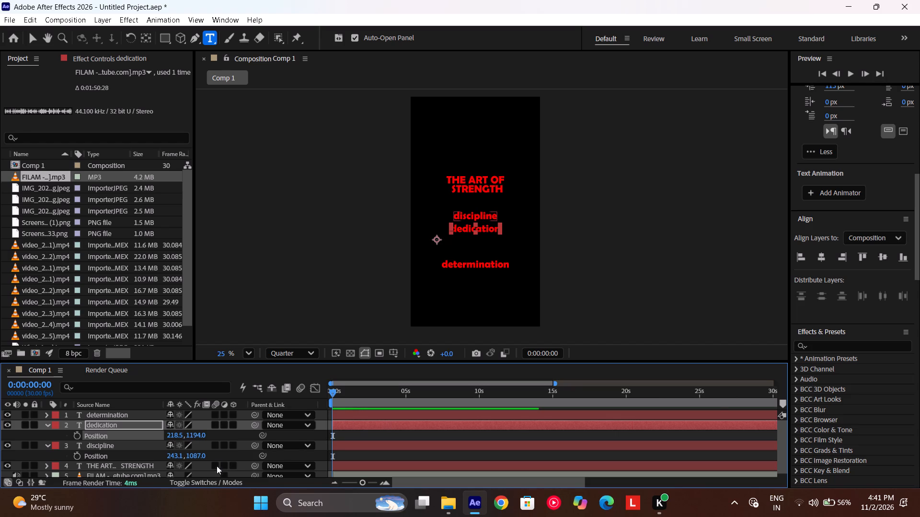
Move the determination text layer up to a vertical position of 1297, closer beneath dedication.
click(121, 418)
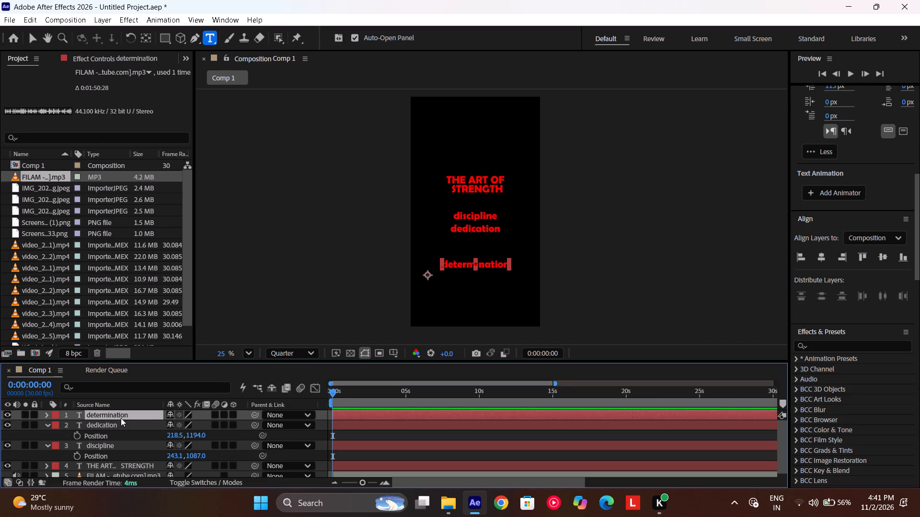
key(p)
drag(194, 423, 96, 412)
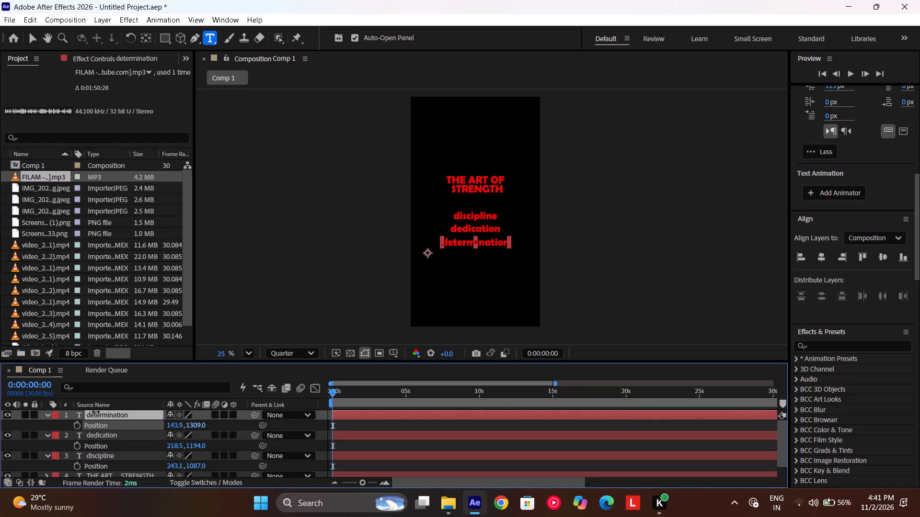
drag(96, 412, 90, 410)
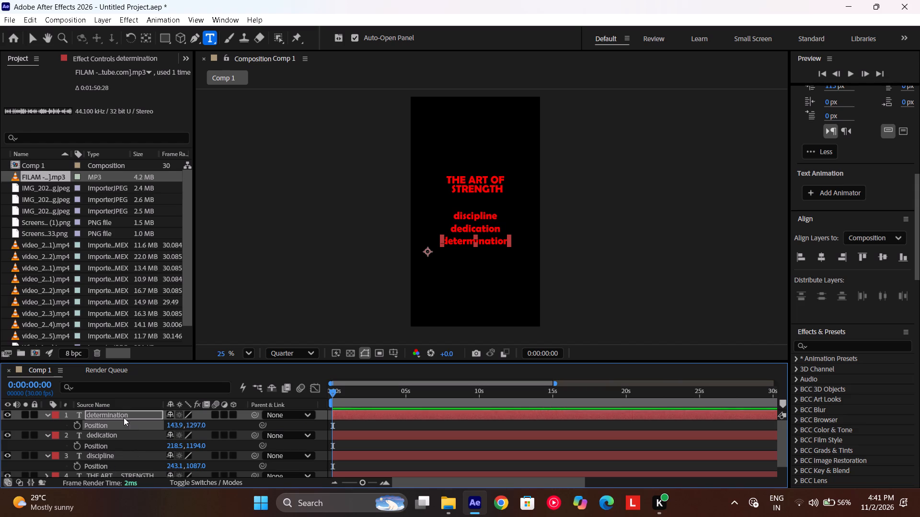
Scale the discipline, dedication and determination text layers down together to 60%.
ctrl+click(97, 434)
ctrl+click(103, 459)
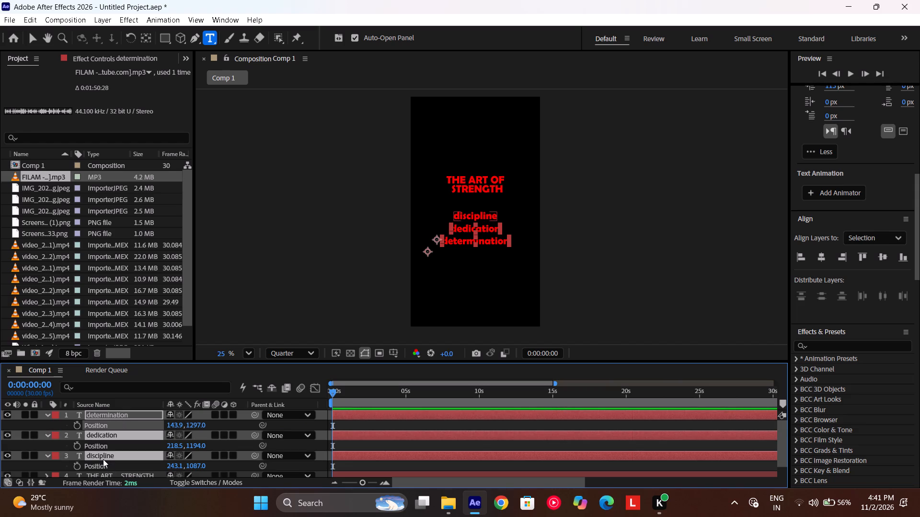
key(s)
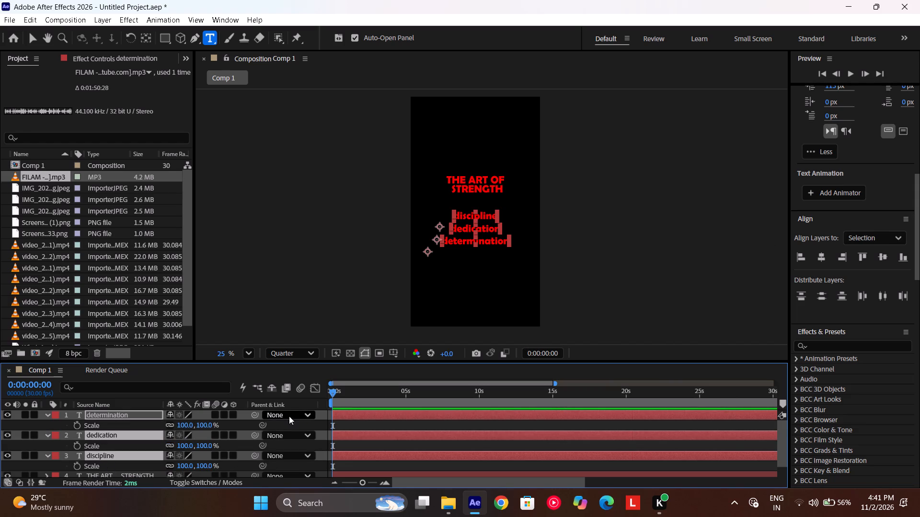
drag(186, 427, 178, 427)
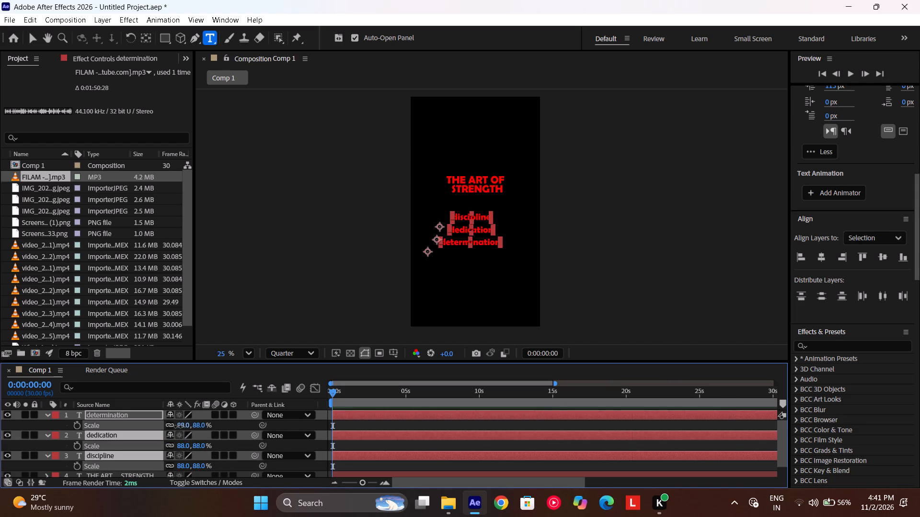
drag(178, 427, 171, 431)
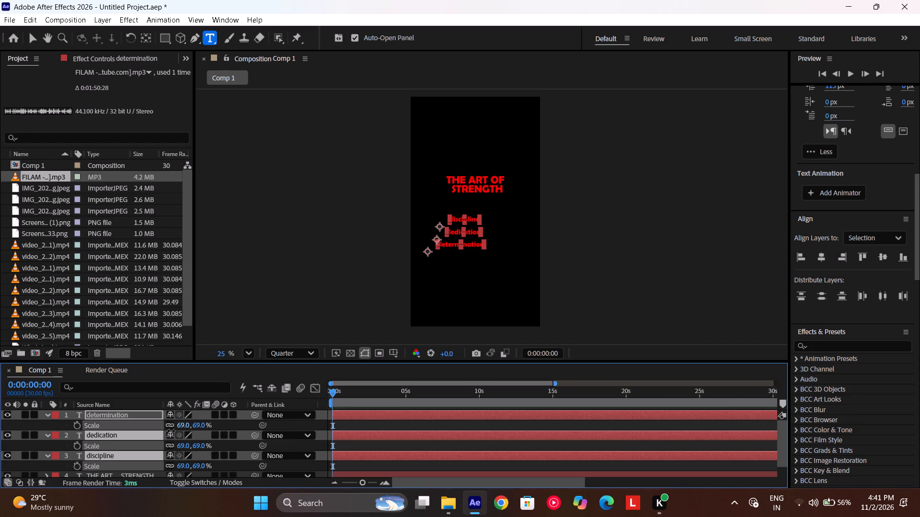
drag(171, 431, 169, 433)
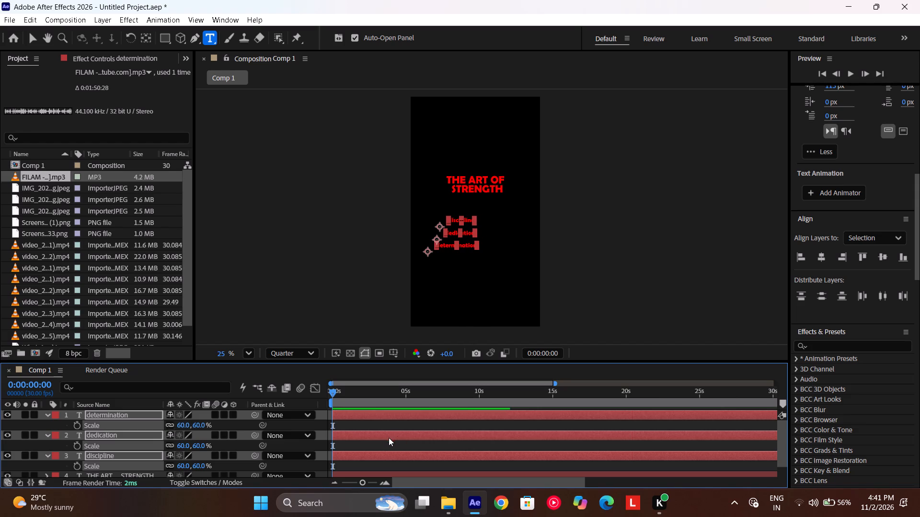
Centre the scaled determination, dedication and discipline text layers horizontally in the composition, aligning each one individually.
click(820, 264)
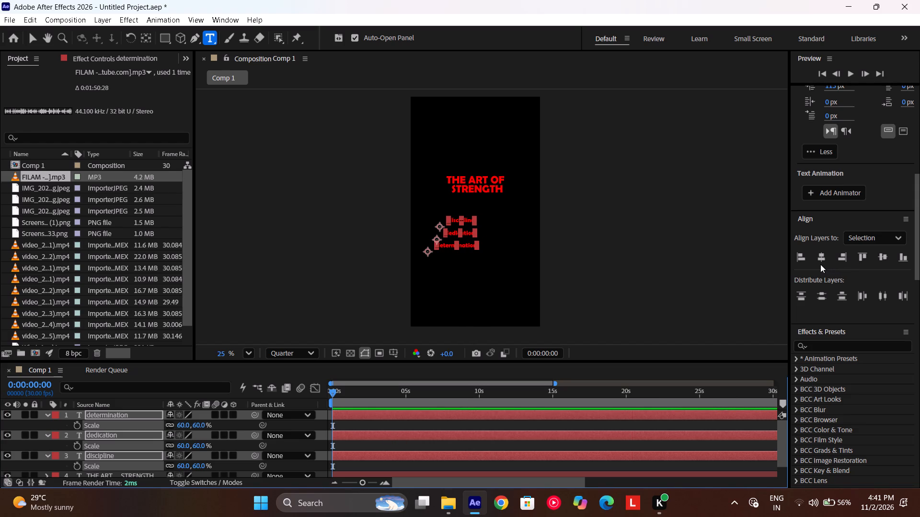
click(821, 259)
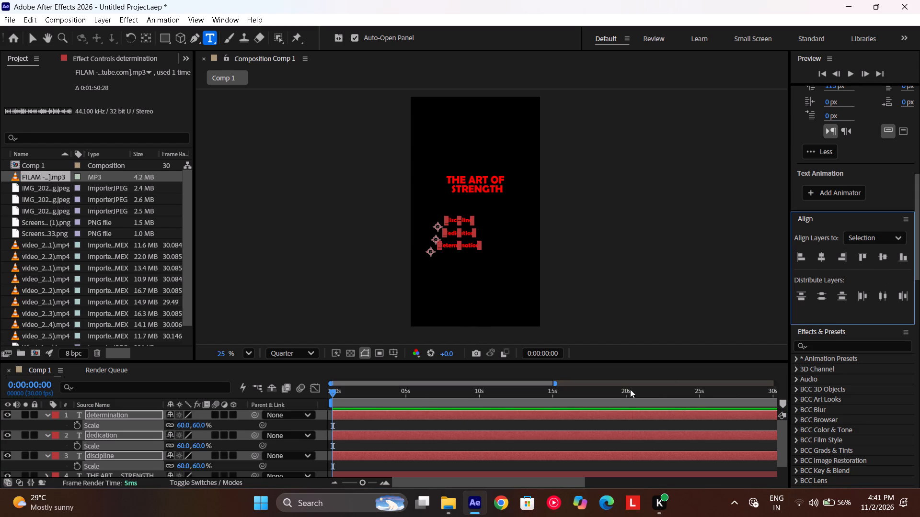
click(604, 424)
click(586, 412)
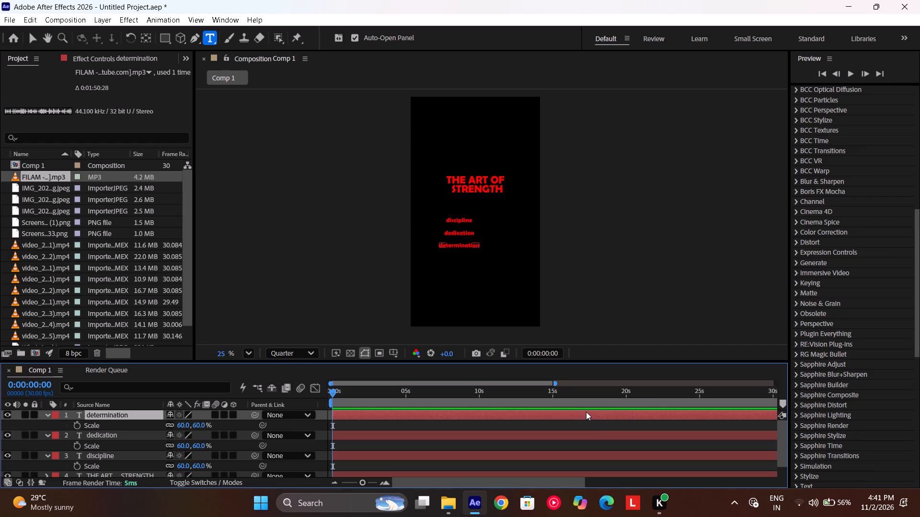
scroll(894, 219, up, 2)
click(819, 160)
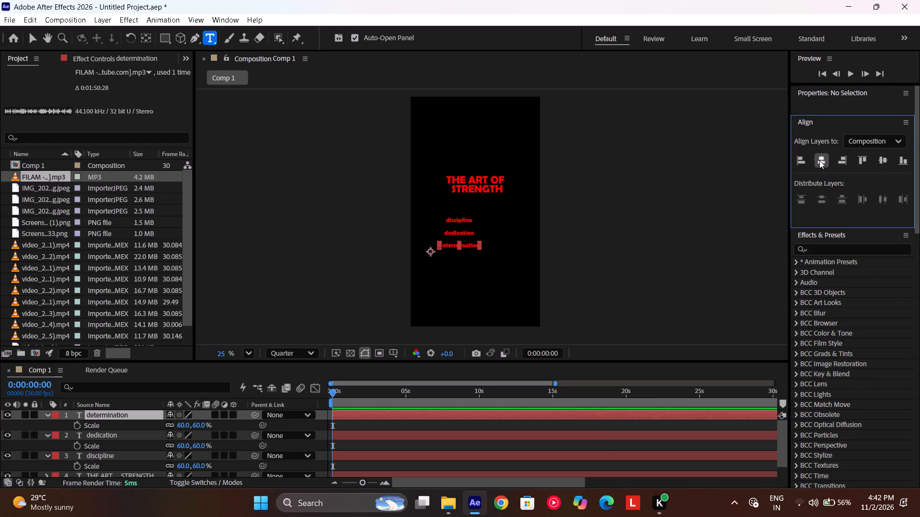
click(585, 438)
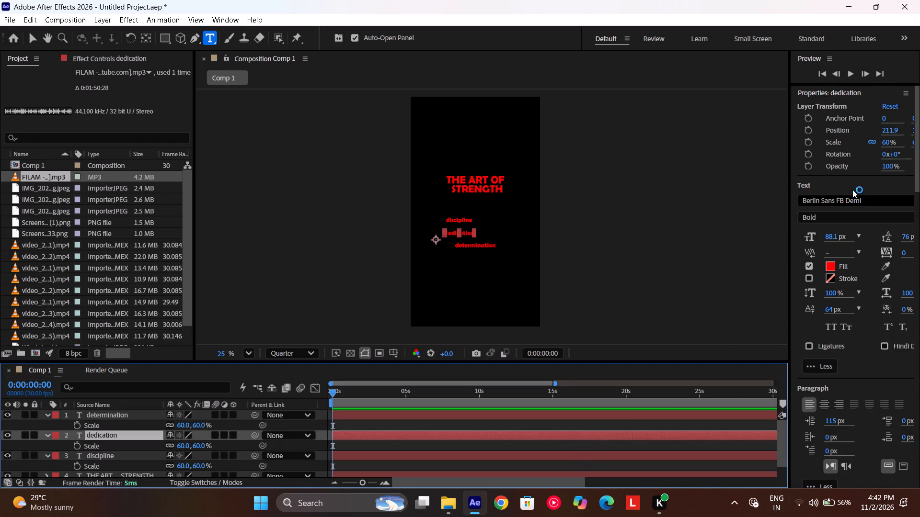
scroll(862, 360, down, 1)
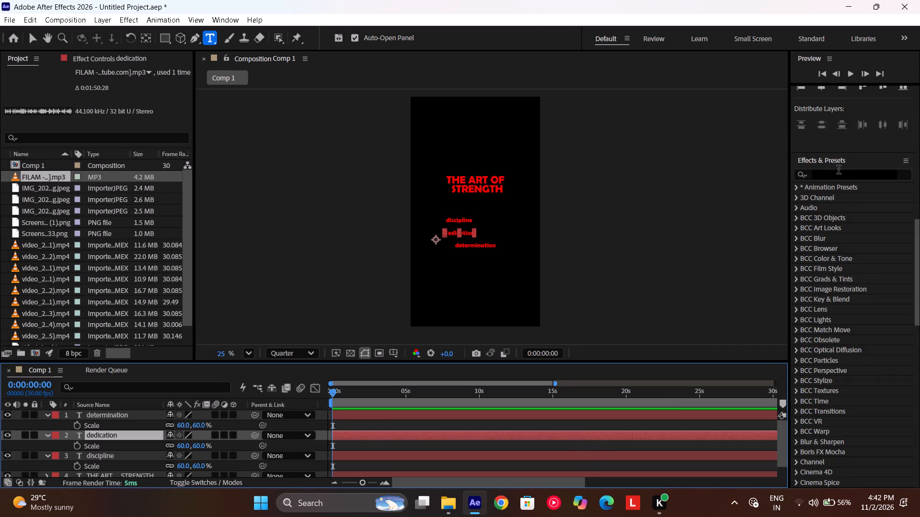
click(823, 91)
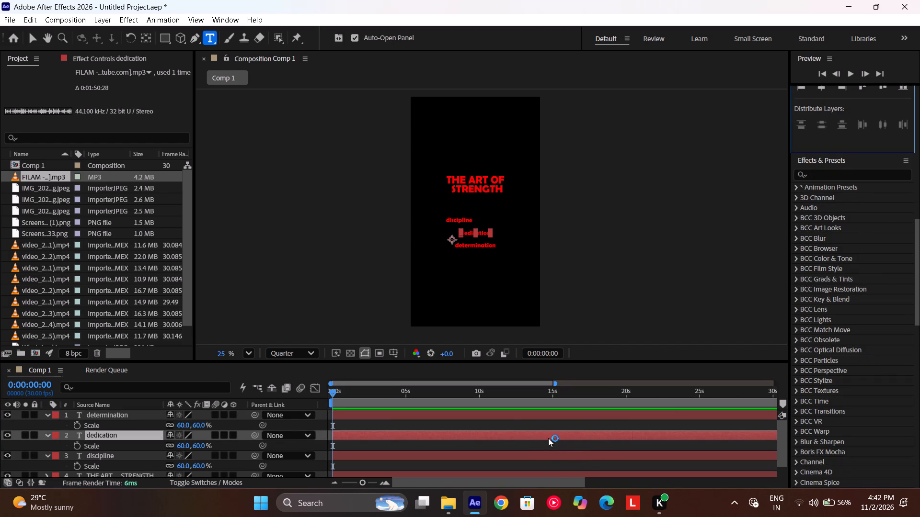
click(536, 455)
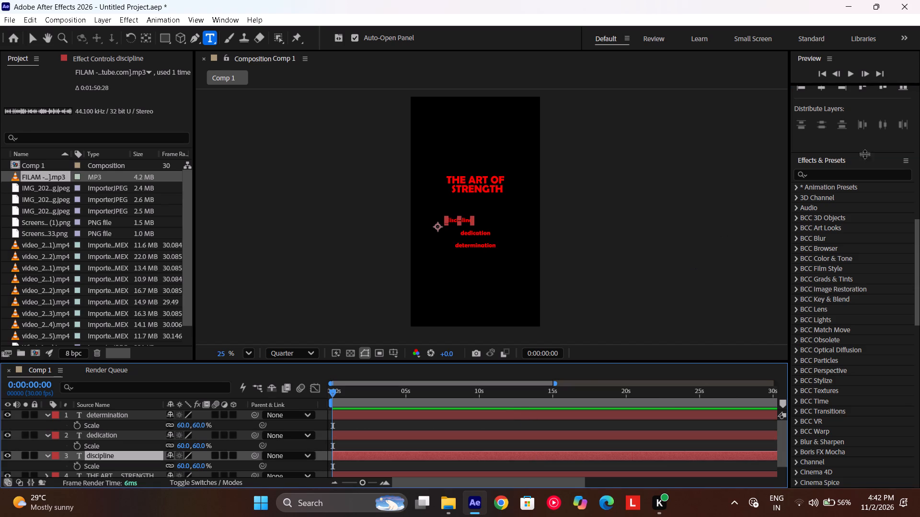
click(826, 89)
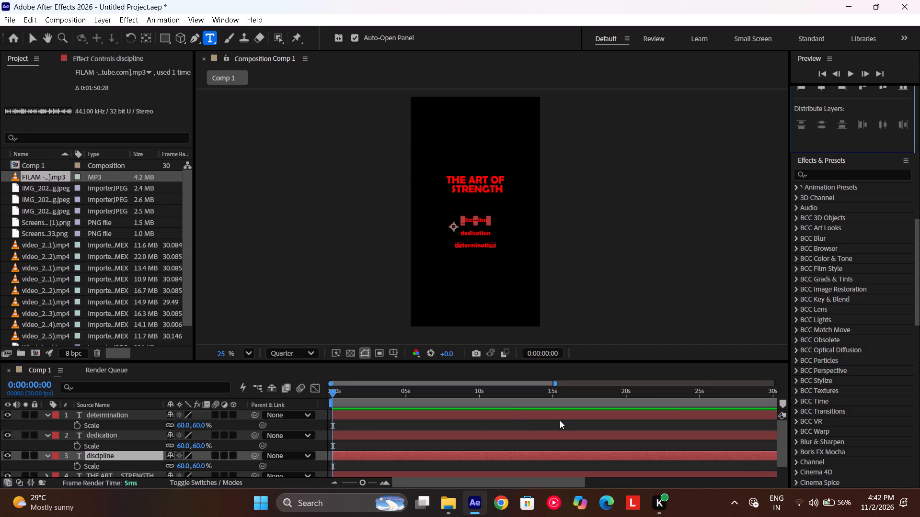
click(559, 421)
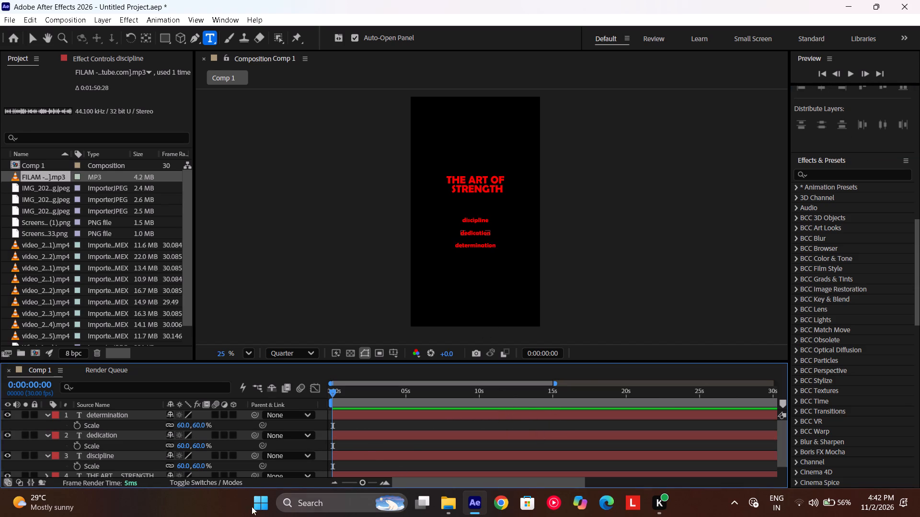
Change the font of the discipline, dedication and determination text layers together to Calibri Light.
ctrl+click(137, 456)
ctrl+click(107, 429)
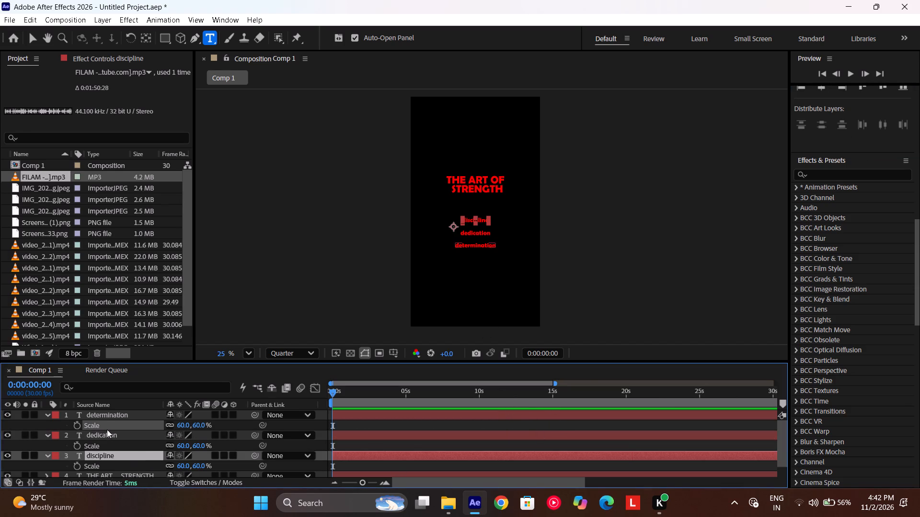
ctrl+click(110, 435)
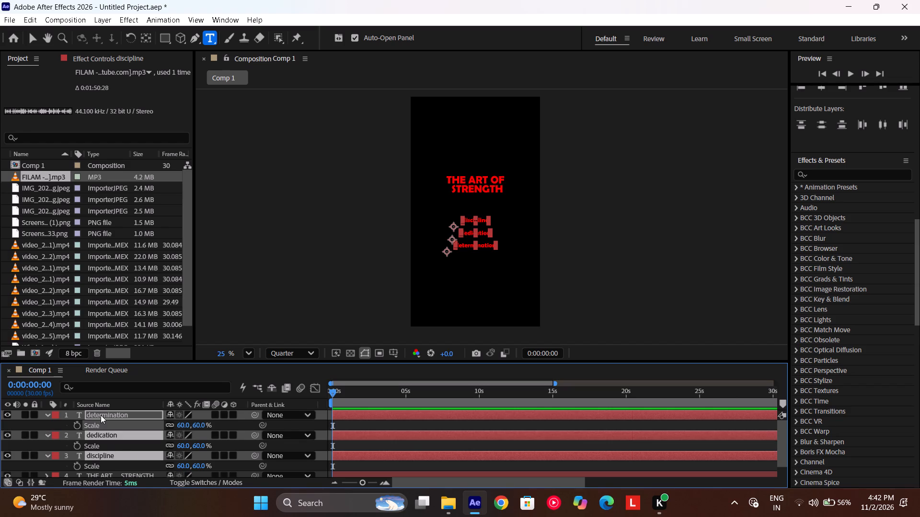
ctrl+click(101, 415)
ctrl+click(101, 415)
scroll(812, 212, up, 1)
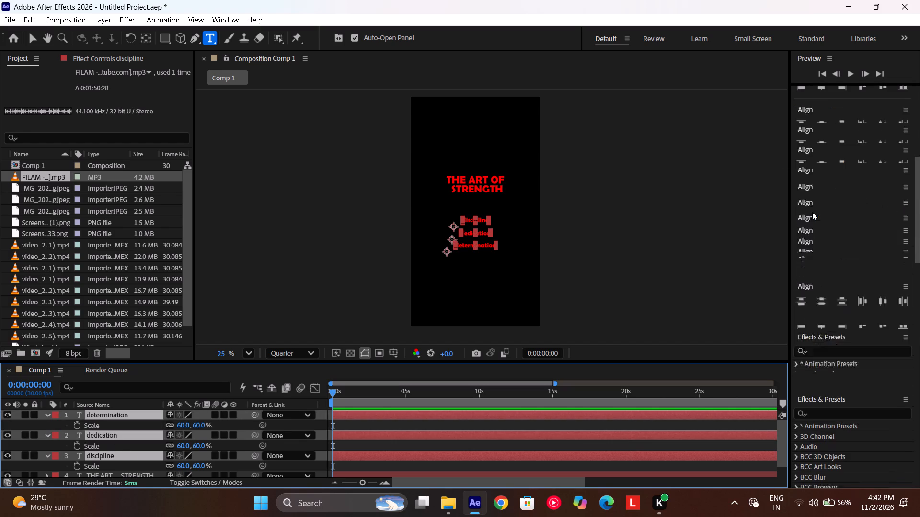
scroll(869, 257, up, 1)
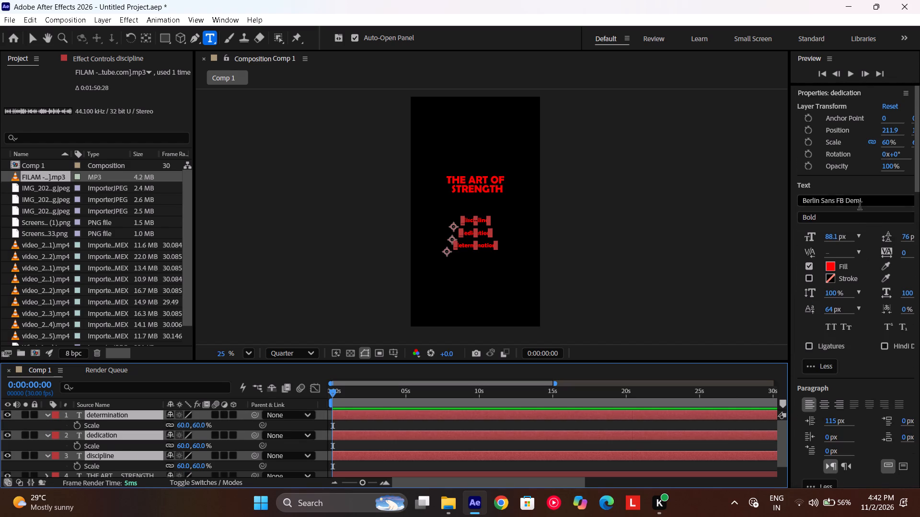
scroll(852, 202, down, 1)
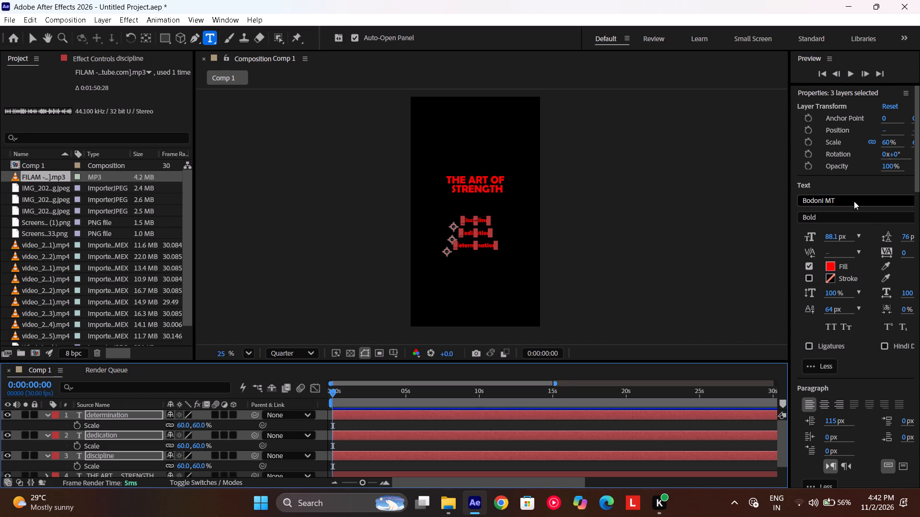
scroll(854, 201, down, 2)
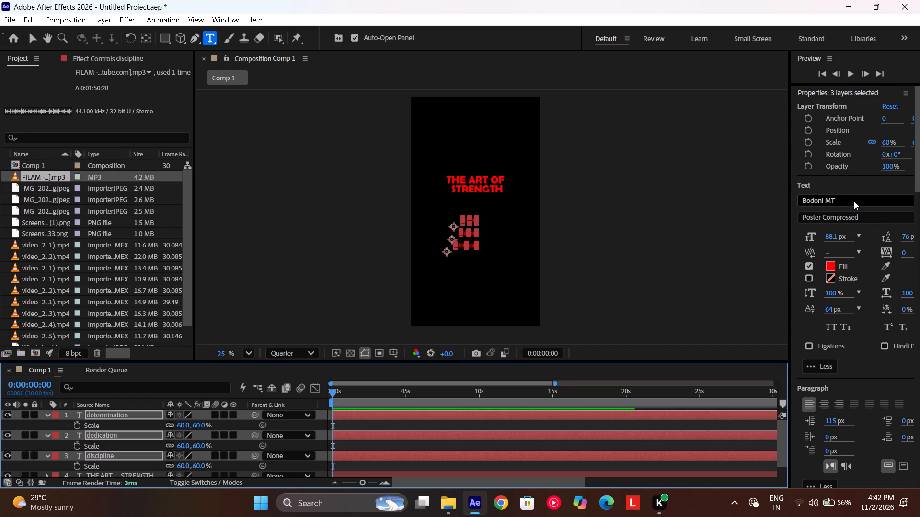
scroll(854, 201, down, 1)
ctrl+scroll(463, 243, up, 6)
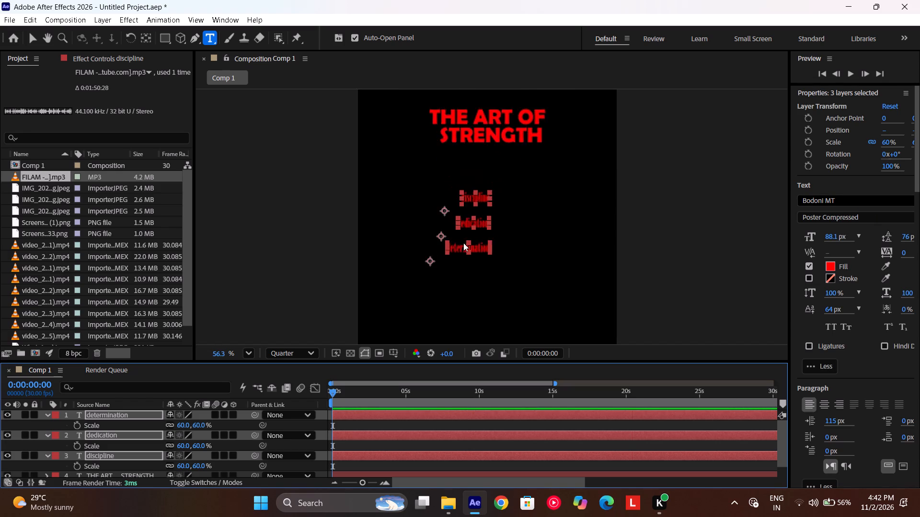
ctrl+scroll(463, 243, up, 2)
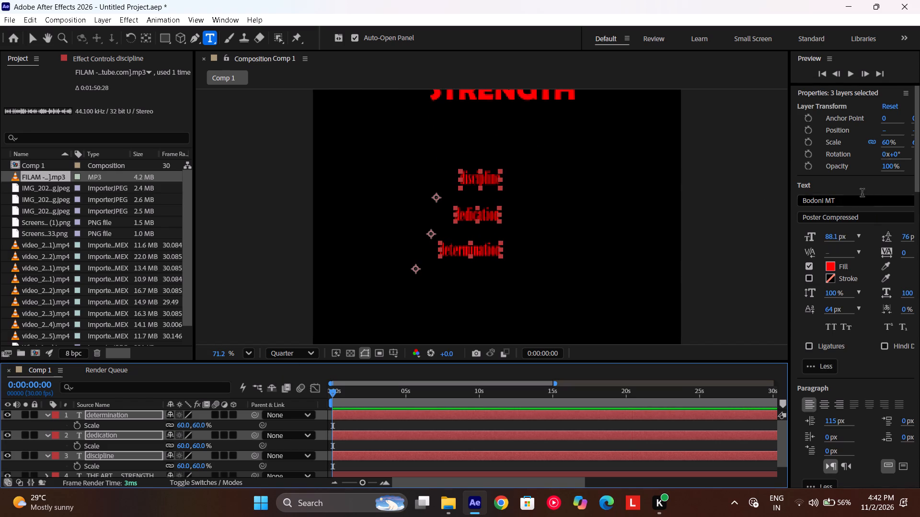
scroll(849, 204, down, 1)
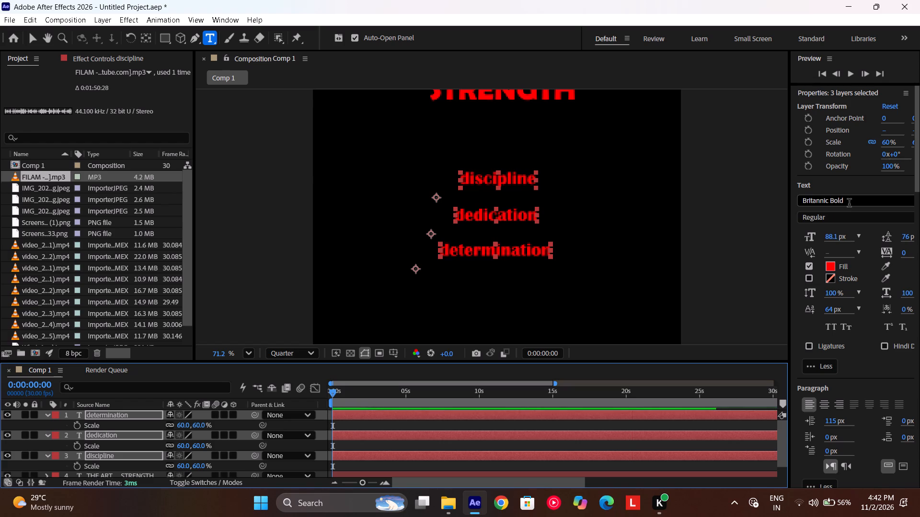
scroll(849, 204, down, 1)
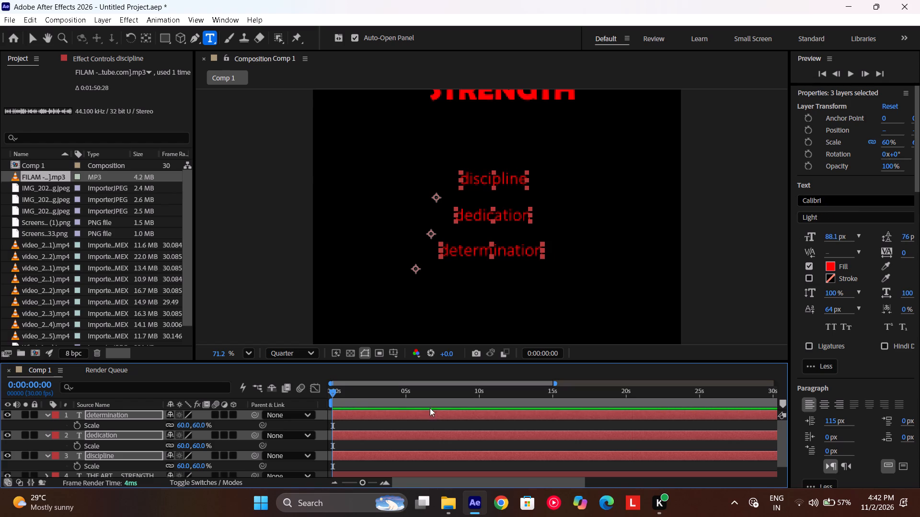
ctrl+scroll(471, 193, down, 6)
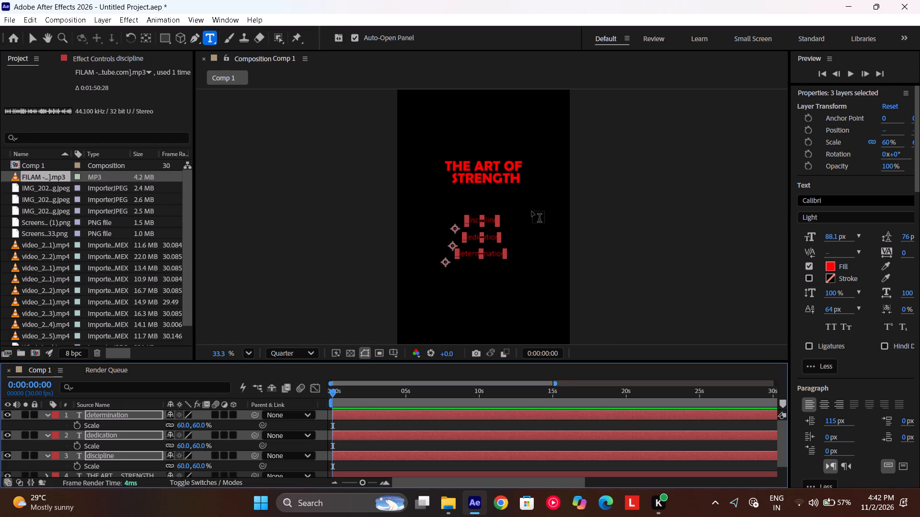
click(411, 439)
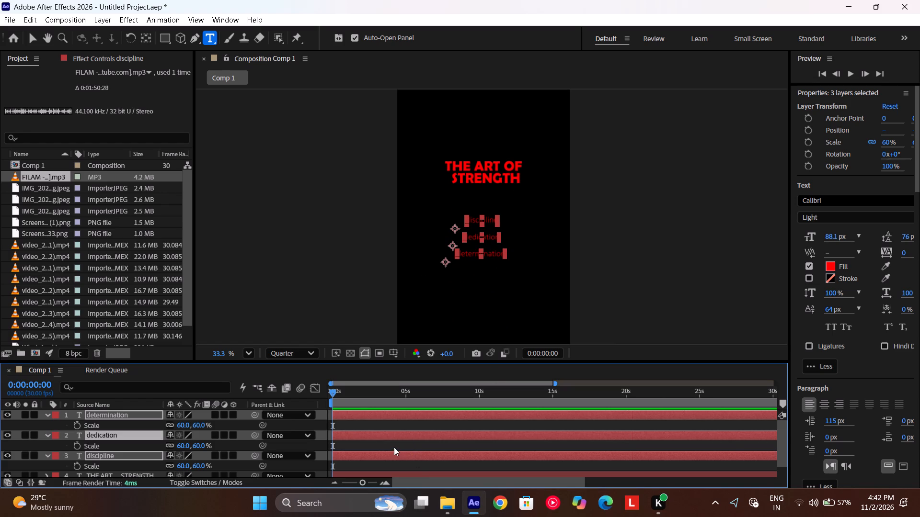
click(393, 446)
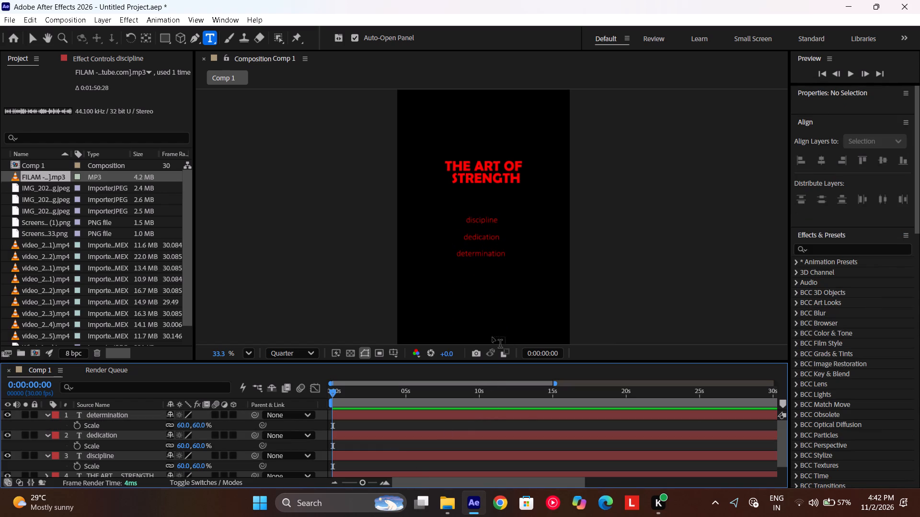
Play back the start of the composition to check the text intro against the song.
scroll(566, 420, down, 1)
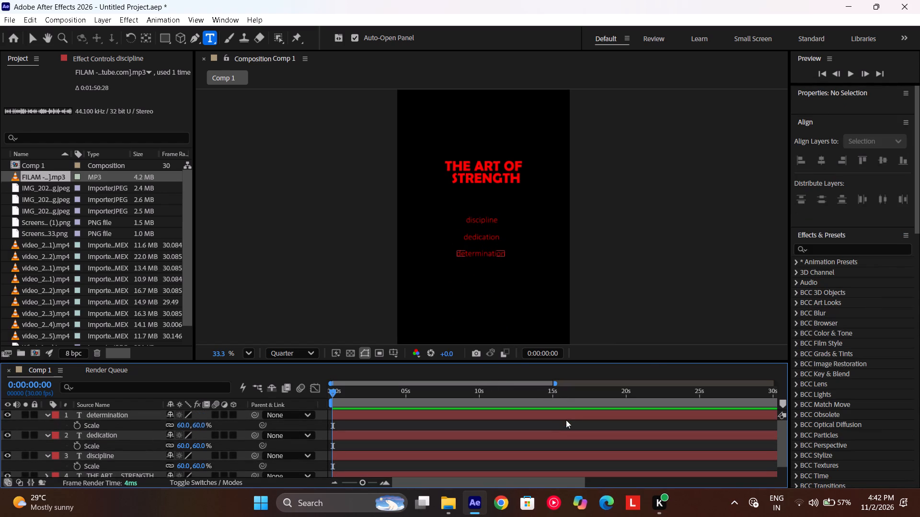
scroll(566, 420, down, 1)
ctrl+scroll(534, 239, down, 2)
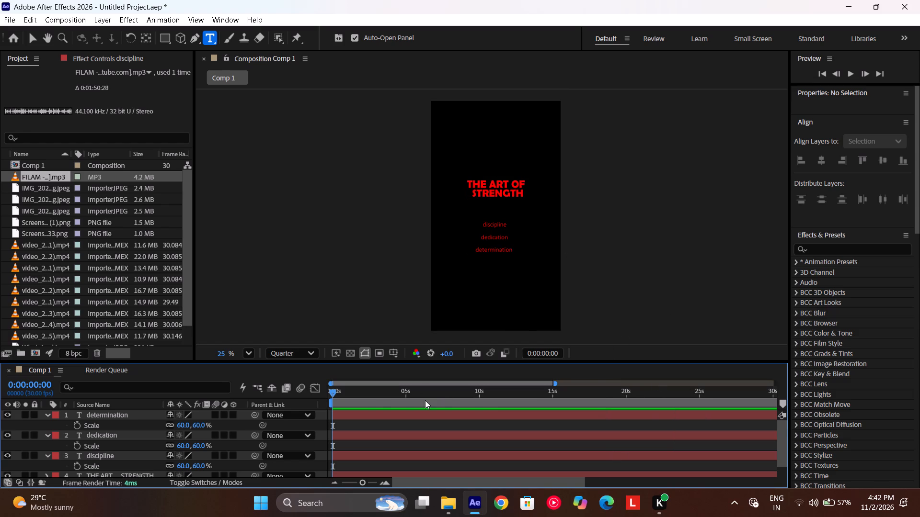
scroll(374, 400, down, 5)
drag(374, 400, 285, 415)
key(space)
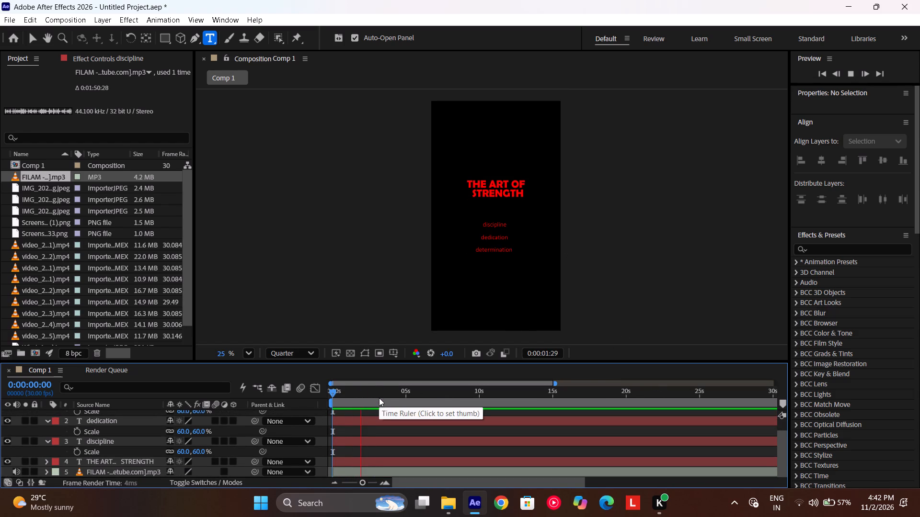
drag(379, 398, 196, 413)
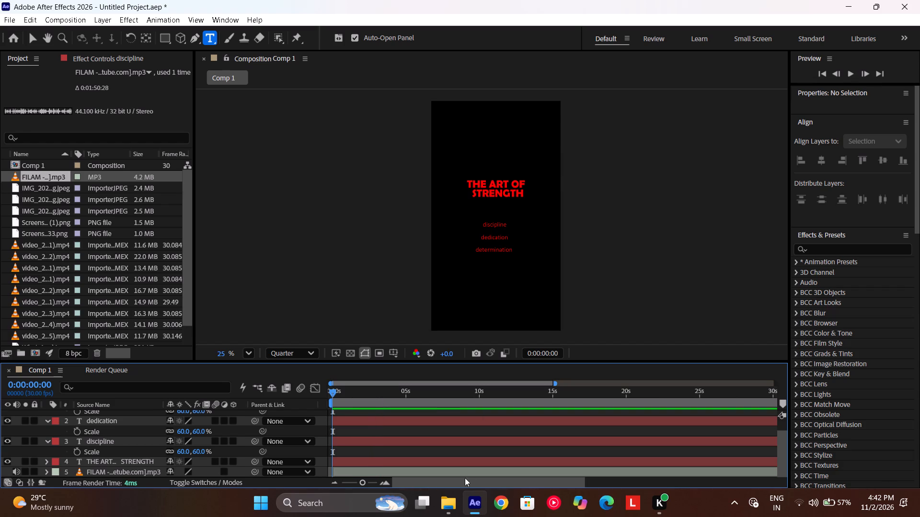
Look through the Local Disk (D:) files in File Explorer and return to the dee folder to review its media.
click(439, 505)
click(487, 412)
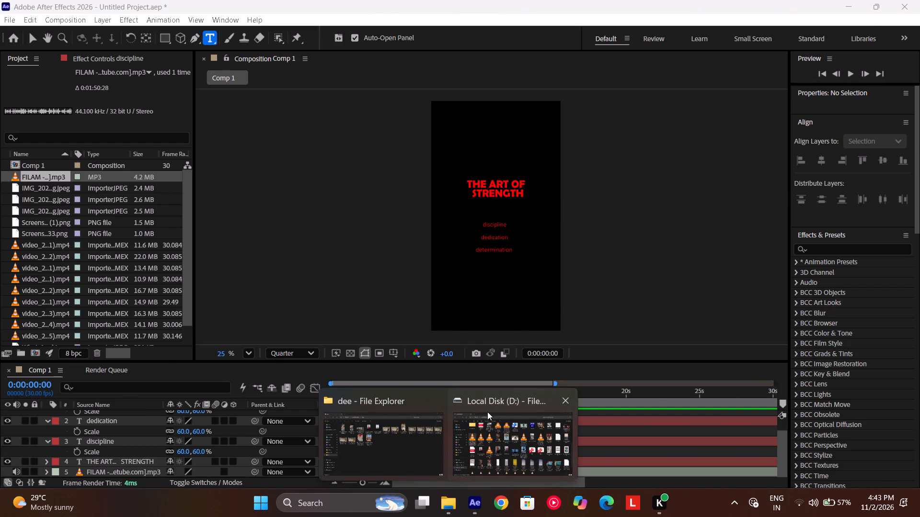
scroll(354, 339, down, 7)
scroll(323, 362, up, 3)
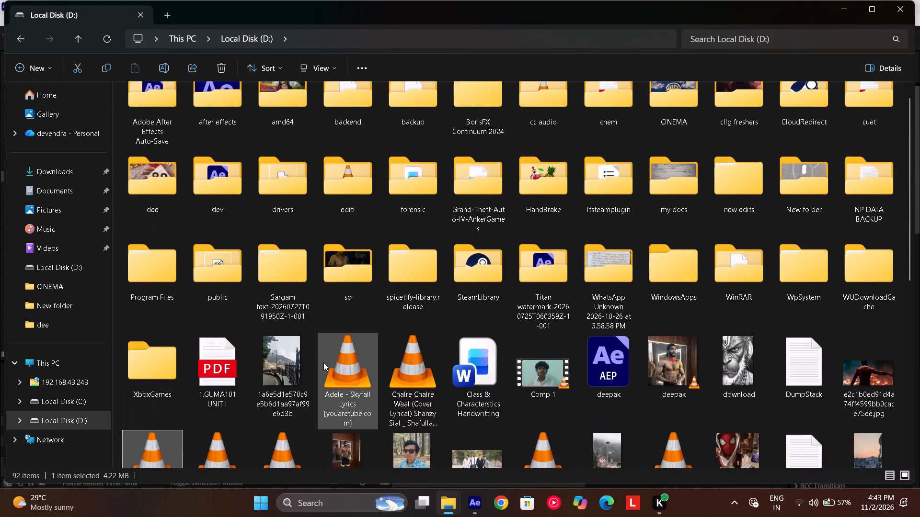
scroll(314, 353, down, 4)
scroll(323, 233, up, 1)
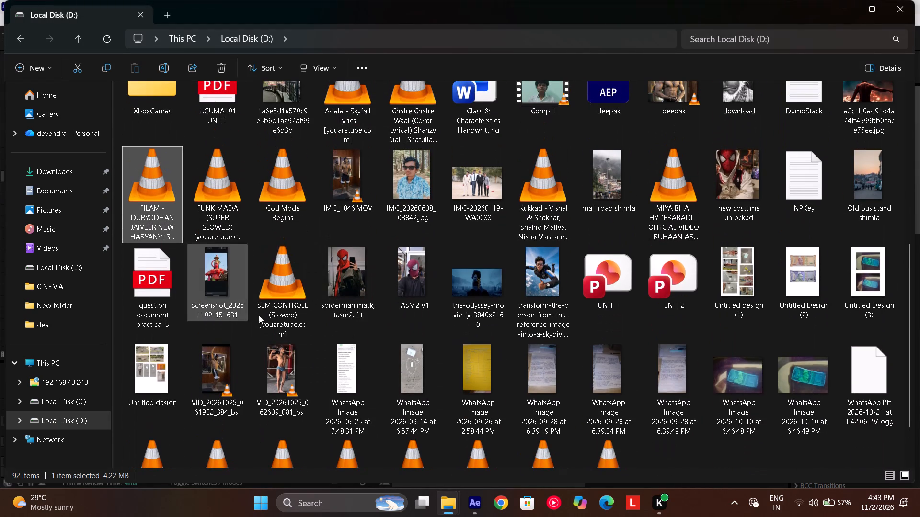
click(202, 272)
key(BackSpace)
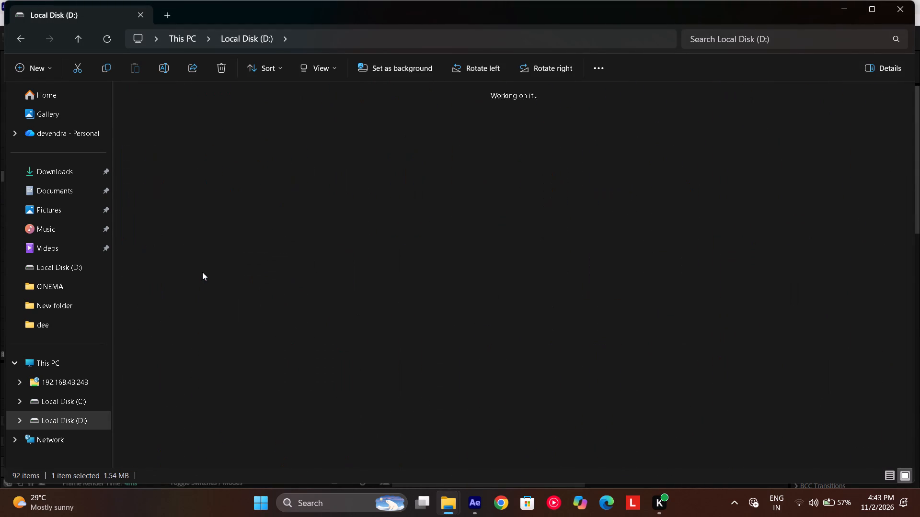
click(195, 335)
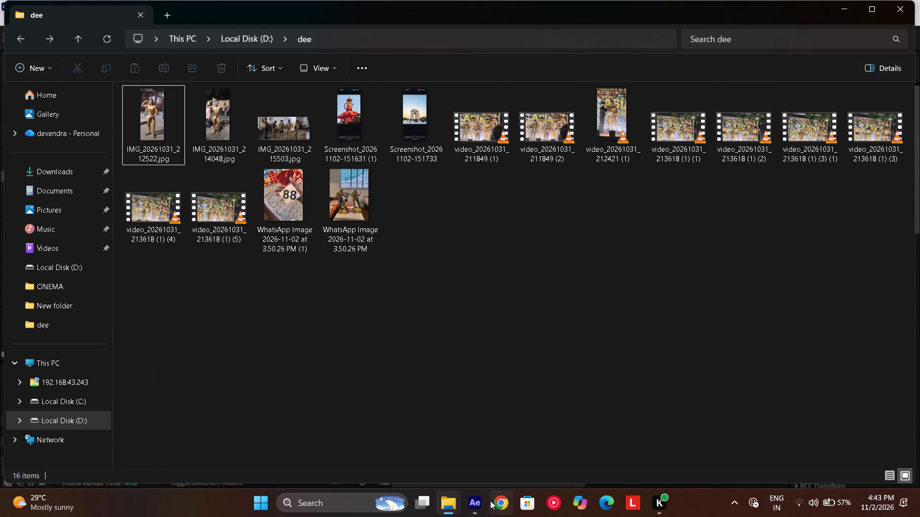
Add the photo IMG_20261031_214048 from the dee folder to the Comp 1 timeline, starting at 0:00:00:00.
click(477, 504)
drag(357, 395, 303, 403)
click(441, 504)
click(478, 461)
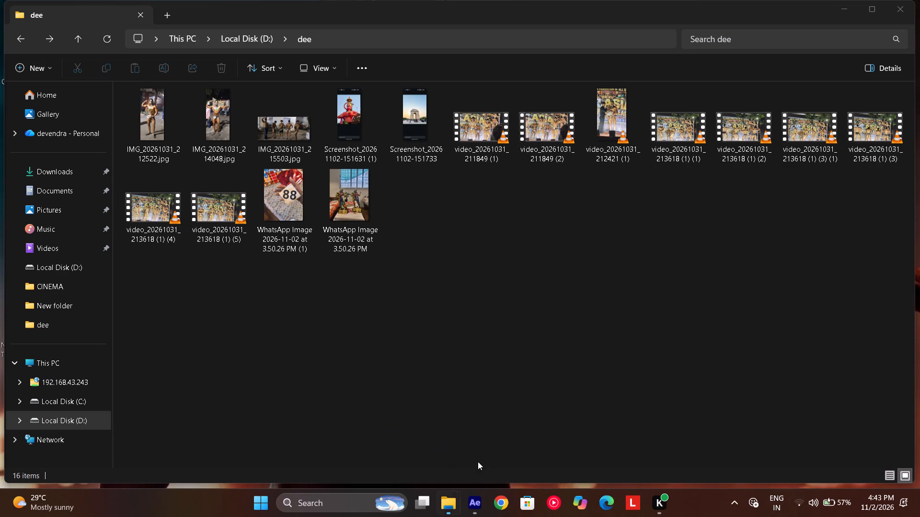
ctrl+scroll(413, 242, up, 16)
scroll(413, 242, up, 8)
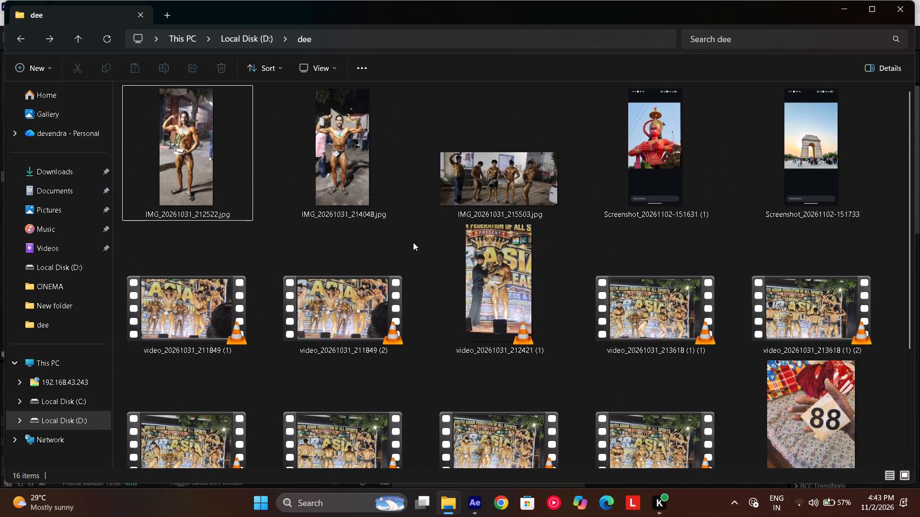
scroll(354, 215, down, 6)
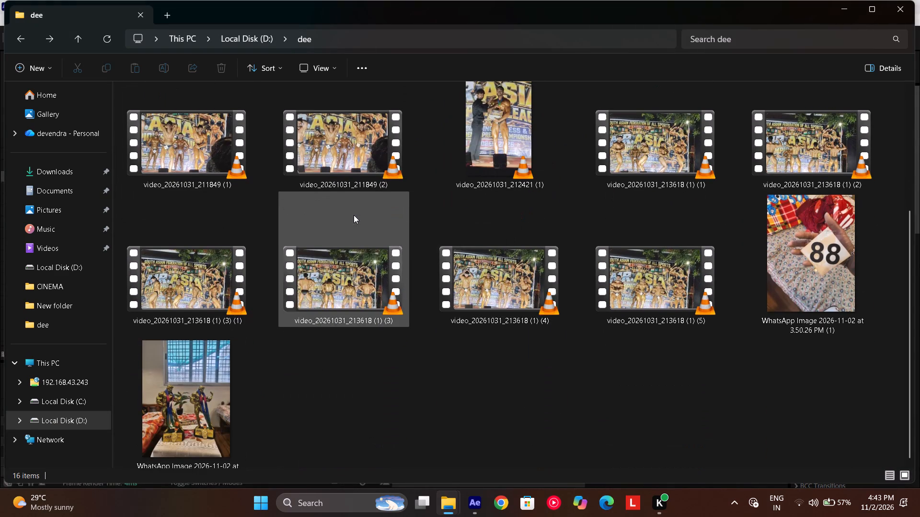
scroll(354, 215, down, 1)
click(379, 387)
scroll(379, 387, up, 1)
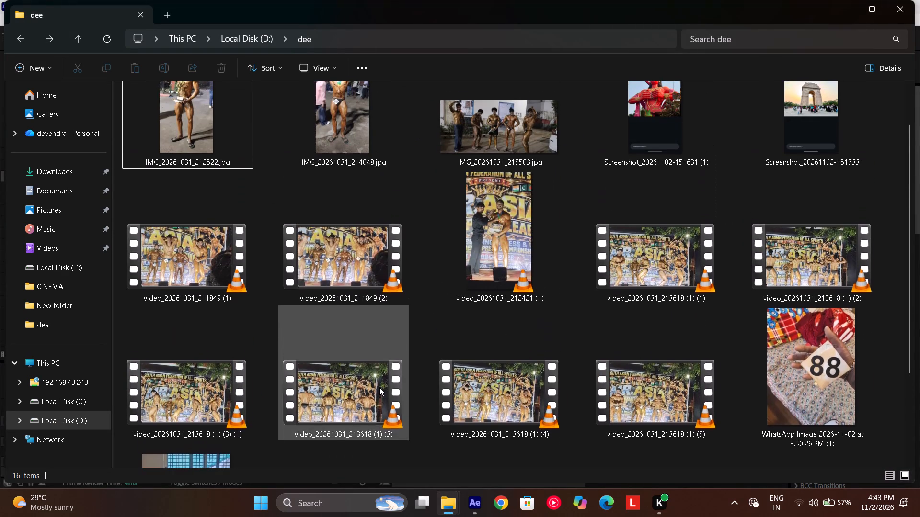
scroll(379, 387, up, 2)
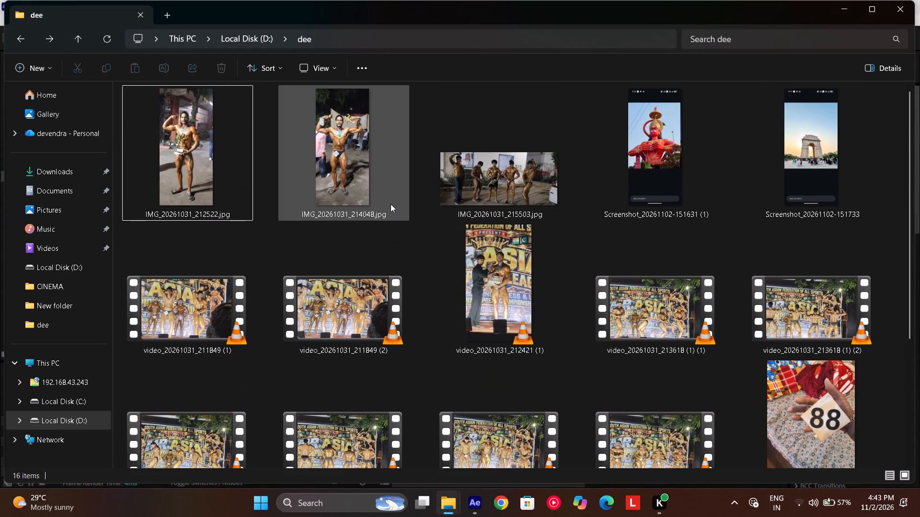
scroll(398, 286, down, 1)
scroll(447, 274, up, 3)
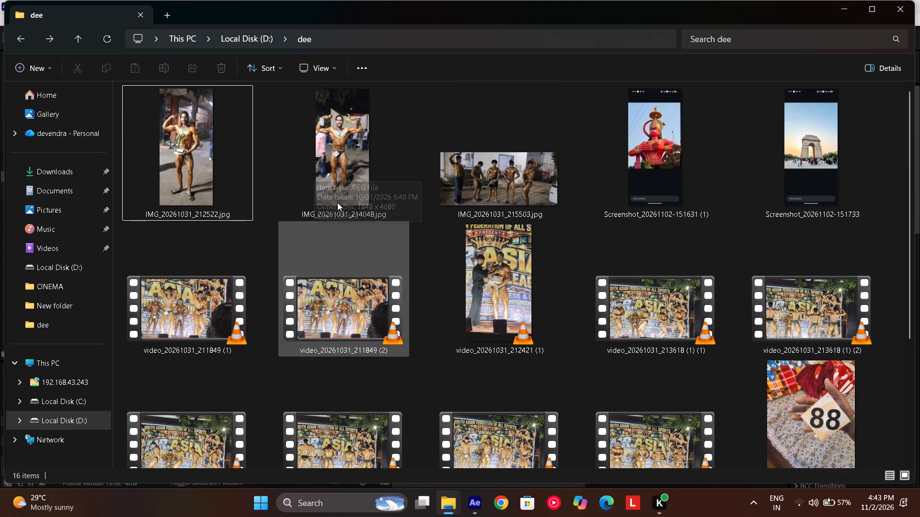
drag(339, 162, 464, 516)
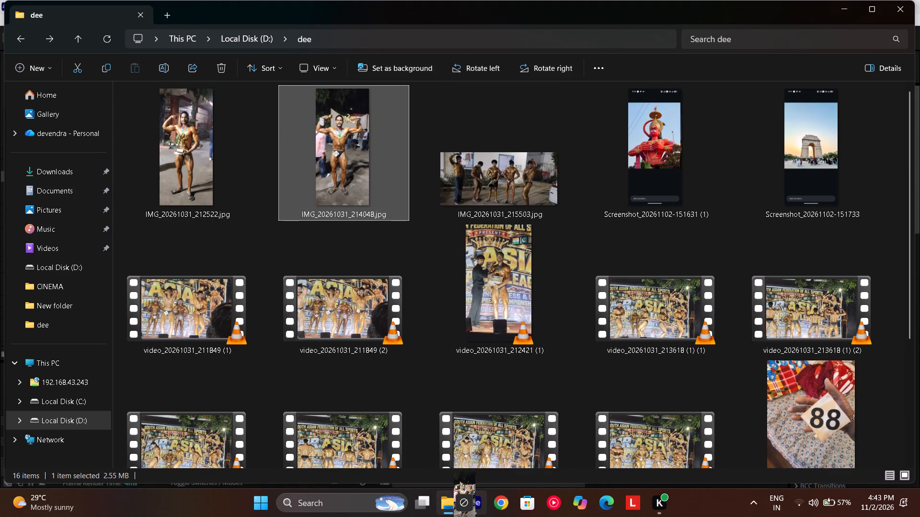
drag(464, 516, 573, 378)
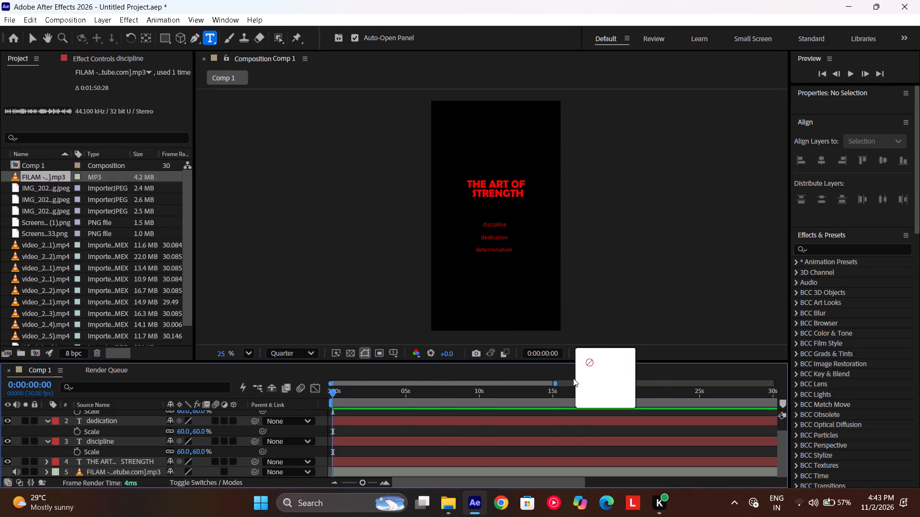
drag(573, 378, 448, 432)
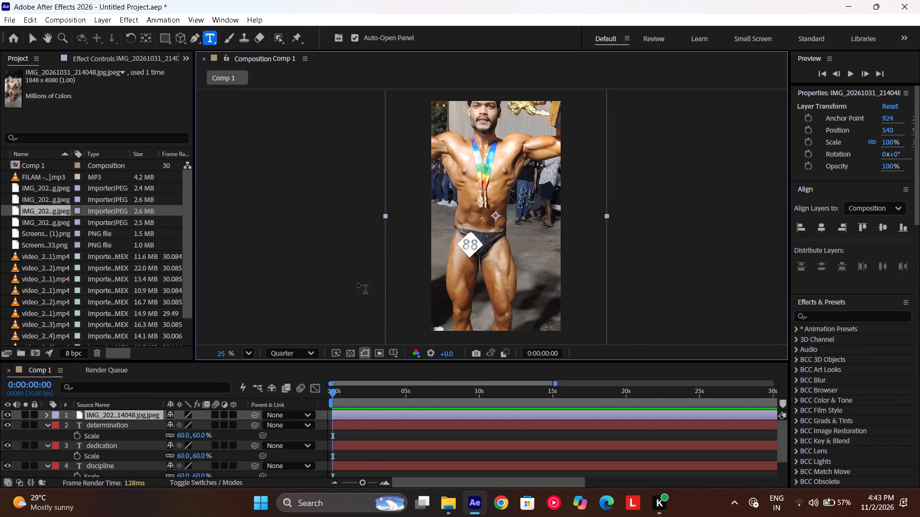
Examine Comp 1's composition settings and the available size presets, keeping Social Media Portrait HD 1080x1920 at 30 fps.
right_click(318, 258)
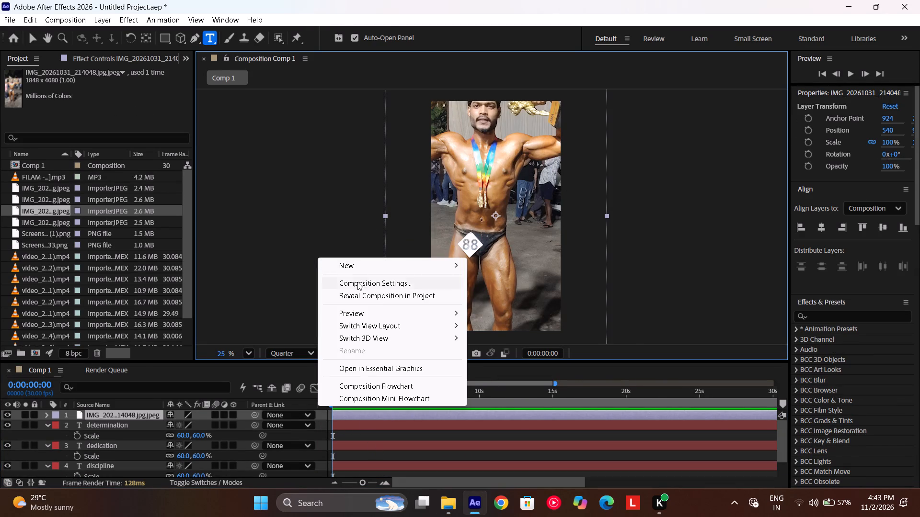
click(358, 284)
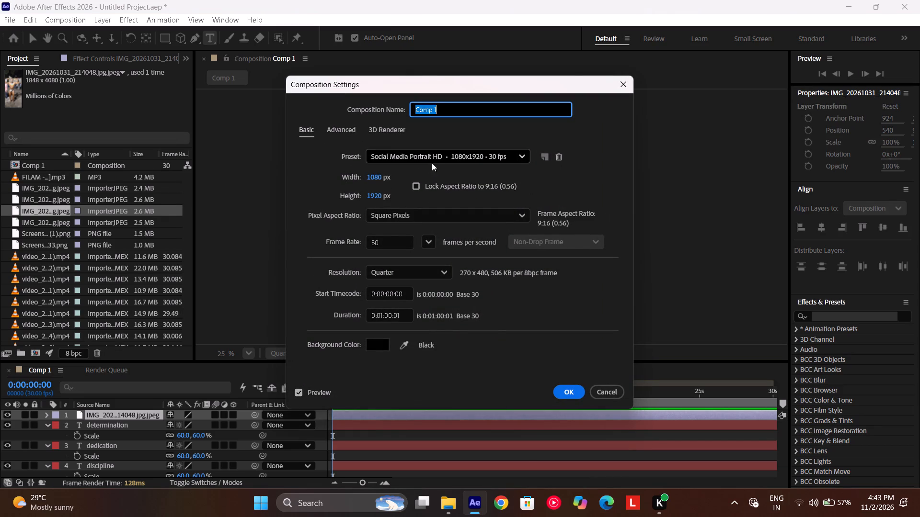
click(449, 157)
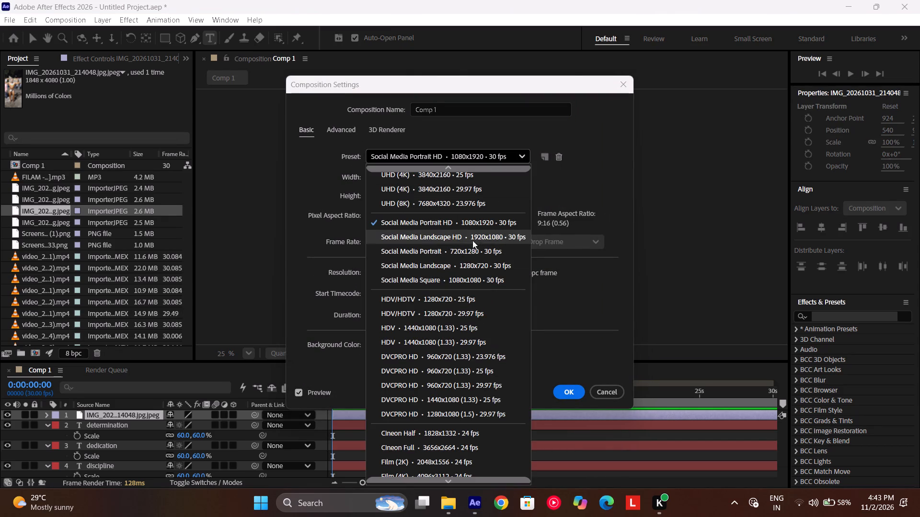
scroll(462, 219, up, 1)
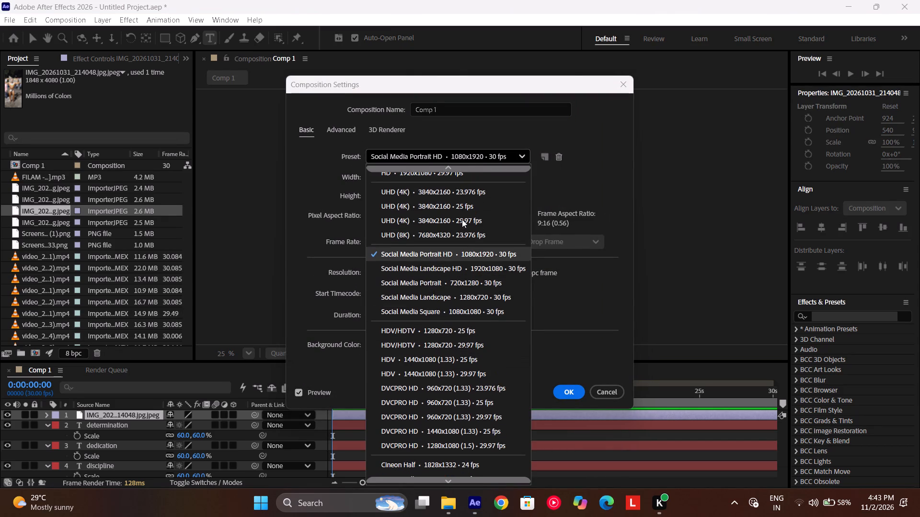
scroll(462, 219, up, 1)
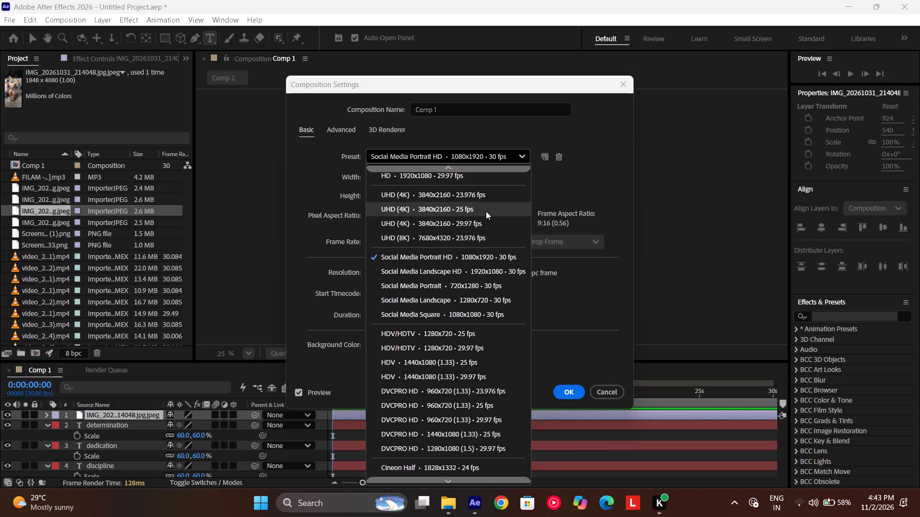
scroll(494, 284, up, 4)
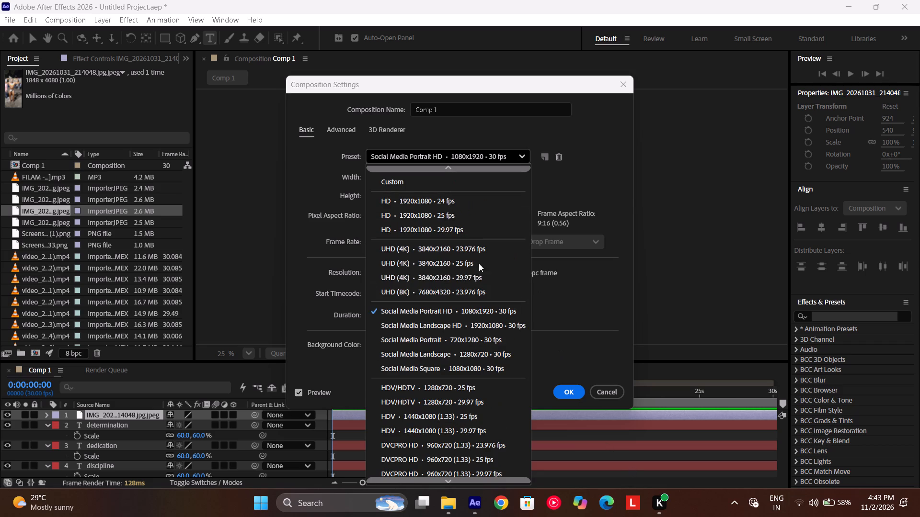
click(579, 197)
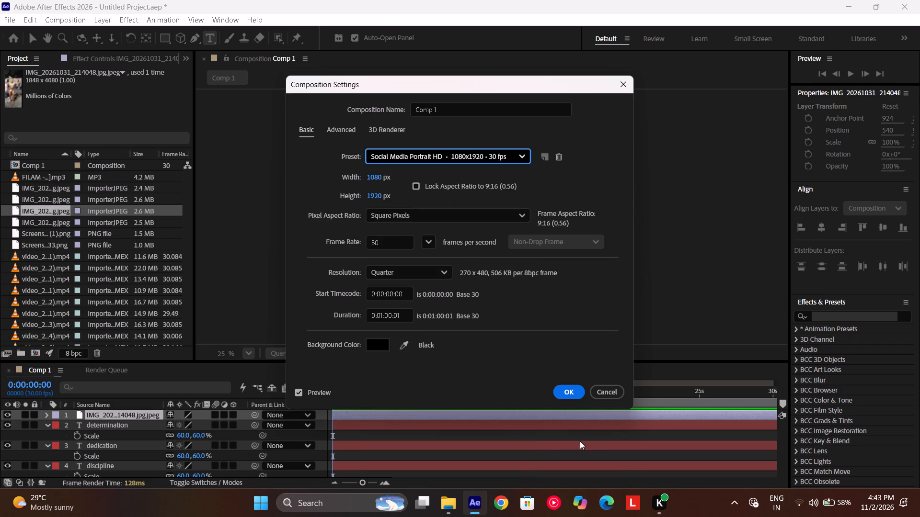
click(576, 390)
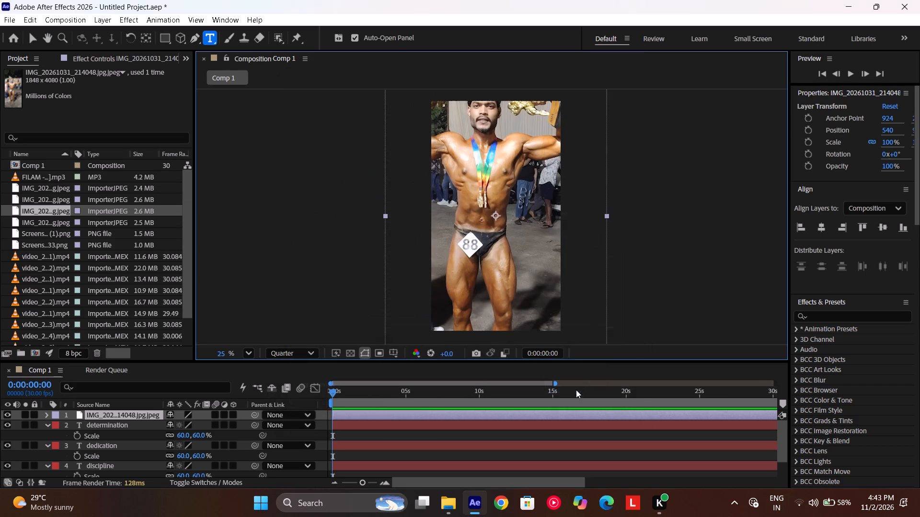
Scale the IMG_20261031_214048 photo layer down to 61% so it fills the vertical frame.
key(s)
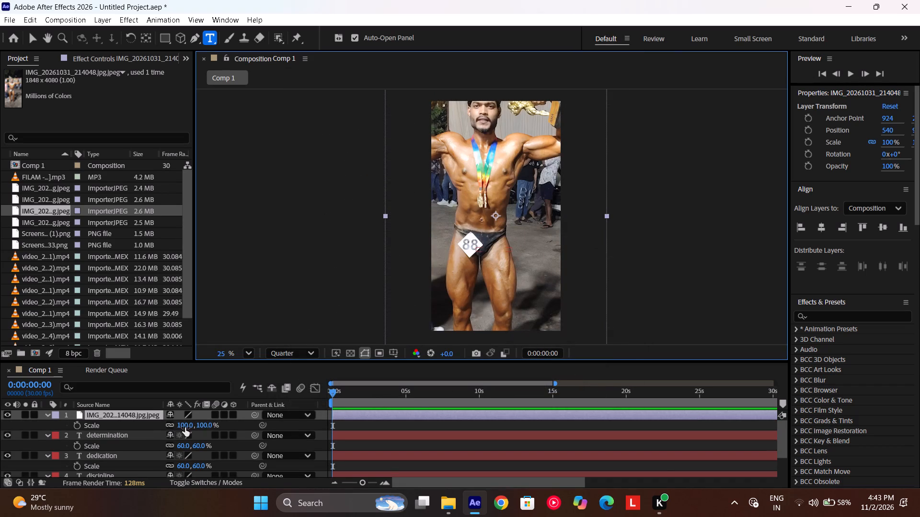
drag(191, 423, 163, 423)
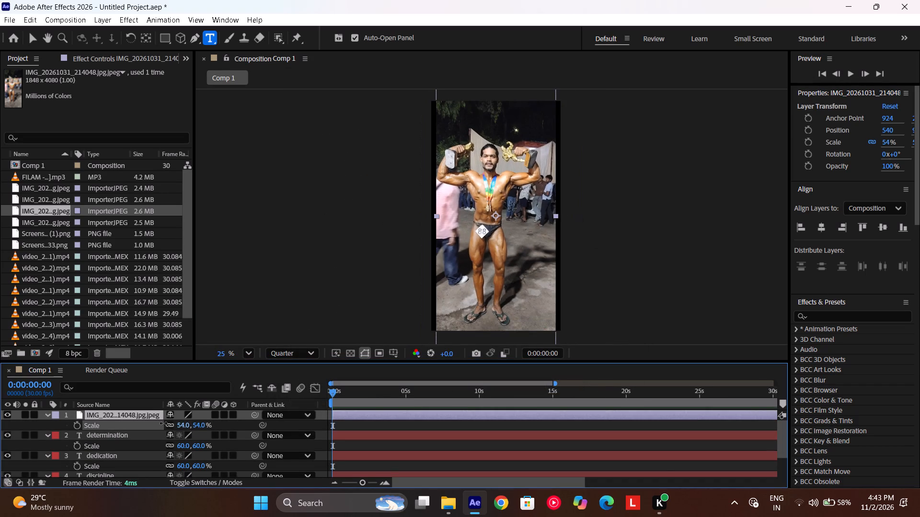
drag(163, 423, 159, 421)
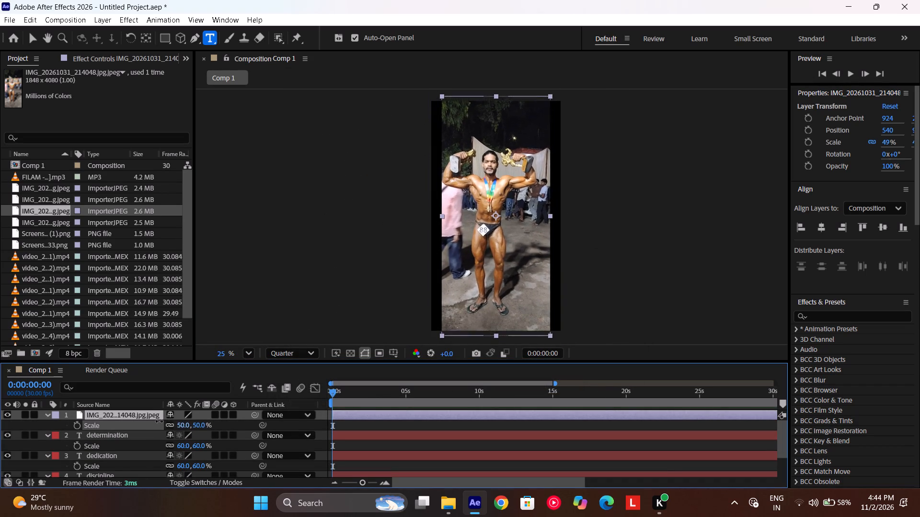
drag(159, 421, 166, 419)
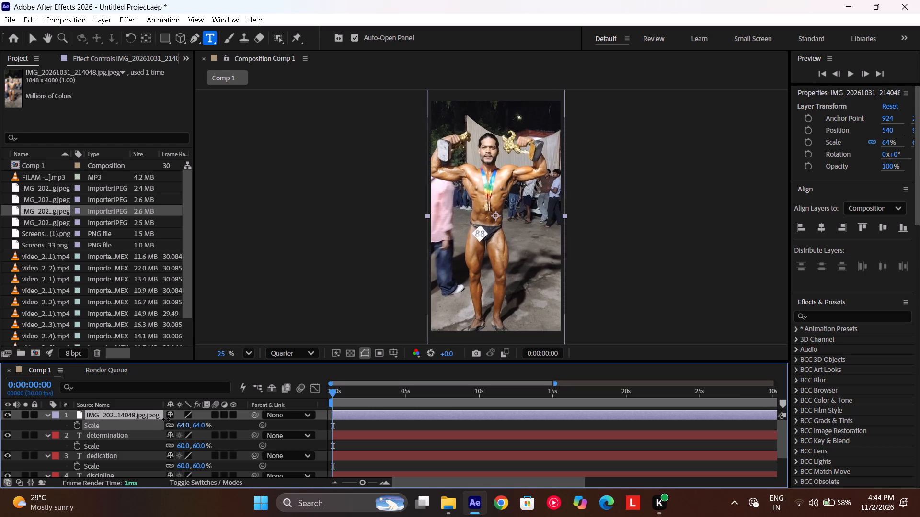
drag(166, 419, 164, 419)
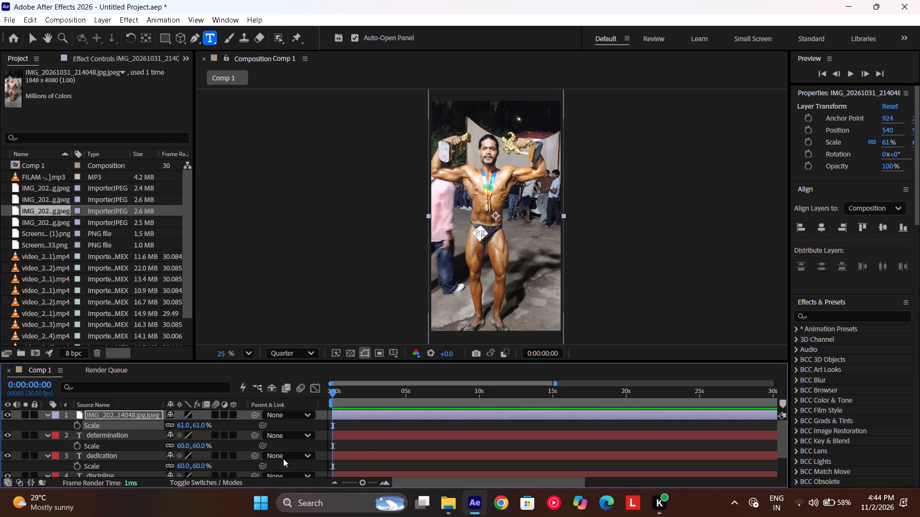
Move the photo layer below all the text layers, directly above the FILAM audio layer.
drag(130, 416, 130, 437)
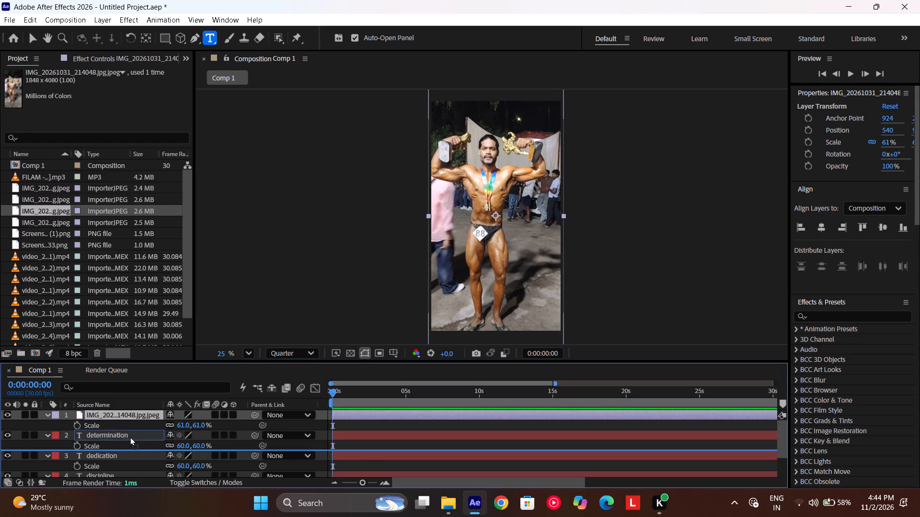
drag(130, 437, 126, 470)
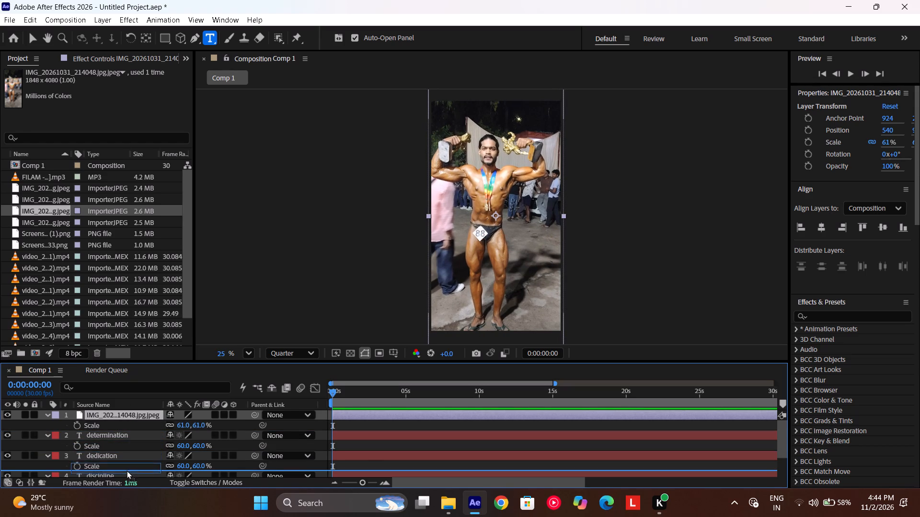
drag(126, 470, 125, 464)
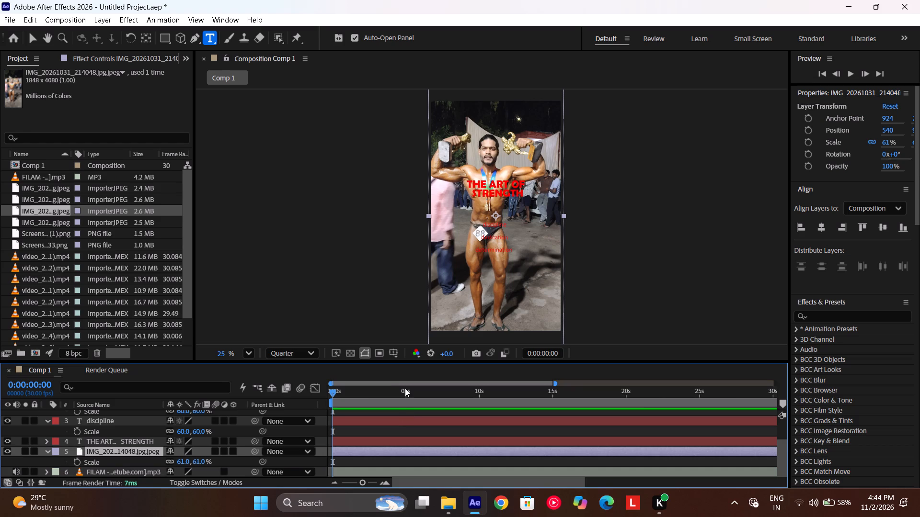
Find the Color Correction Tint effect and apply it to the IMG_20261031_214048 photo layer.
drag(348, 393, 351, 396)
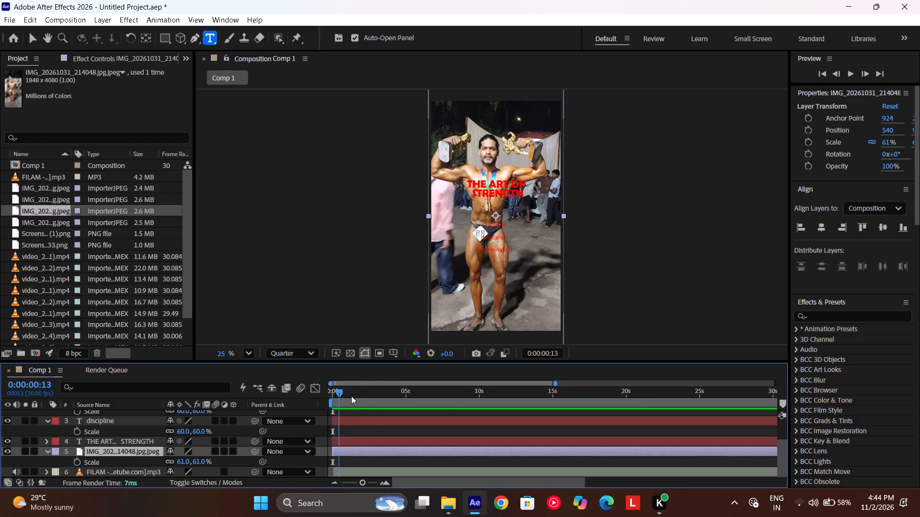
drag(351, 396, 233, 412)
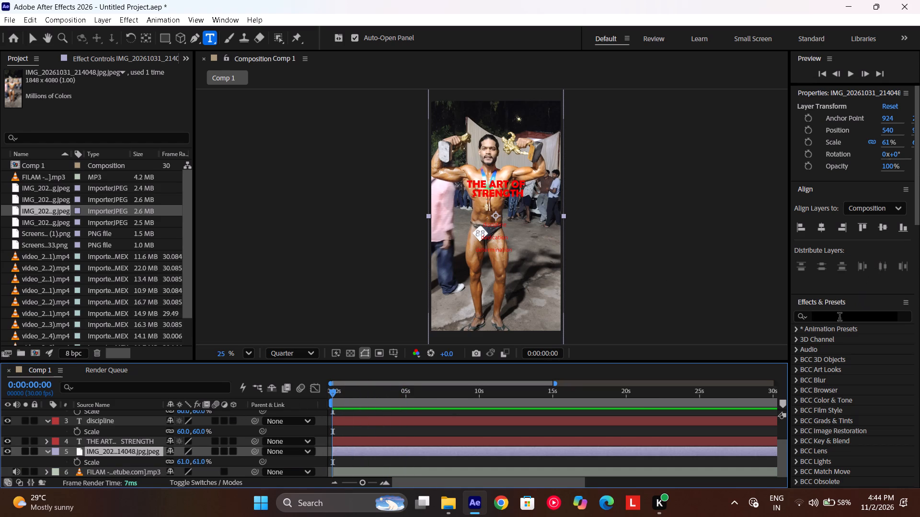
click(838, 318)
text(tint)
scroll(876, 435, down, 1)
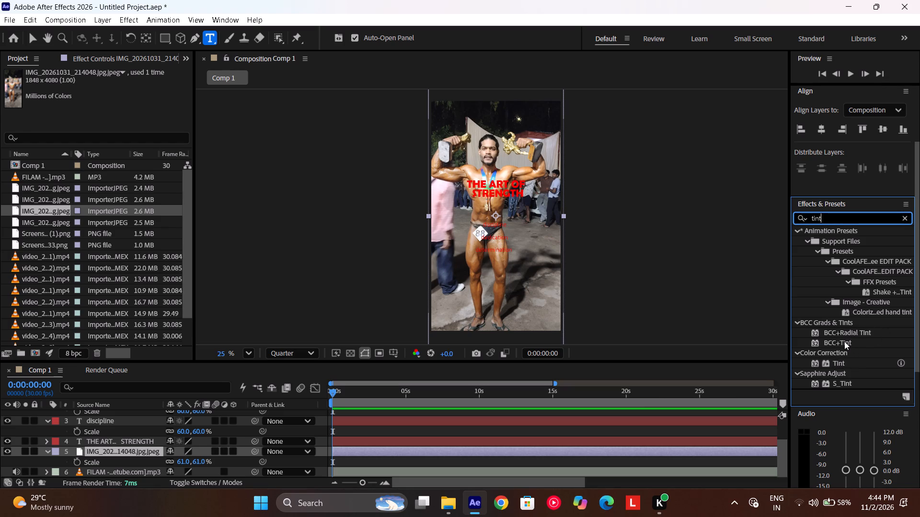
drag(840, 360, 505, 449)
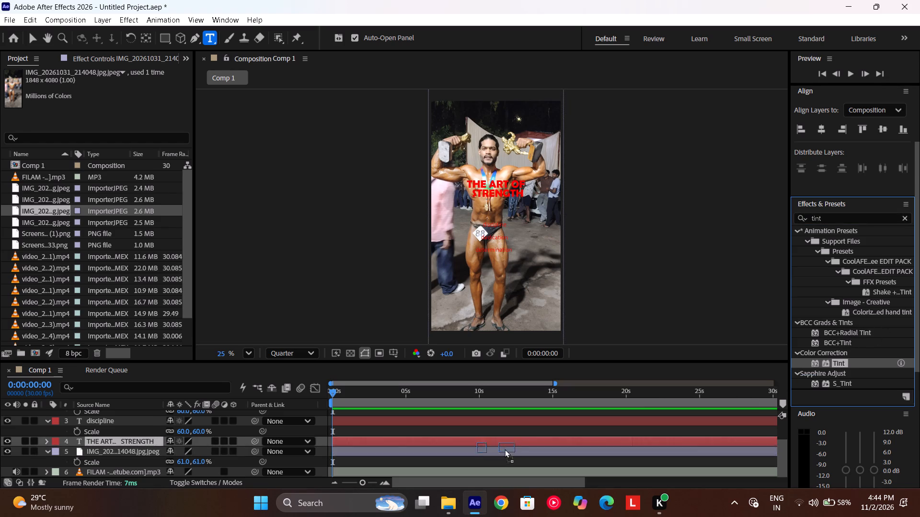
drag(505, 449, 537, 451)
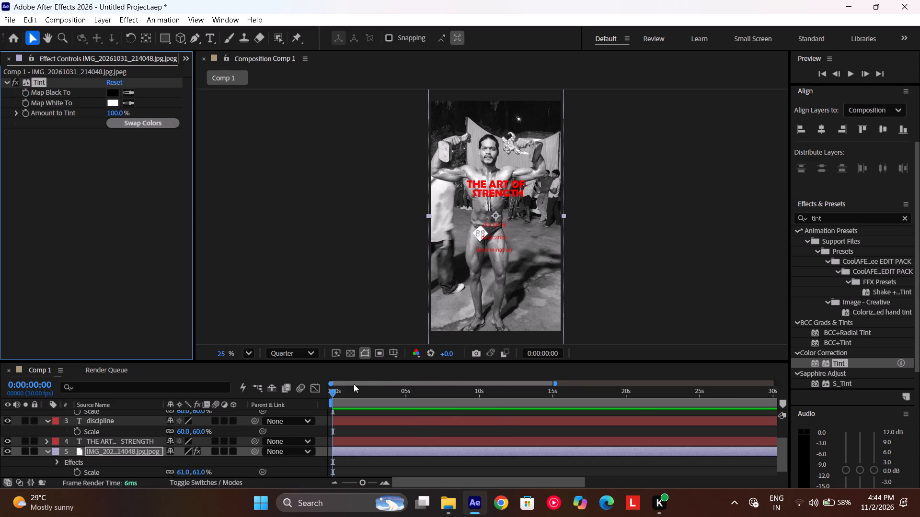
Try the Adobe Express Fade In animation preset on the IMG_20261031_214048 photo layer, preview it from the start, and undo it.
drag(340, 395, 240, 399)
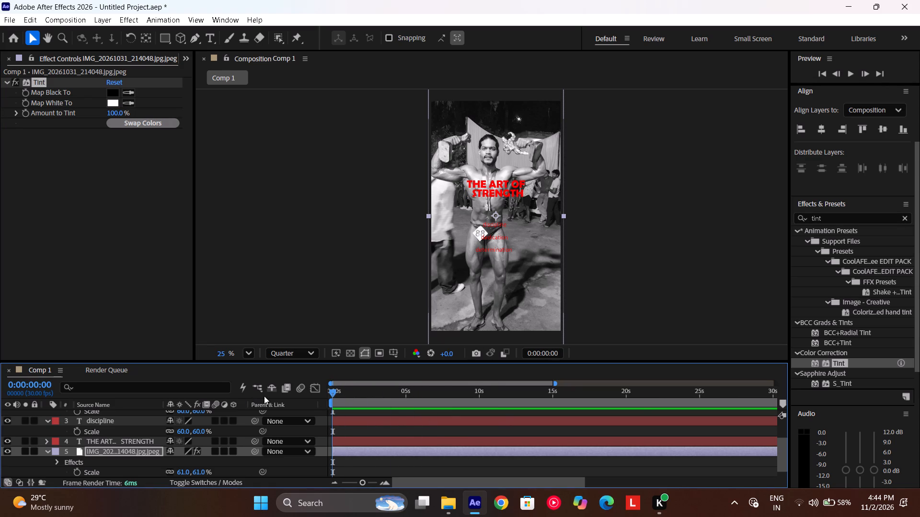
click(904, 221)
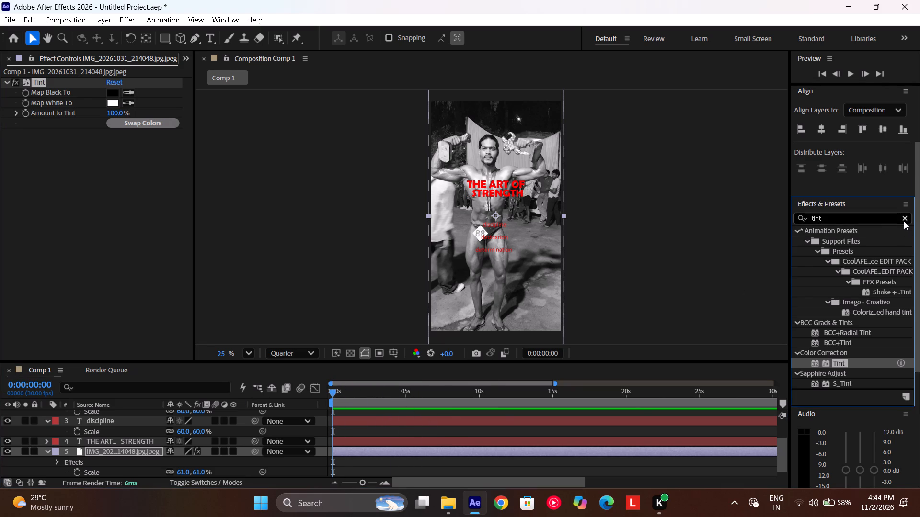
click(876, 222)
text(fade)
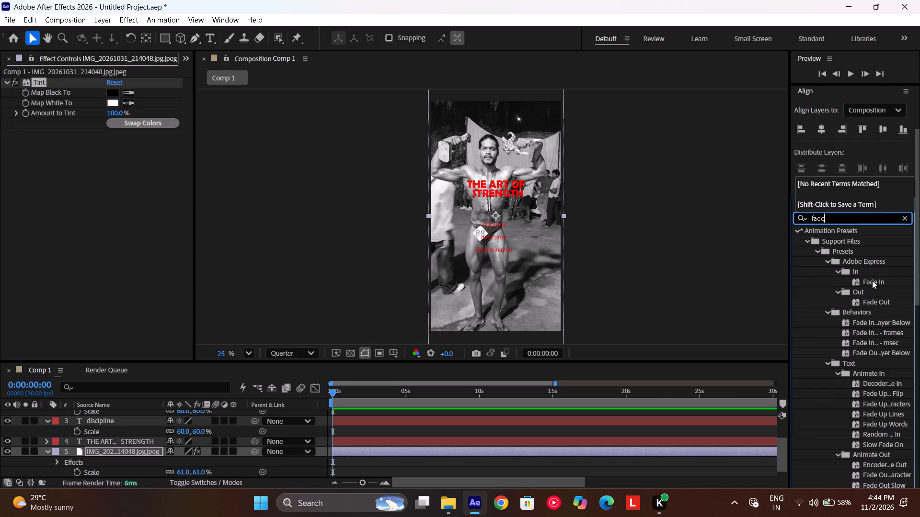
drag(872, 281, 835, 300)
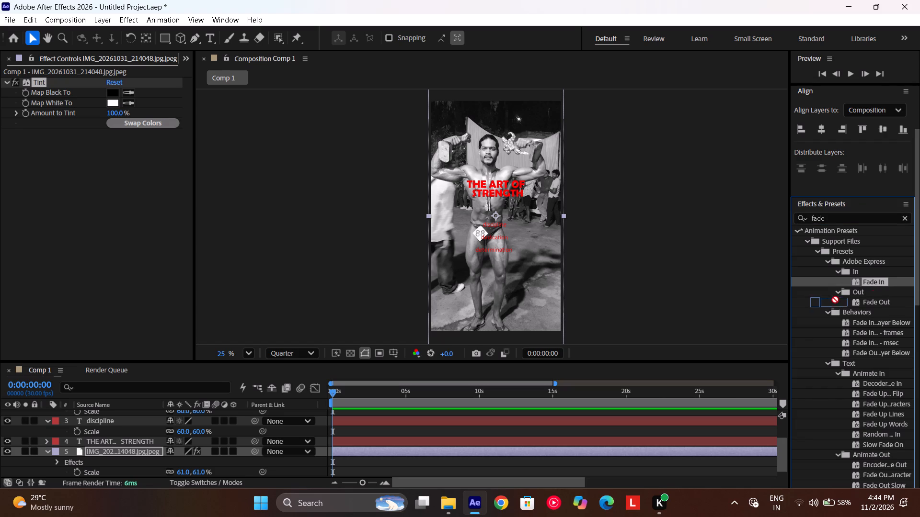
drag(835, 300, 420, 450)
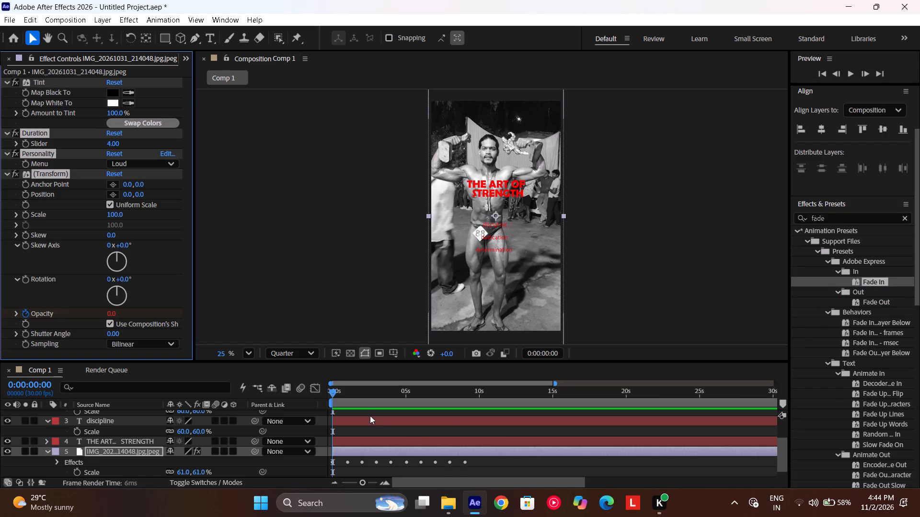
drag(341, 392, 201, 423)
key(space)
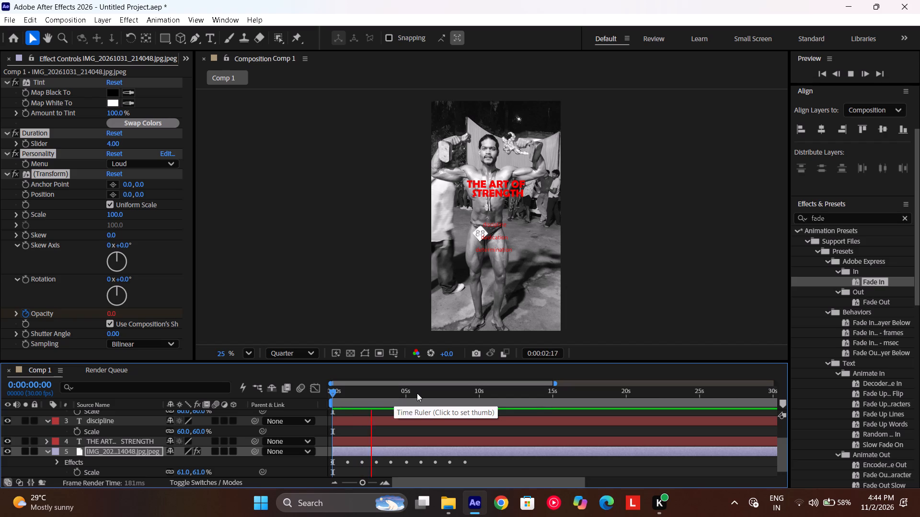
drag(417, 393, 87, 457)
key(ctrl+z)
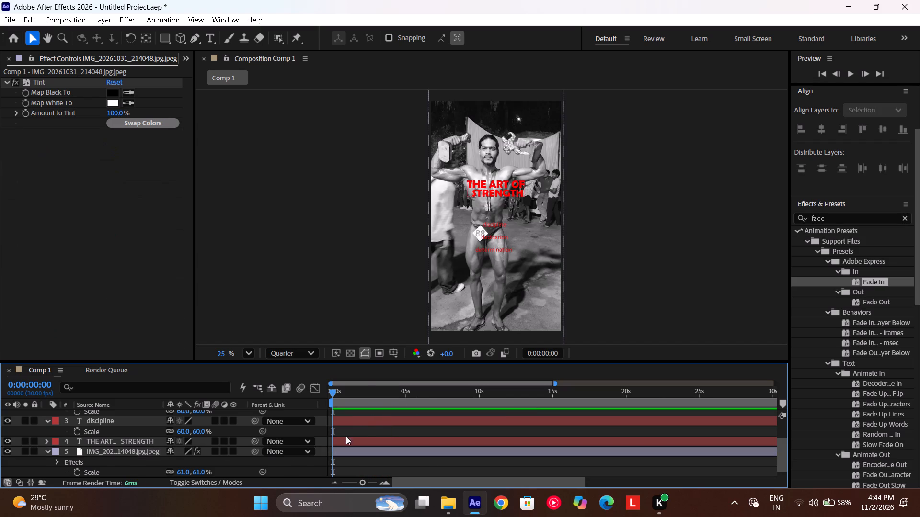
Show the layers' Opacity properties and expand the modified text and transform properties of the THE ART OF STRENGTH layer.
key(t)
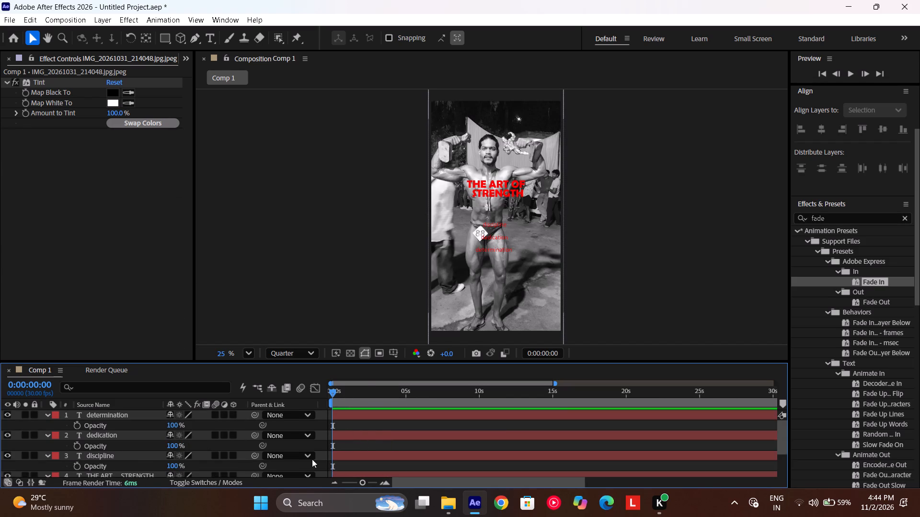
scroll(184, 466, down, 2)
click(368, 433)
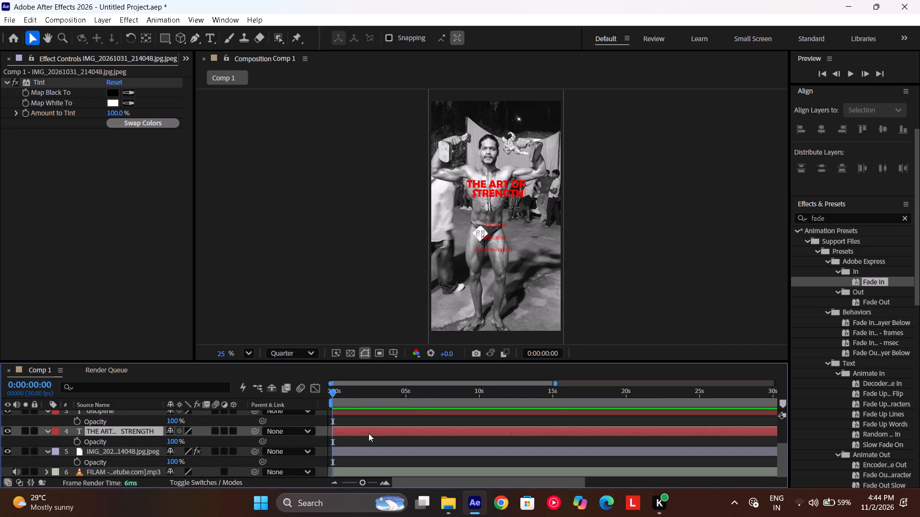
key(u)
key(u)
key(u)
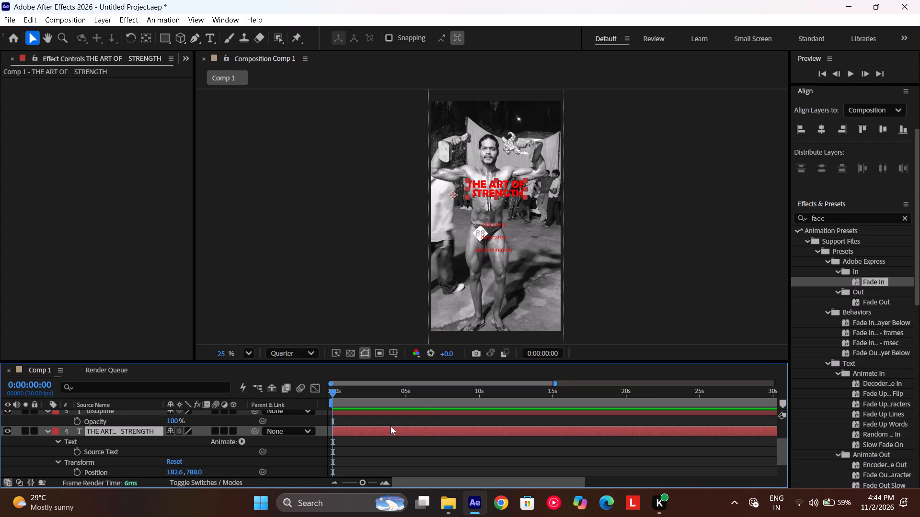
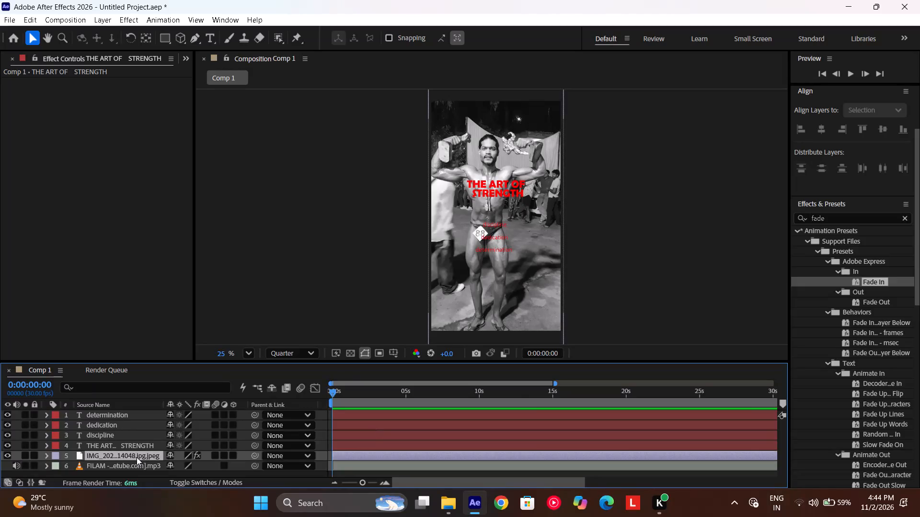
Set an Opacity keyframe of 0% at the start of the IMG_20261031_214048 photo layer.
key(t)
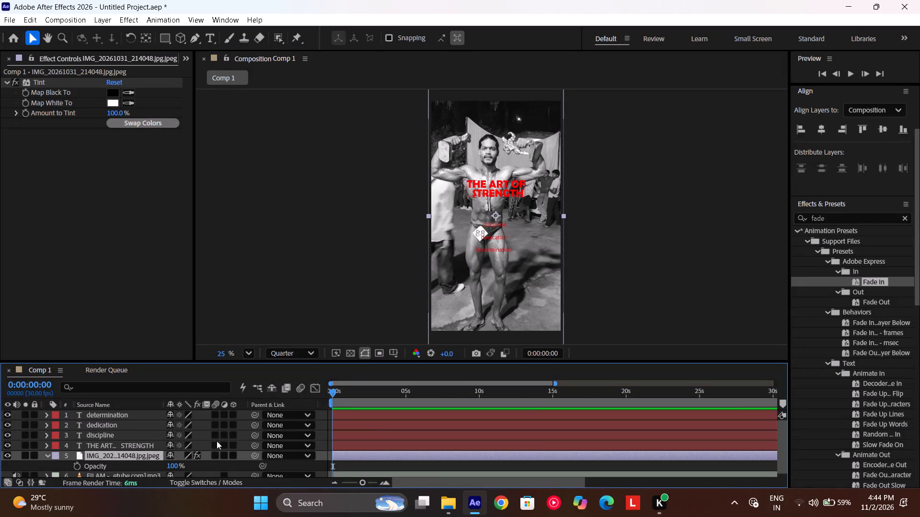
scroll(219, 443, down, 1)
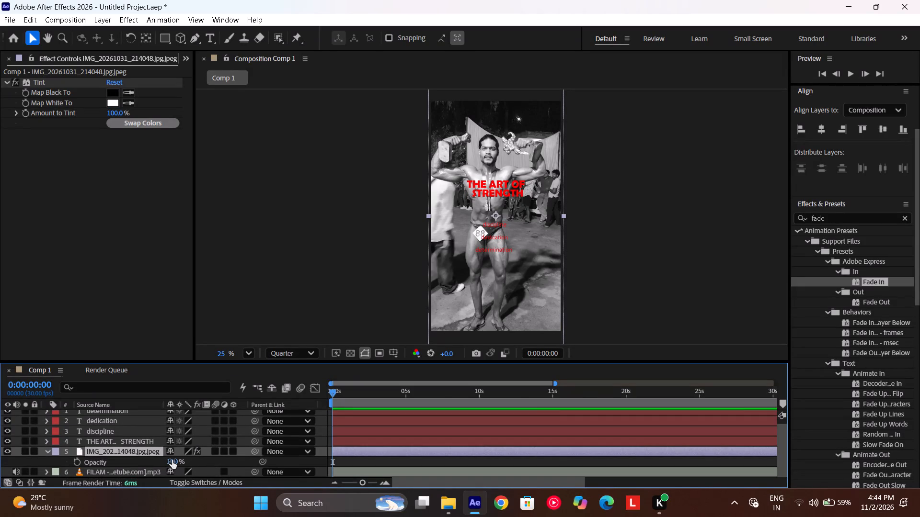
click(172, 460)
click(79, 462)
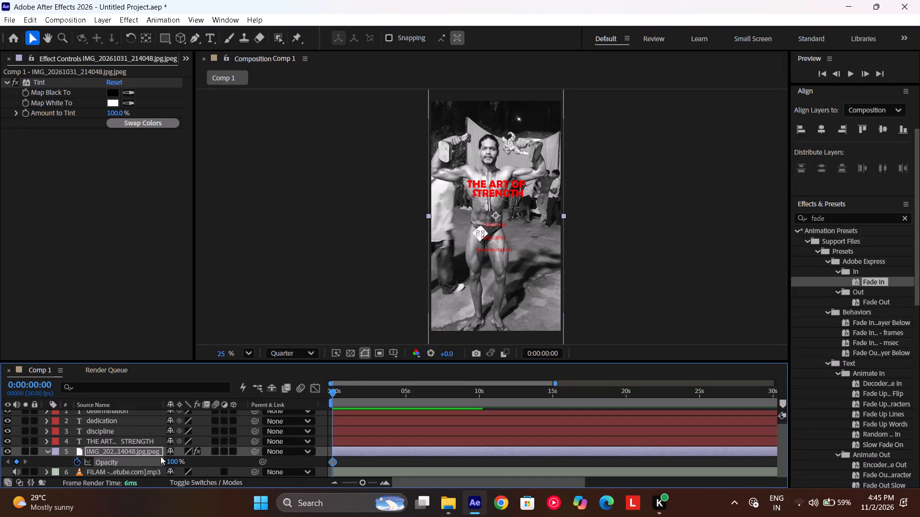
click(173, 459)
key(0)
key(Return)
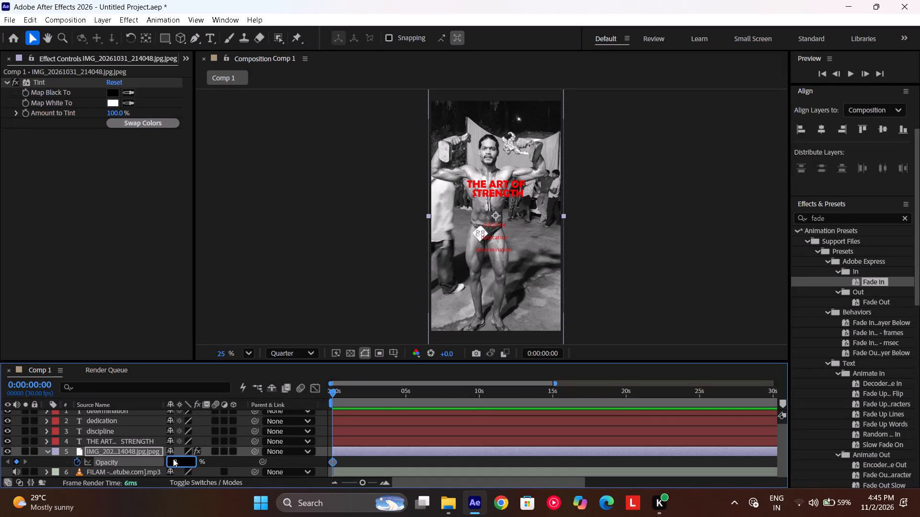
Add an Opacity keyframe of 100% at 0:00:02:22 on the IMG_20261031_214048 photo layer to create a fade-in.
drag(333, 397, 411, 400)
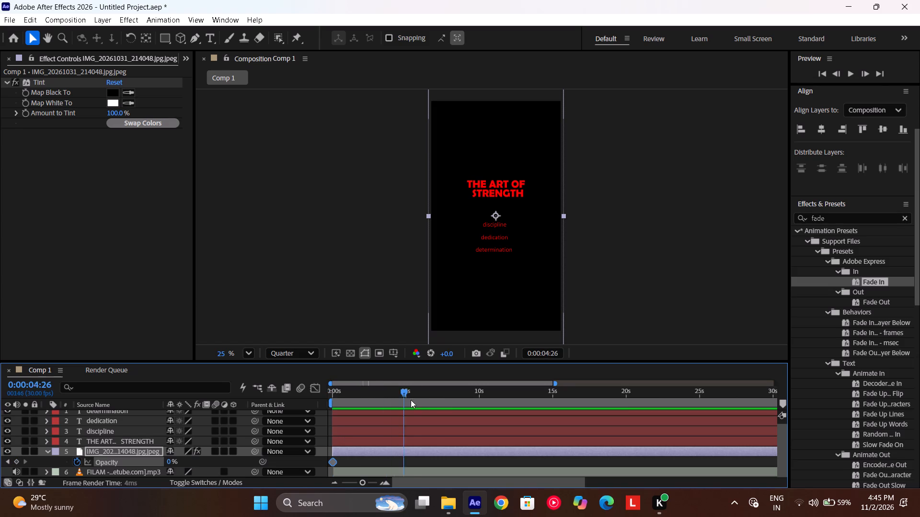
drag(411, 400, 380, 413)
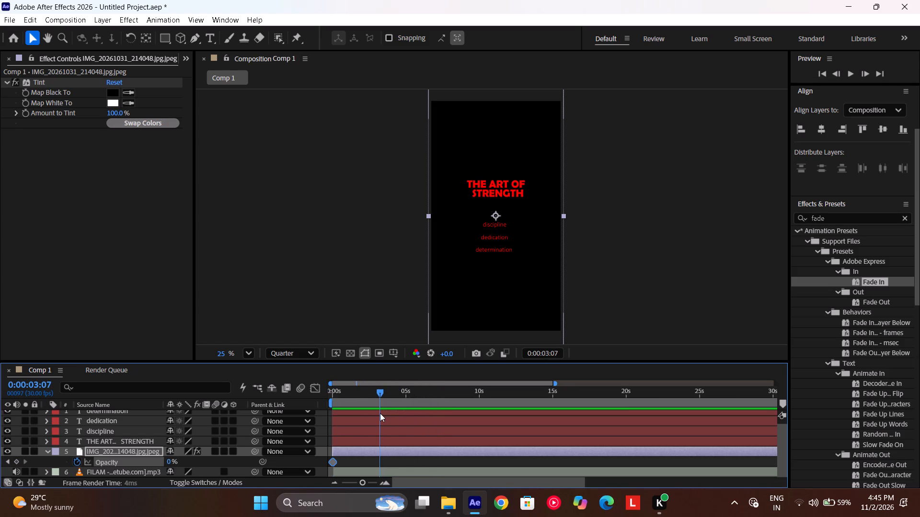
drag(380, 413, 272, 422)
key(space)
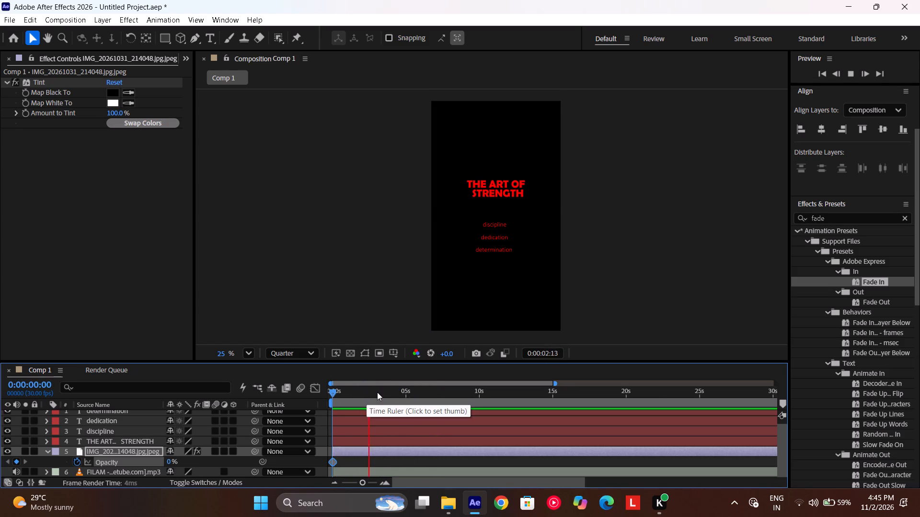
drag(383, 392, 373, 401)
click(170, 459)
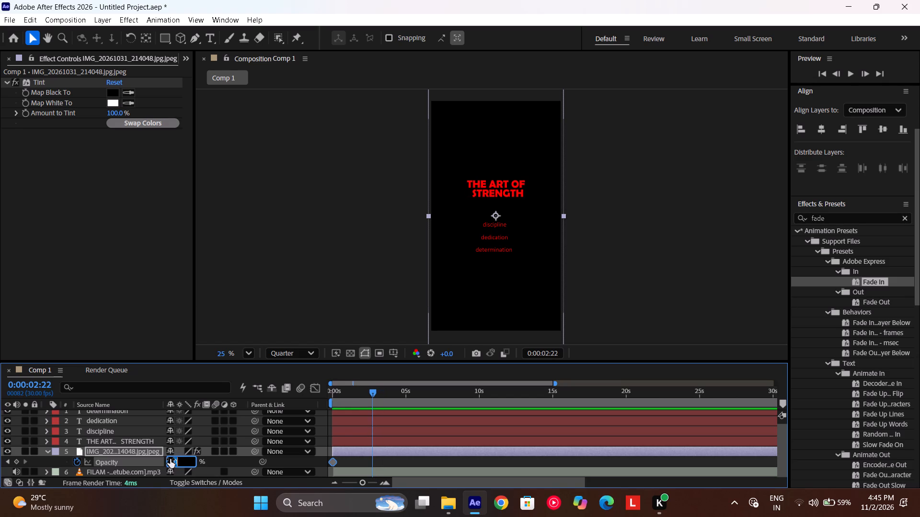
text(100)
key(Return)
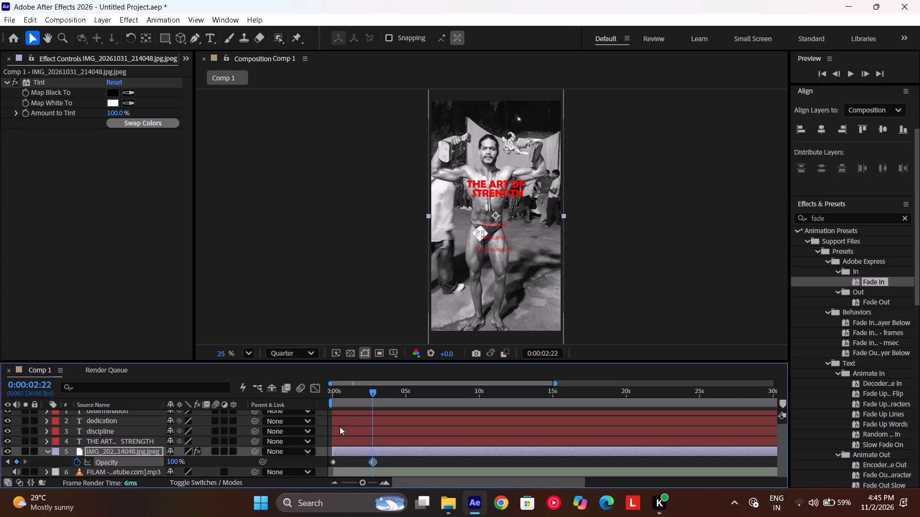
Play the composition to find the song's beat and place composition marker 1 at 0:00:05:14.
drag(374, 401, 184, 445)
key(space)
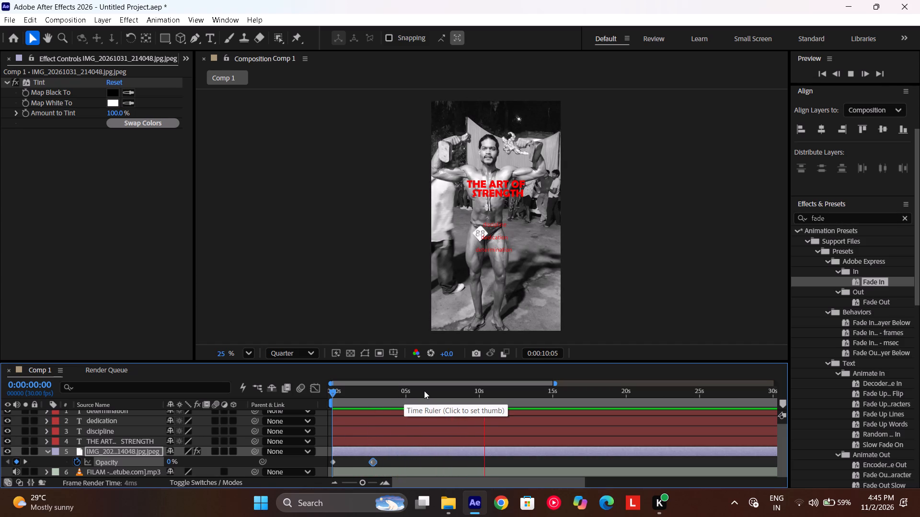
drag(454, 399, 391, 404)
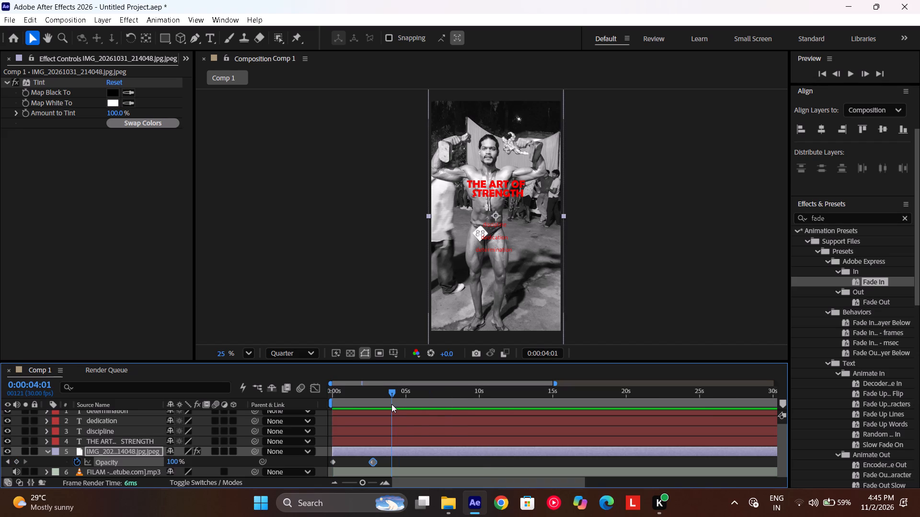
key(space)
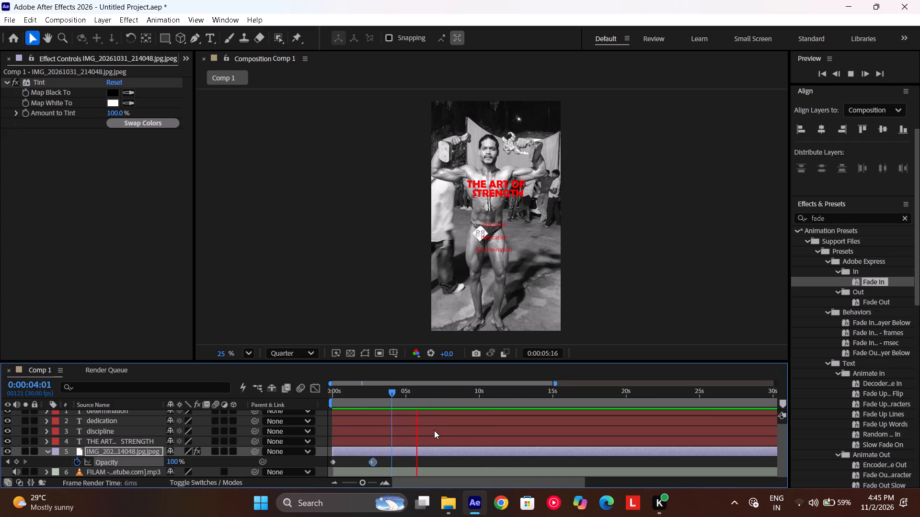
drag(436, 401, 391, 398)
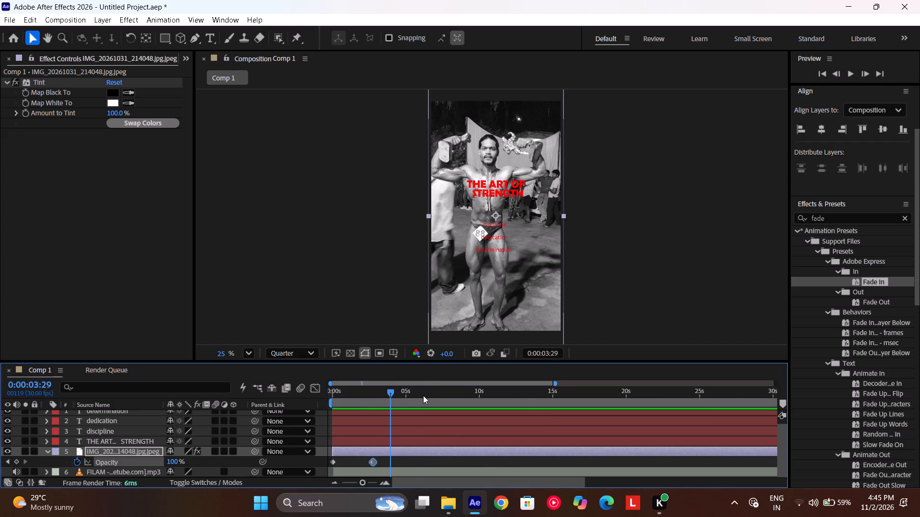
key(space)
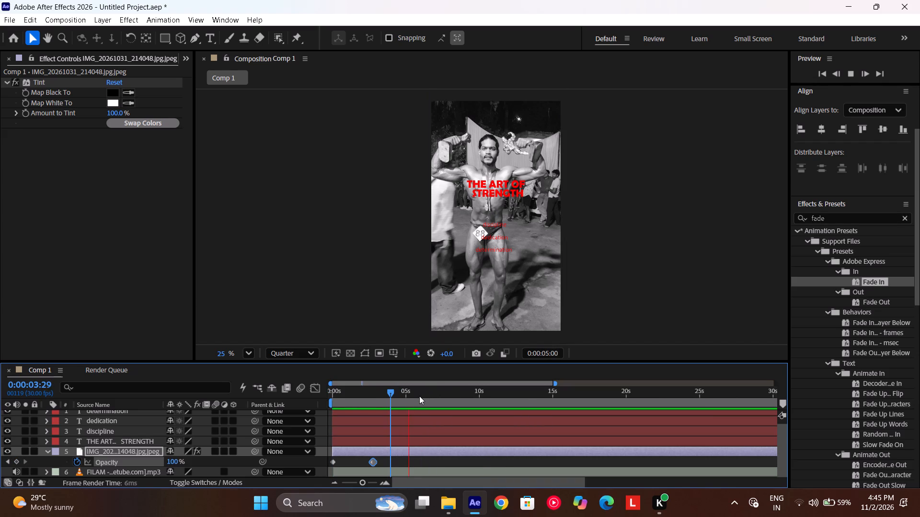
drag(419, 396, 413, 400)
key(space)
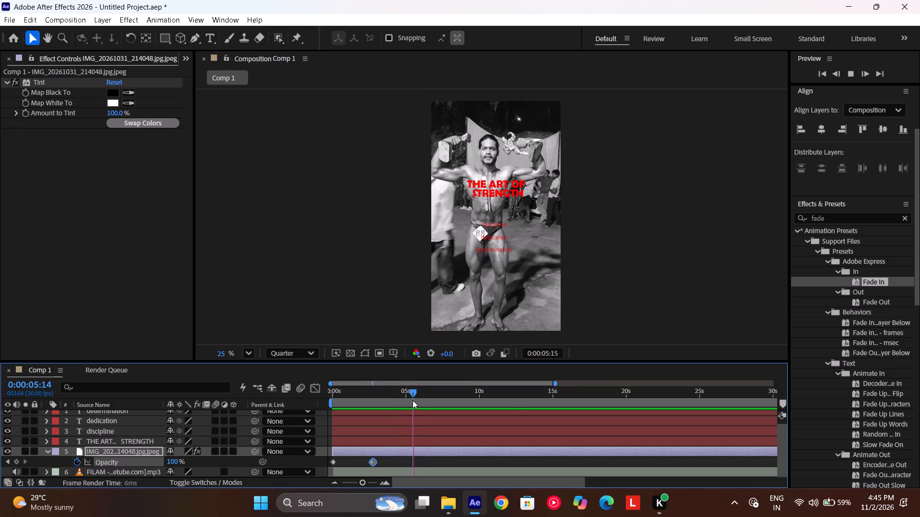
click(413, 400)
click(784, 401)
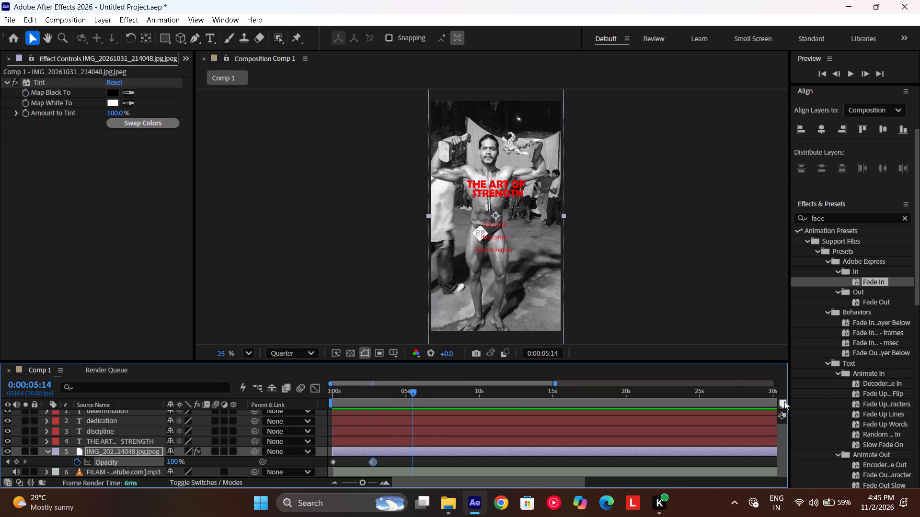
scroll(422, 411, down, 2)
Preview the composition from the start to check the photo's fade-in and the timing of marker 1 against the song.
drag(405, 393, 270, 403)
key(space)
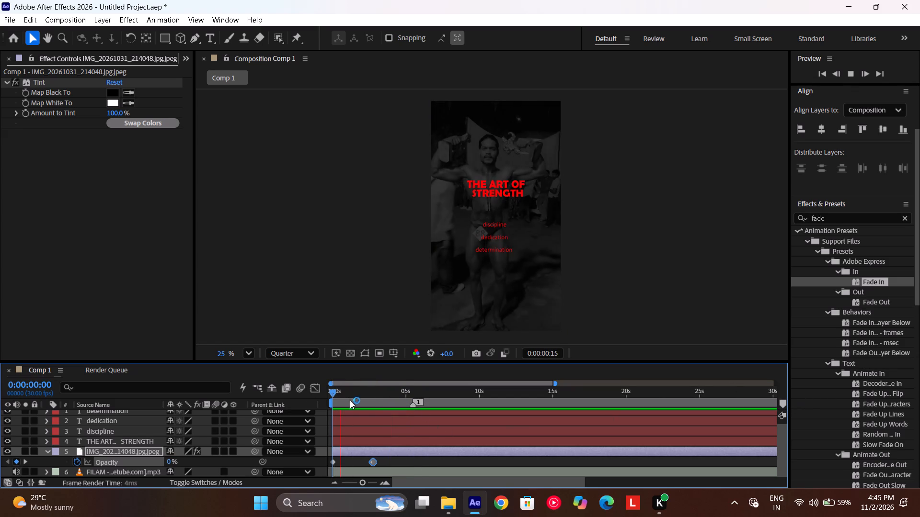
drag(368, 392, 212, 440)
key(space)
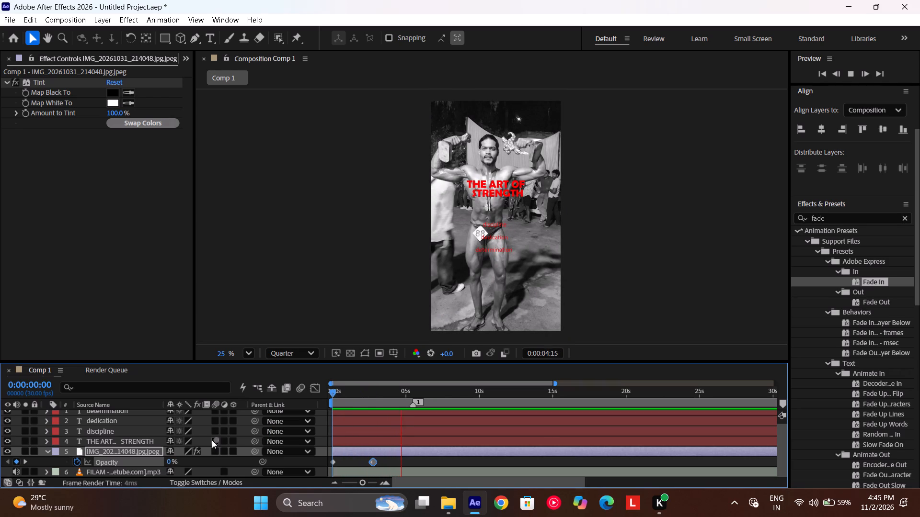
drag(407, 396, 257, 412)
key(space)
click(412, 389)
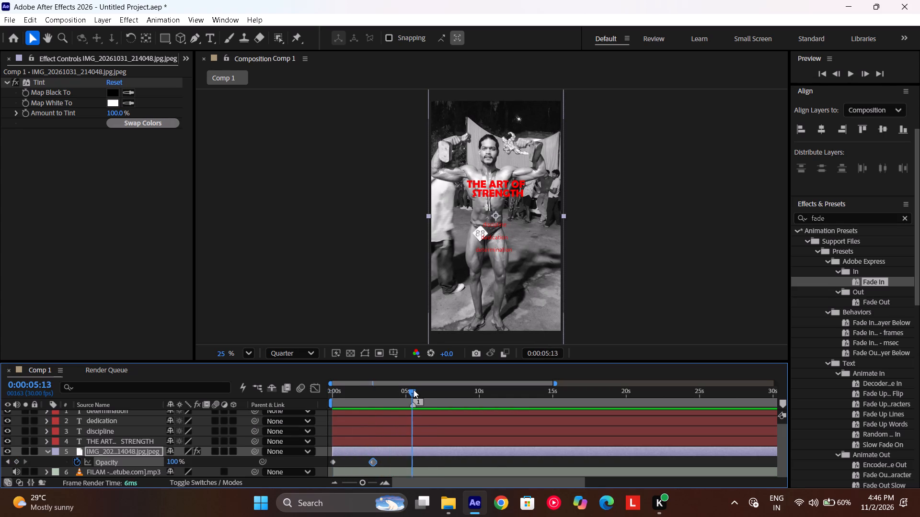
Look through the dee folder's media in File Explorer and bring video_20261031_212421 (1) into Comp 1 in After Effects.
click(446, 505)
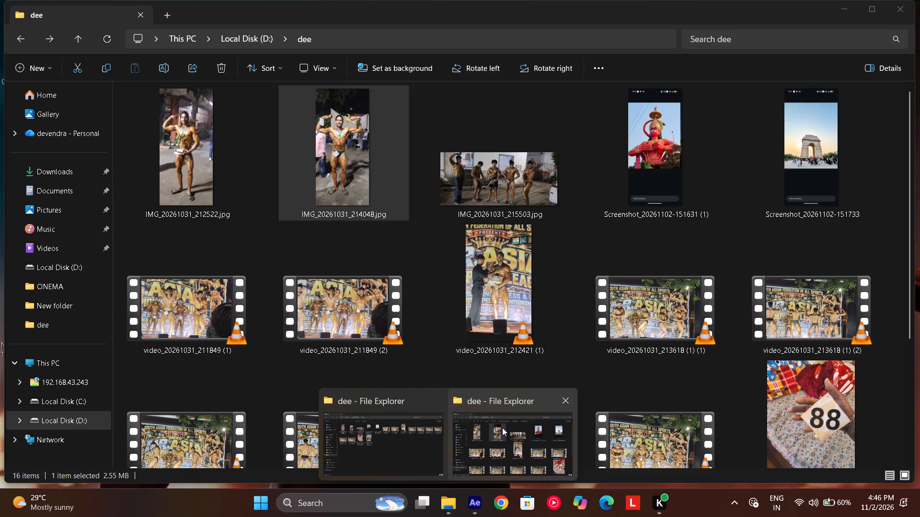
click(502, 427)
scroll(491, 211, down, 3)
click(385, 460)
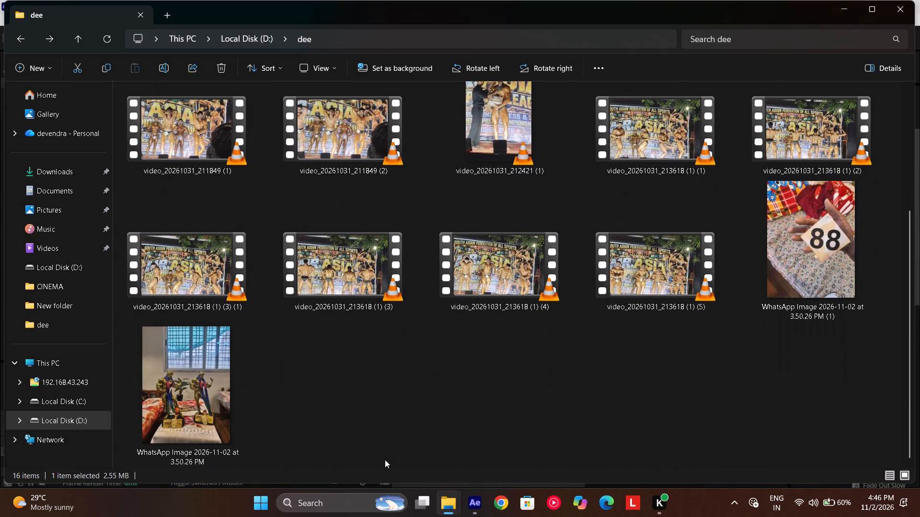
scroll(349, 403, up, 1)
scroll(547, 179, up, 1)
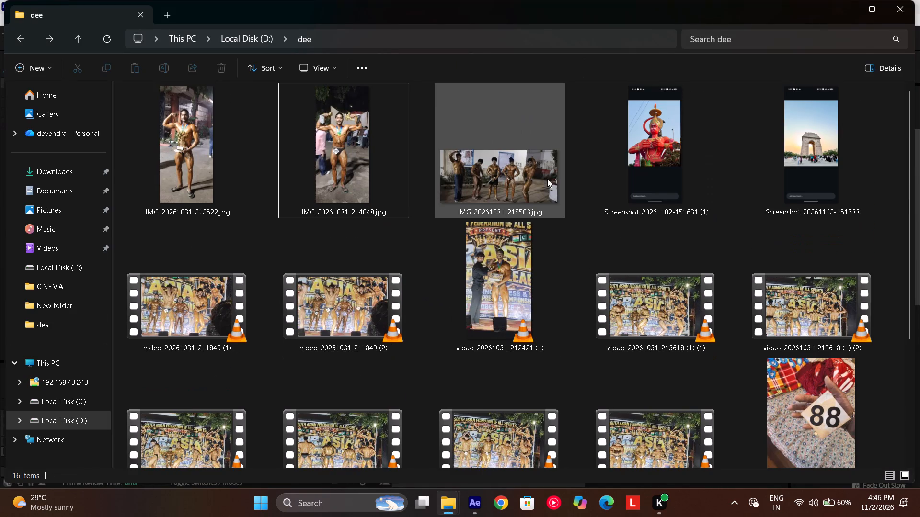
scroll(555, 256, up, 2)
scroll(555, 256, down, 1)
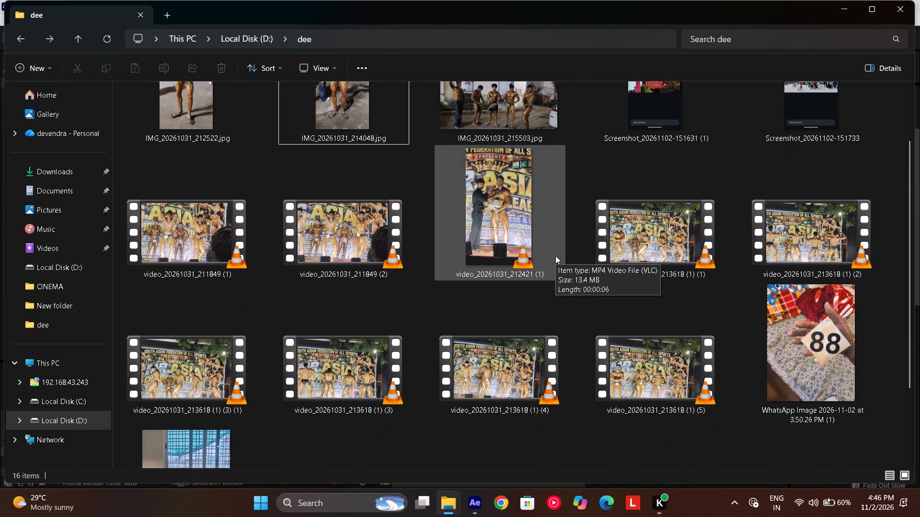
scroll(555, 256, down, 1)
scroll(521, 214, down, 1)
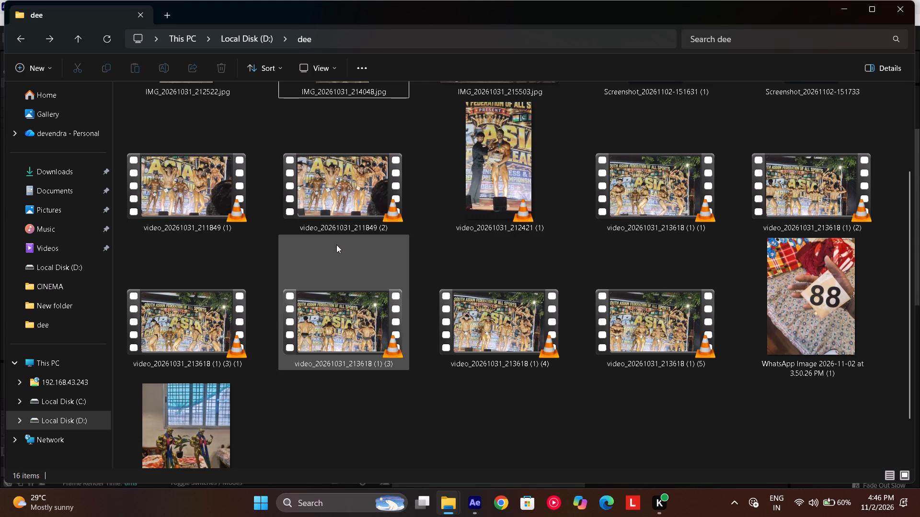
scroll(410, 332, down, 2)
scroll(373, 351, up, 4)
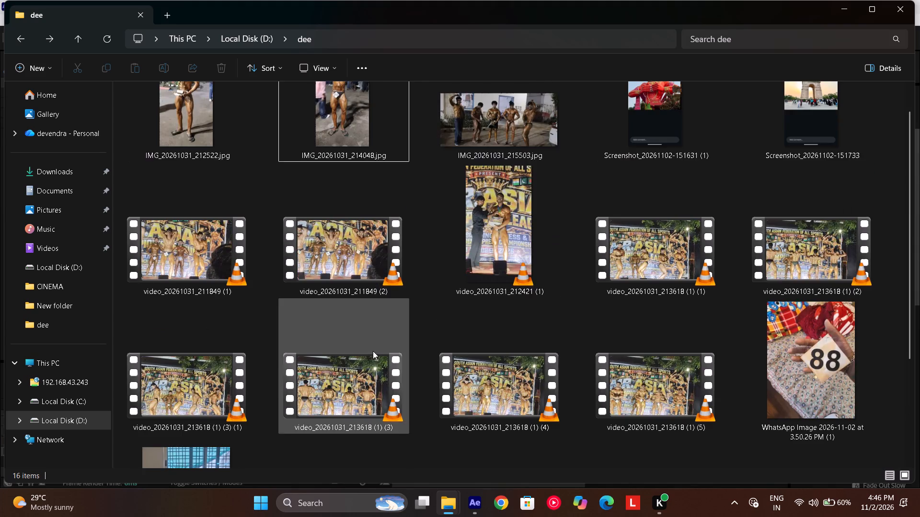
scroll(622, 253, down, 1)
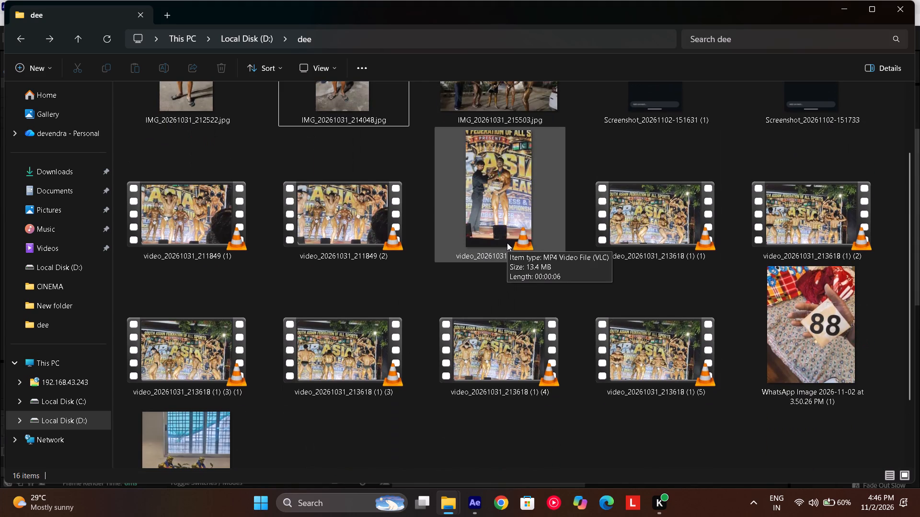
scroll(507, 243, up, 2)
scroll(505, 258, down, 1)
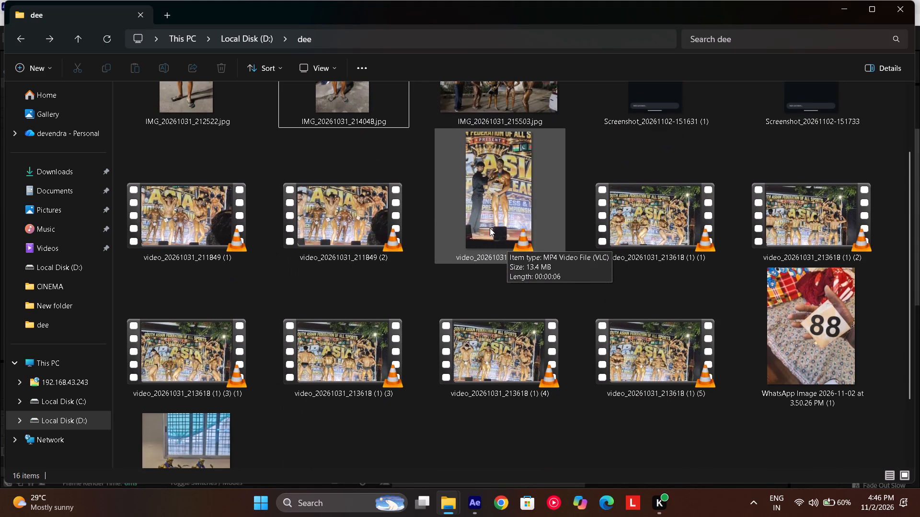
drag(490, 228, 478, 508)
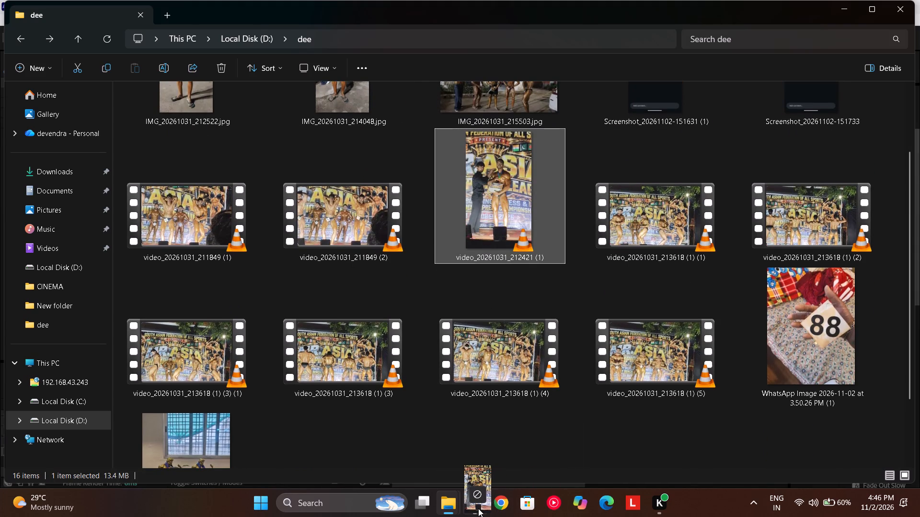
drag(478, 508, 421, 441)
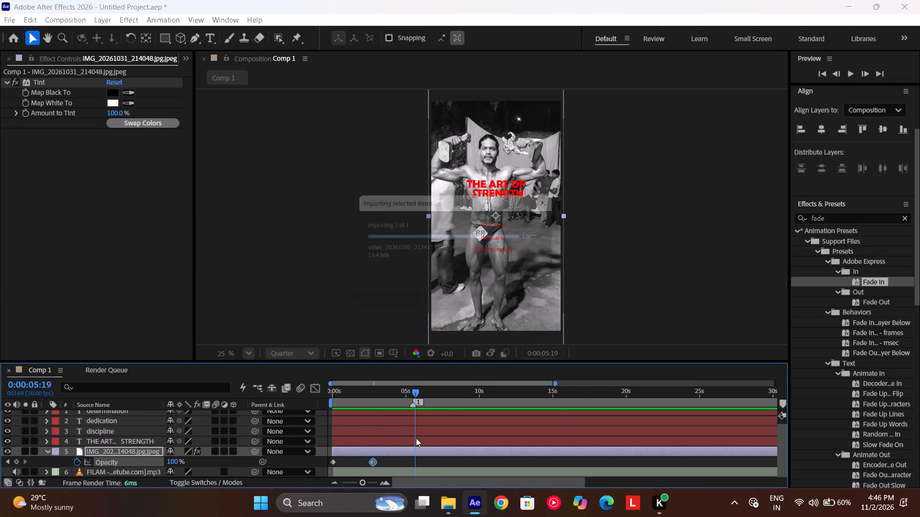
Move the video_20261031_212421 (1) layer below all the text layers, directly above the IMG_20261031_214048 photo layer.
scroll(404, 434, down, 1)
scroll(391, 433, up, 2)
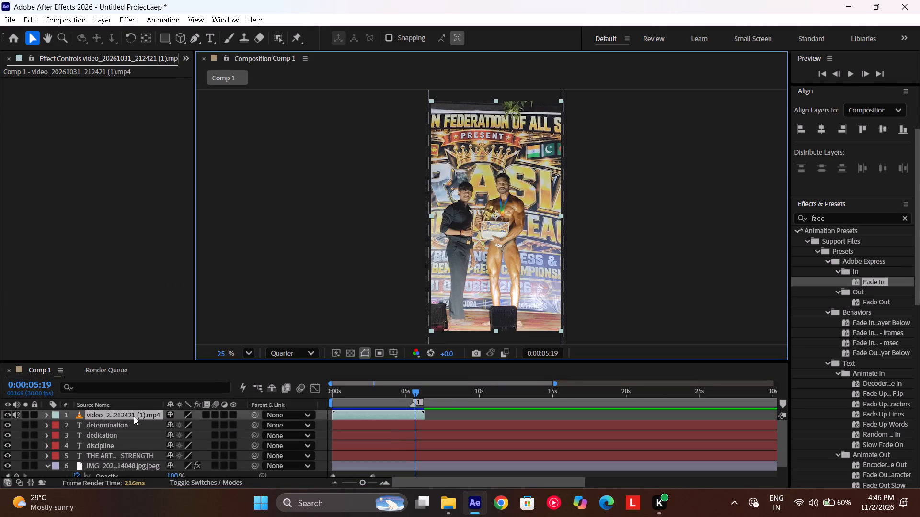
drag(134, 416, 156, 445)
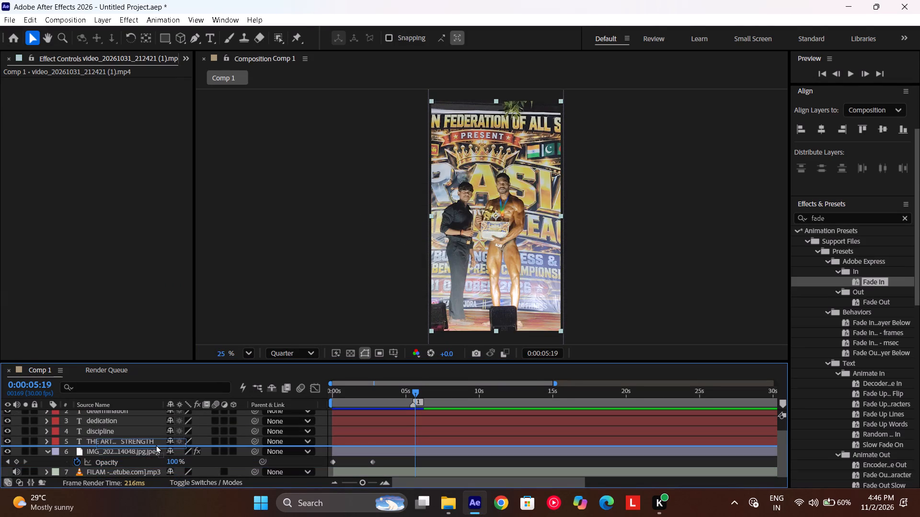
drag(156, 445, 155, 445)
Shift the video_20261031_212421 (1) clip later in time so it starts at marker 1.
drag(385, 446, 416, 438)
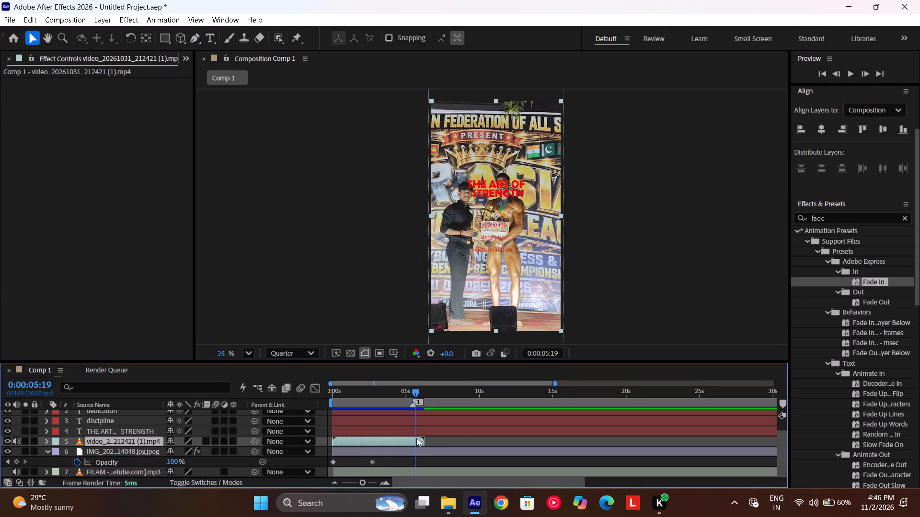
drag(416, 438, 464, 438)
drag(417, 393, 421, 393)
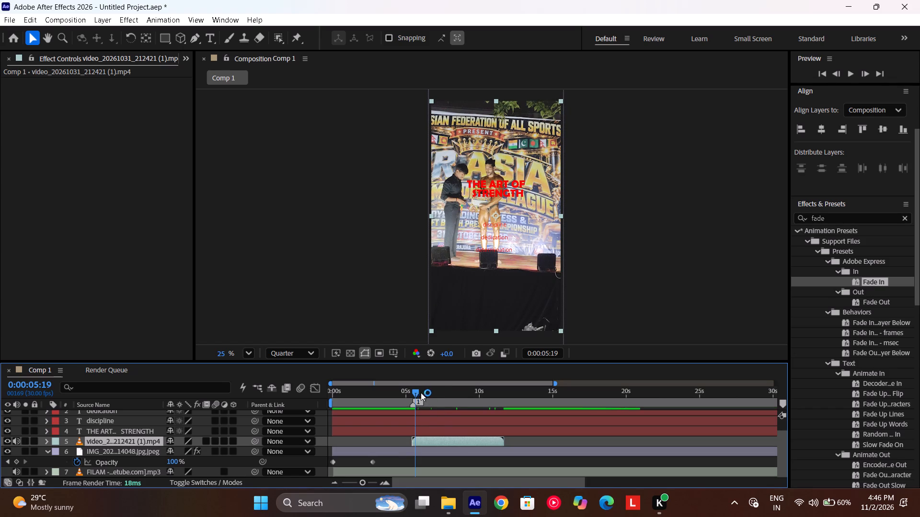
Cut the four text layers at 0:00:05:13, where the video clip starts, and delete the portions after the cut.
drag(421, 393, 493, 385)
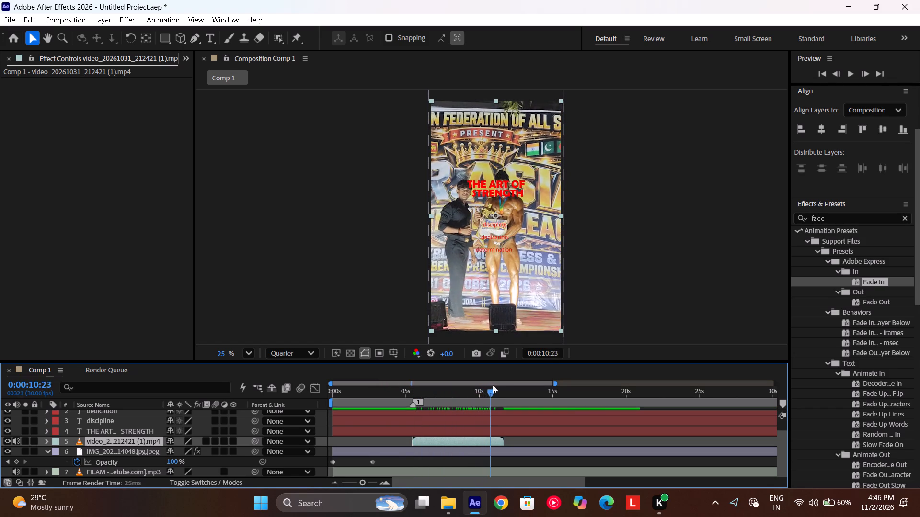
drag(493, 385, 413, 414)
drag(320, 430, 304, 386)
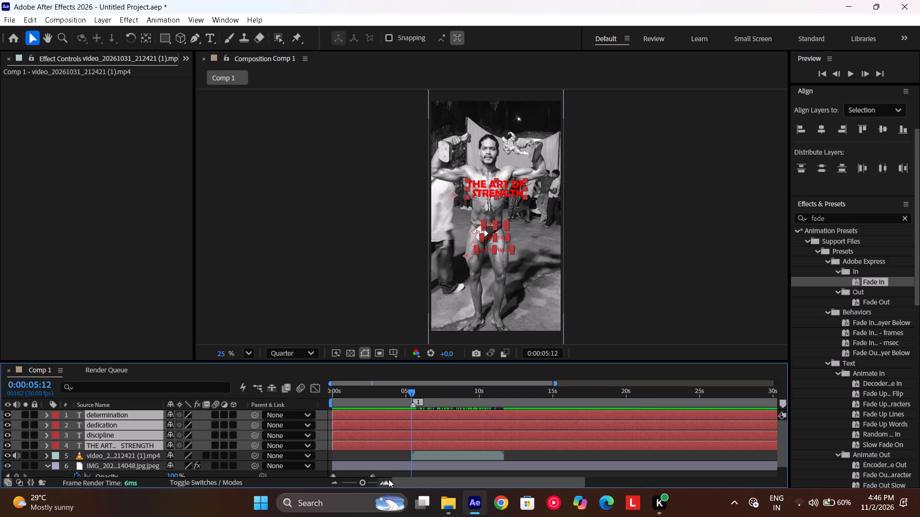
click(389, 479)
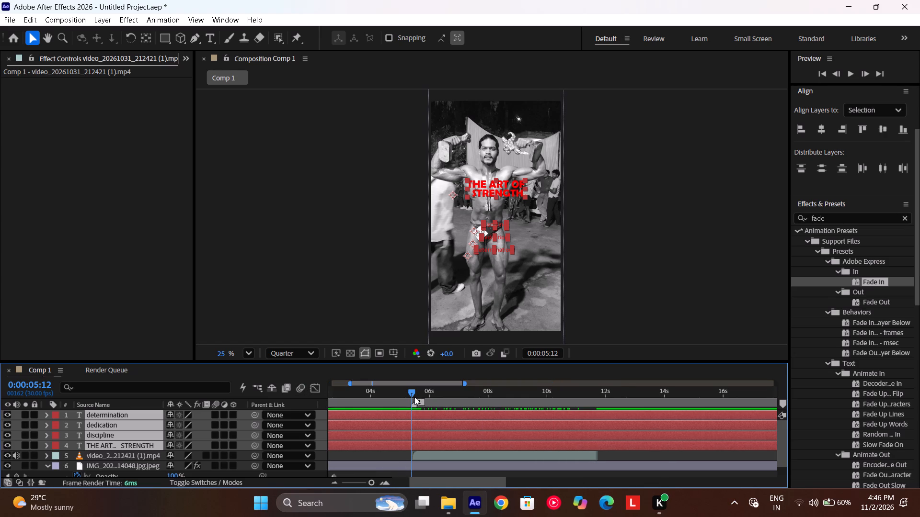
click(414, 391)
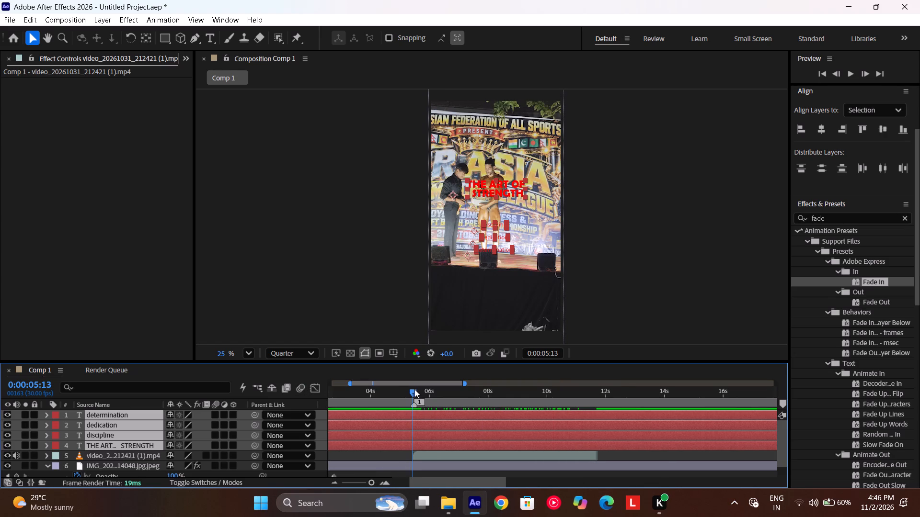
key(ctrl+shift+d)
key(Delete)
scroll(438, 415, down, 1)
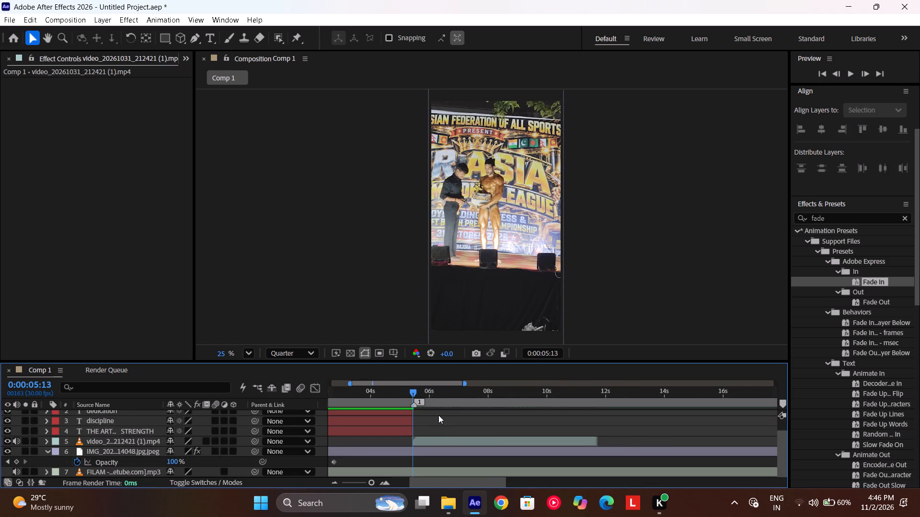
scroll(438, 415, down, 2)
Preview the change from the photo and text to the video clip around marker 1 against the song.
drag(483, 393, 463, 402)
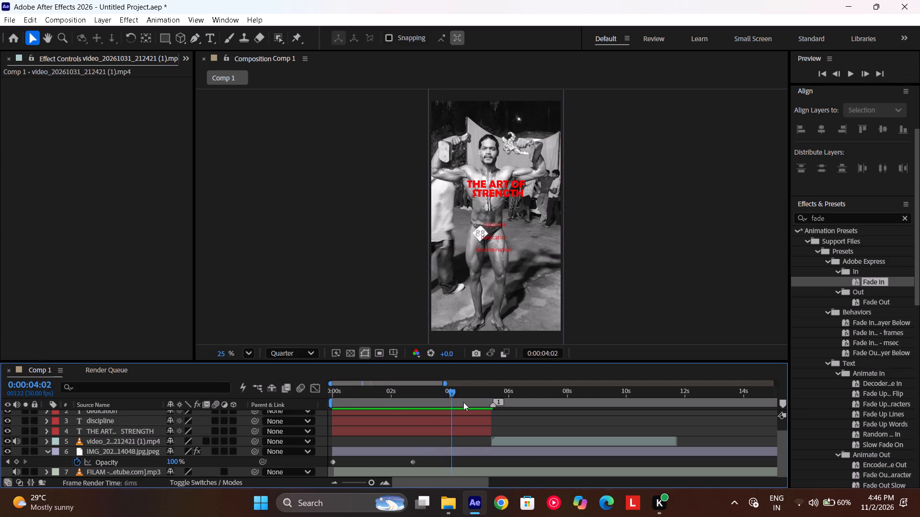
drag(463, 402, 463, 411)
key(space)
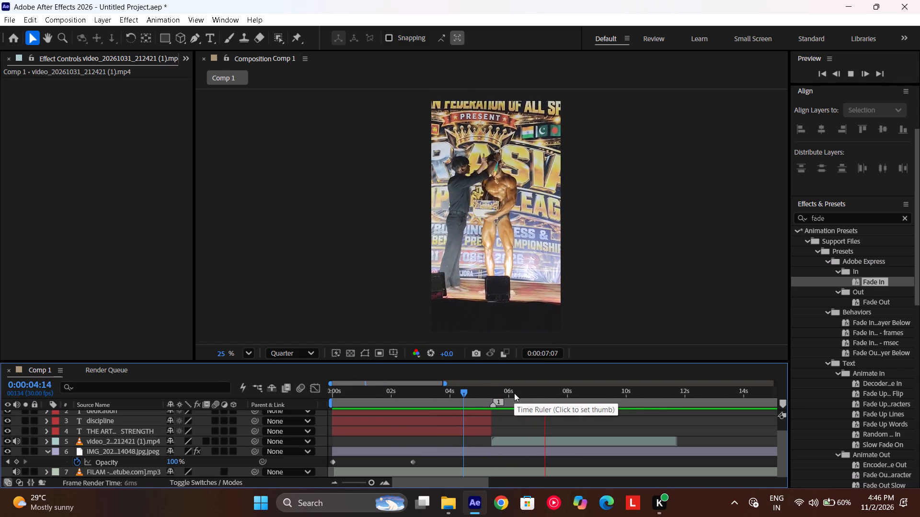
drag(514, 393, 490, 396)
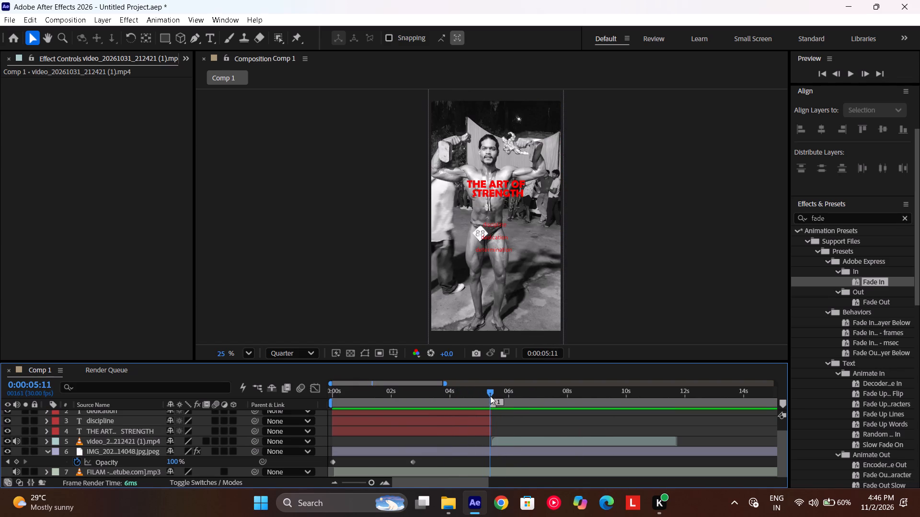
drag(490, 396, 493, 394)
drag(493, 394, 486, 396)
key(space)
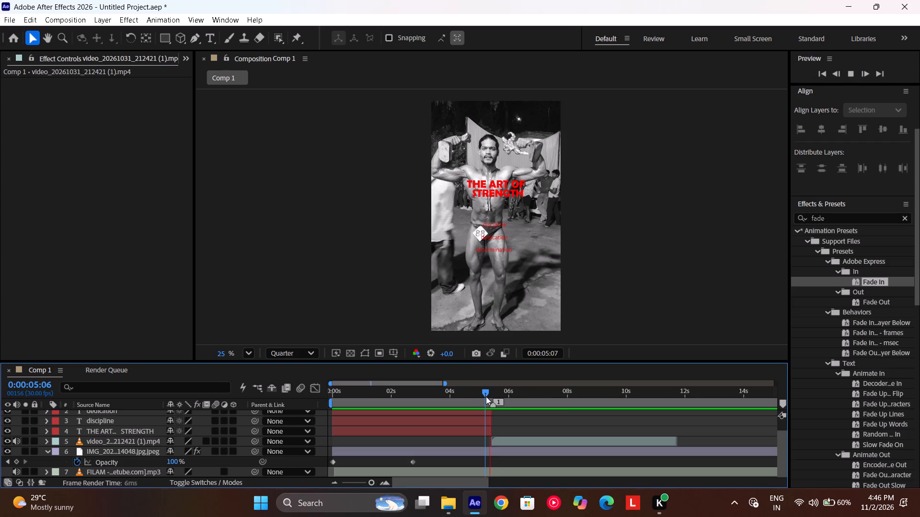
drag(486, 395, 493, 388)
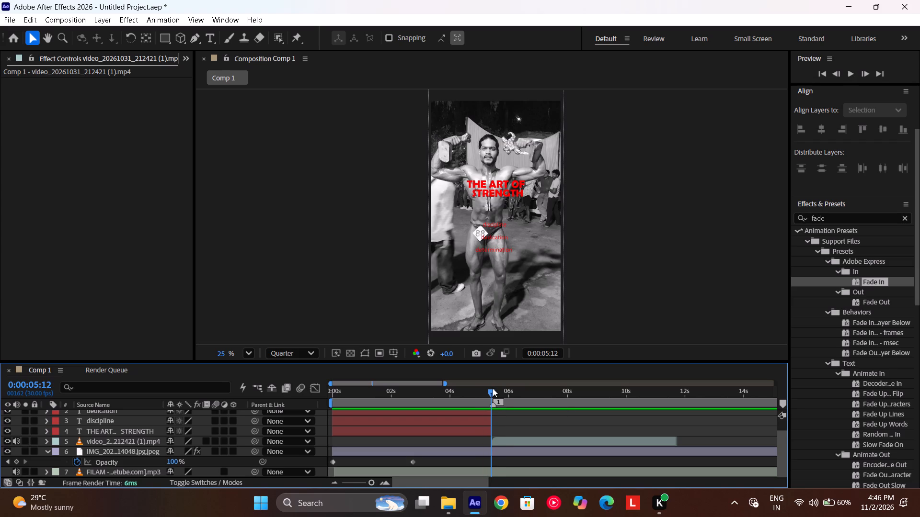
drag(493, 388, 494, 388)
Add an adjustment layer above all layers and trim it to span 0:00:04:15 to 0:00:06:16 around marker 1.
scroll(501, 410, up, 2)
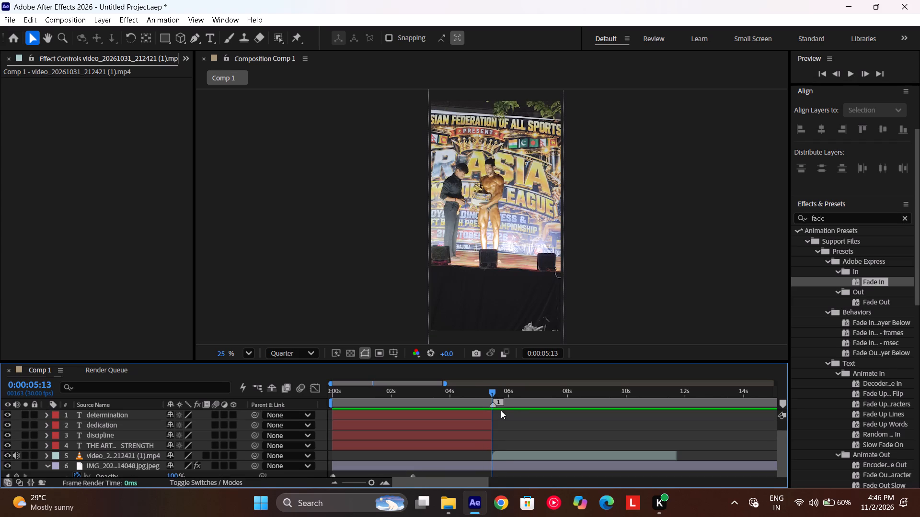
key(ctrl+alt+y)
drag(491, 391, 508, 390)
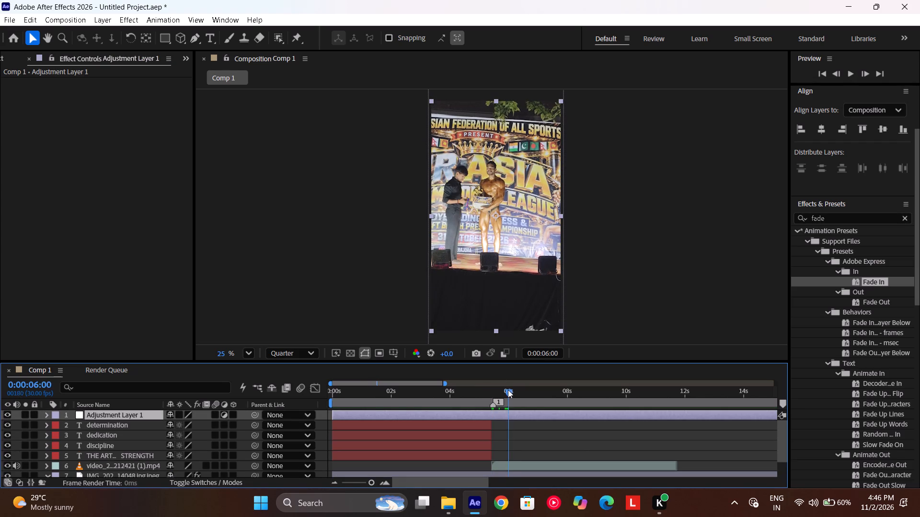
drag(508, 390, 525, 389)
key(ctrl+shift+d)
key(BackSpace)
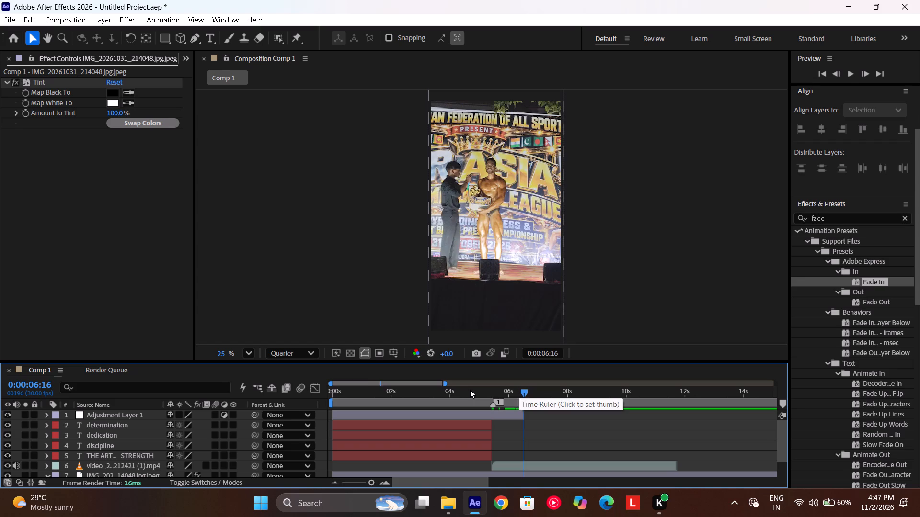
drag(470, 390, 465, 393)
click(472, 413)
key(ctrl+shift+d)
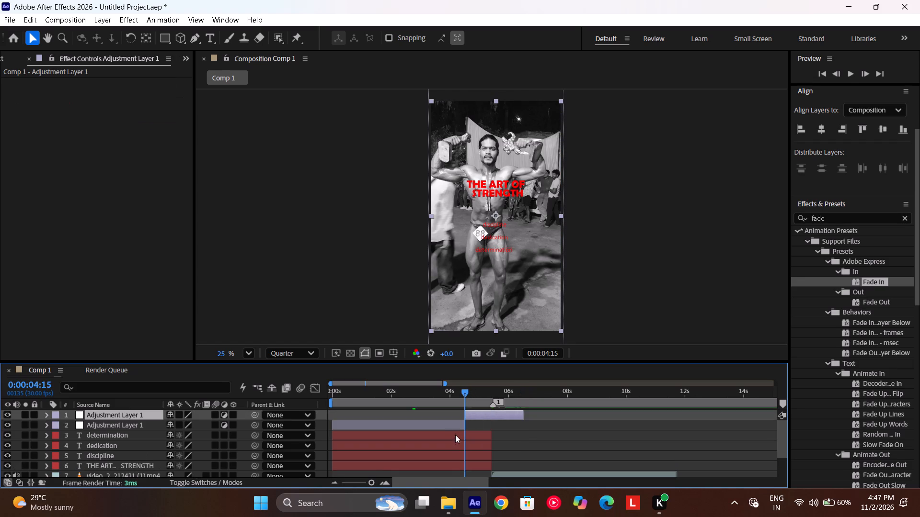
click(453, 421)
key(BackSpace)
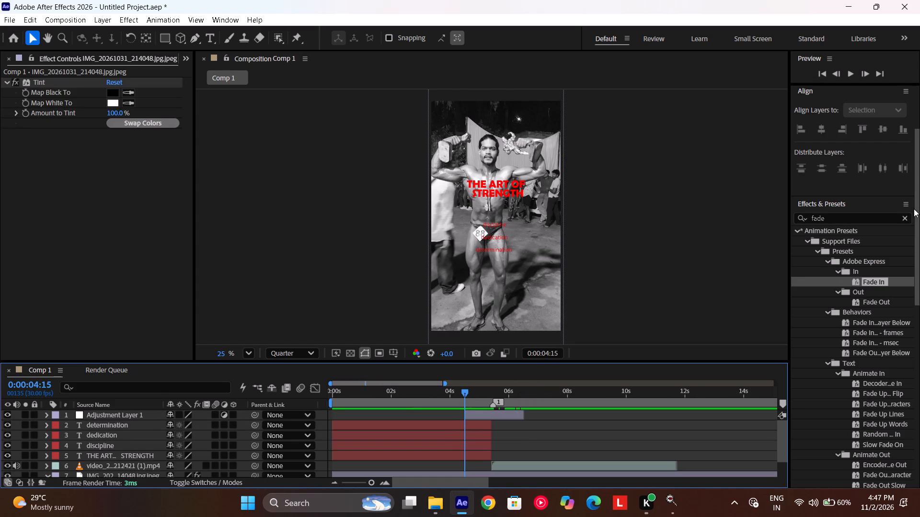
Find the shake + glitch preset by searching for shake, apply it to the adjustment layer, and reveal its keyframes.
click(910, 218)
drag(901, 218, 885, 218)
click(885, 218)
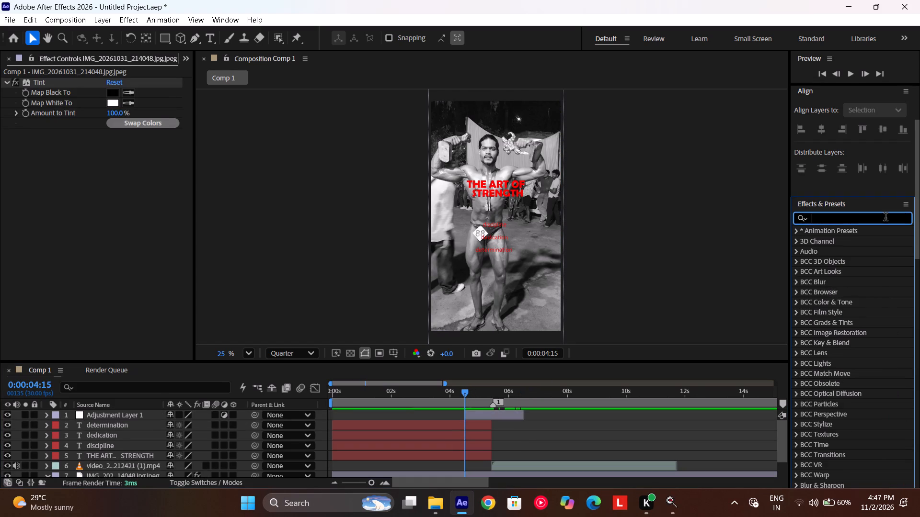
text(shake)
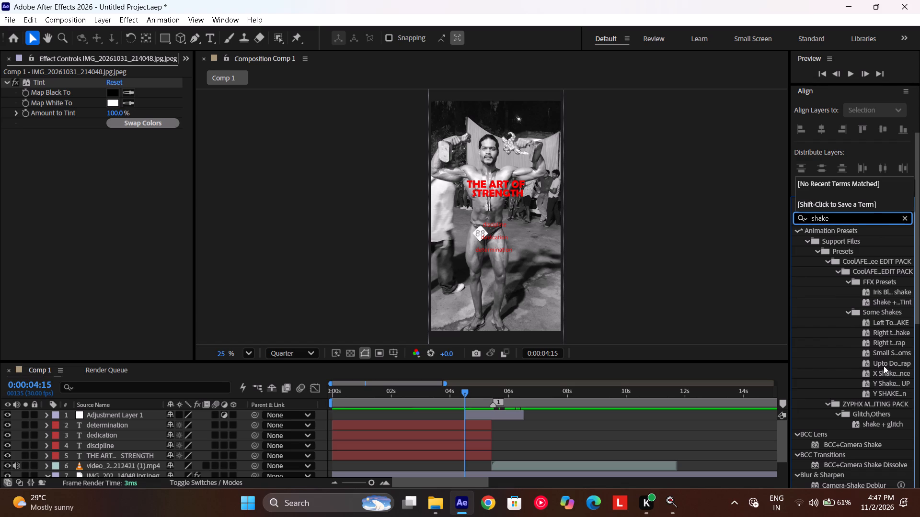
drag(870, 423, 498, 416)
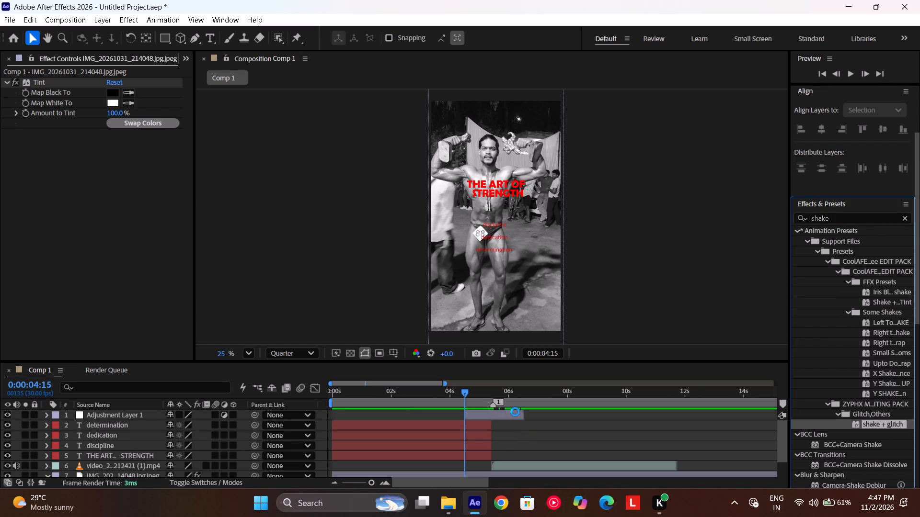
key(u)
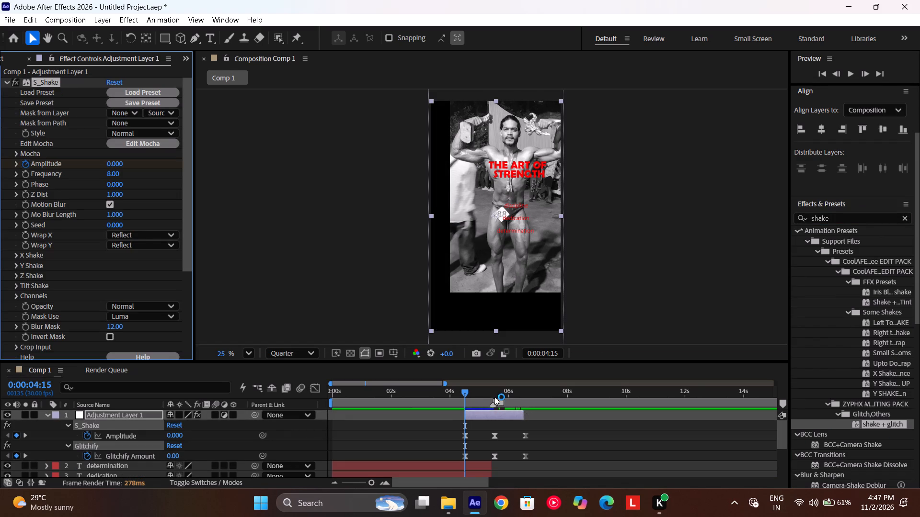
Scrub and play back the section around marker 1 to check the shake and glitch transition's framing and timing.
drag(465, 392, 503, 390)
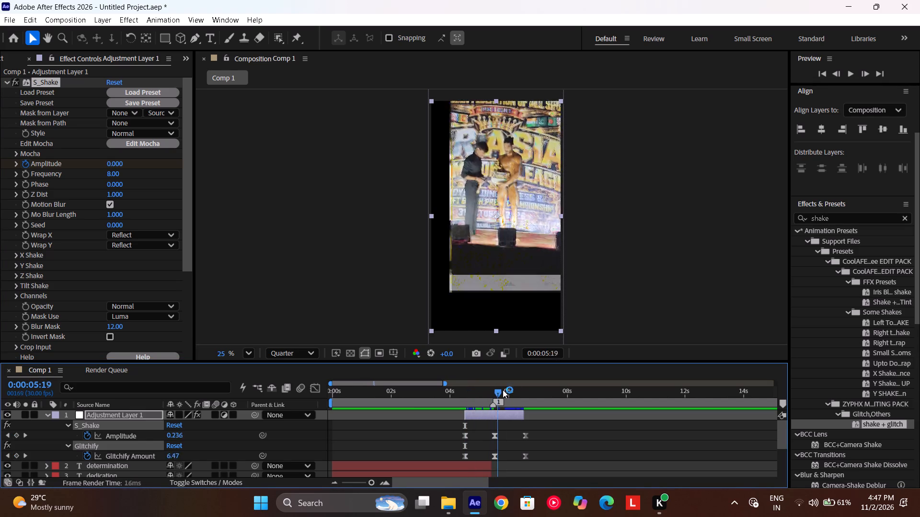
drag(503, 390, 475, 402)
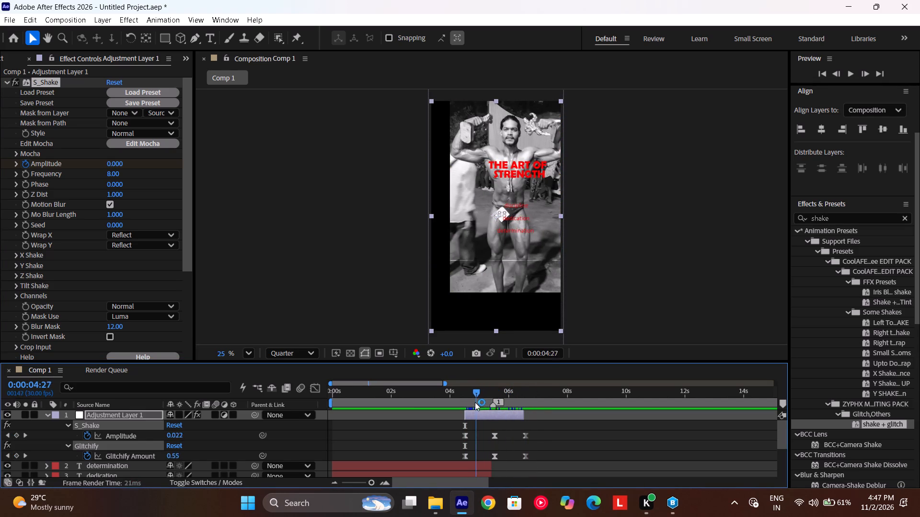
drag(475, 402, 501, 403)
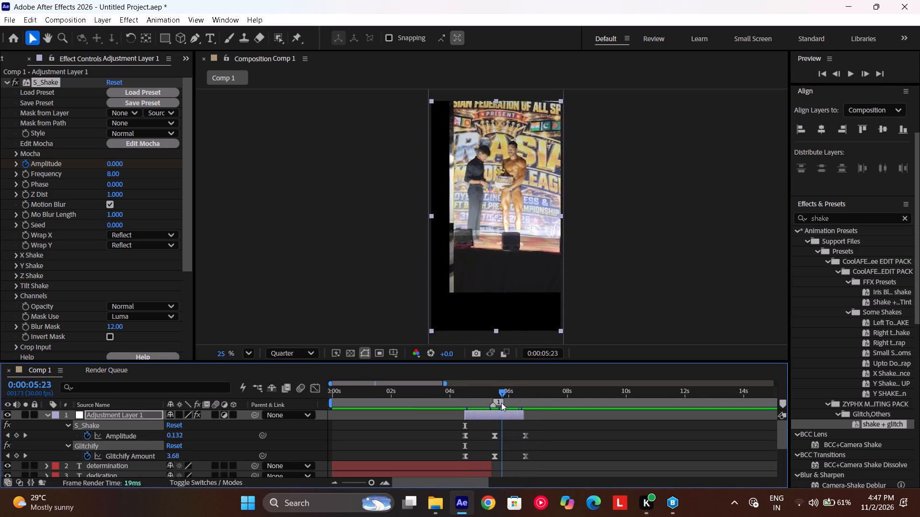
drag(501, 403, 490, 402)
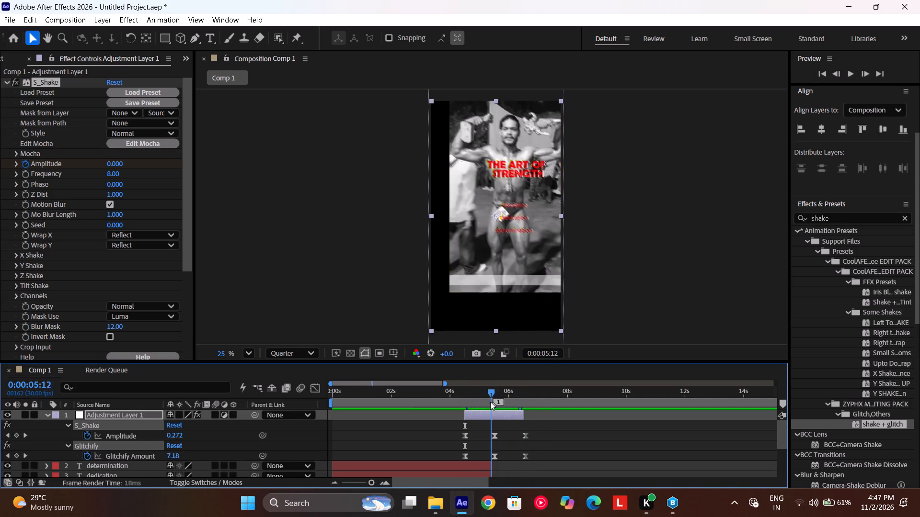
drag(490, 402, 485, 407)
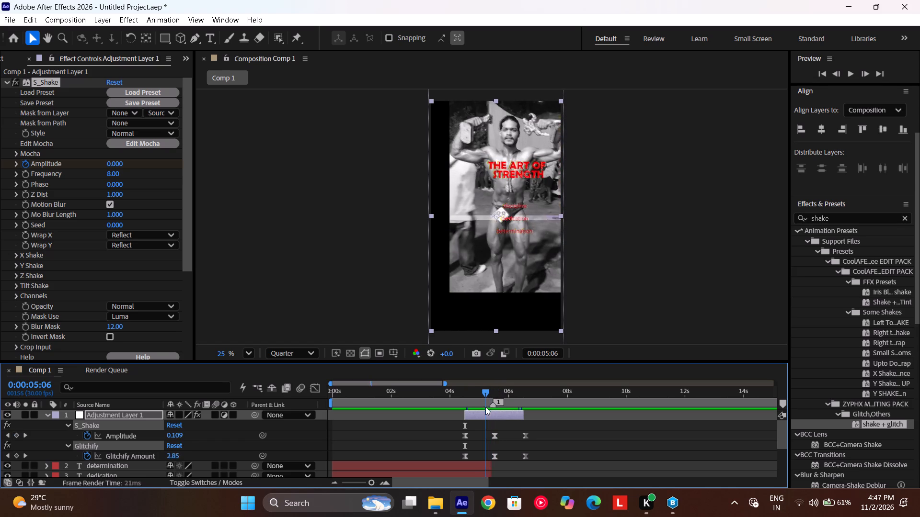
drag(485, 407, 483, 415)
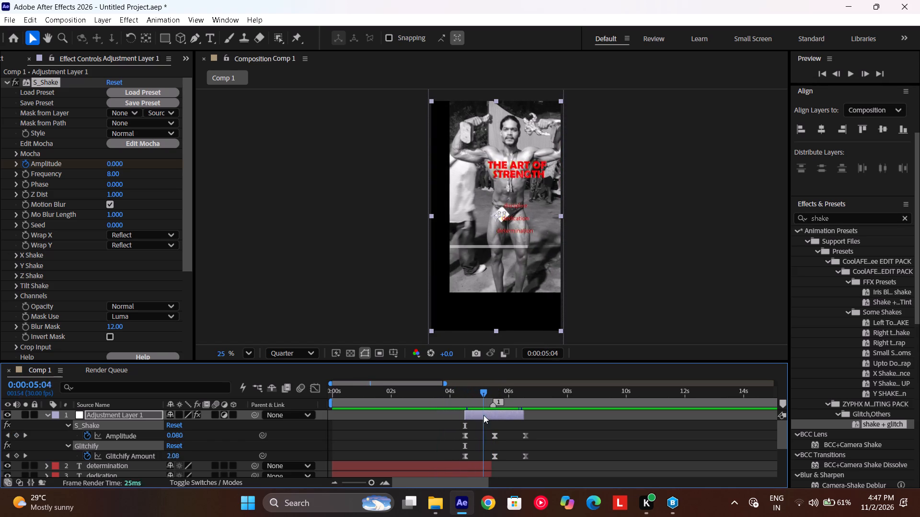
drag(483, 415, 506, 404)
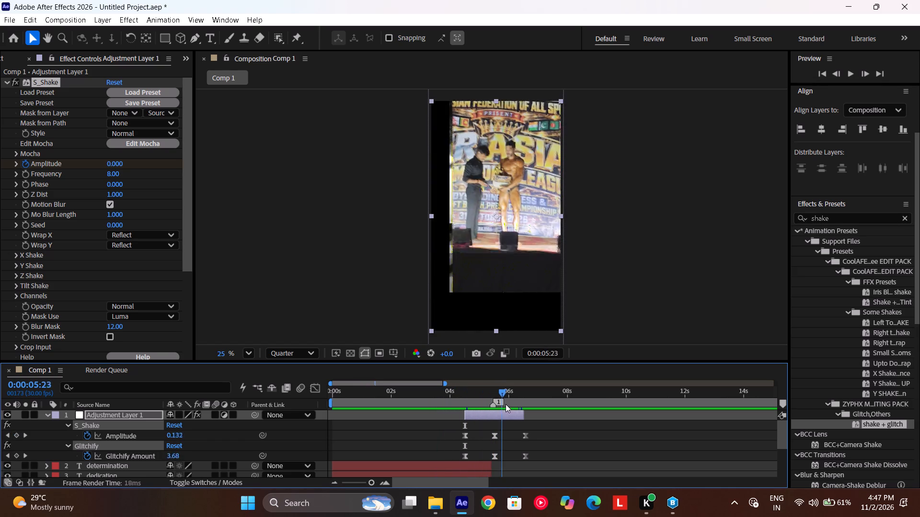
drag(506, 404, 500, 406)
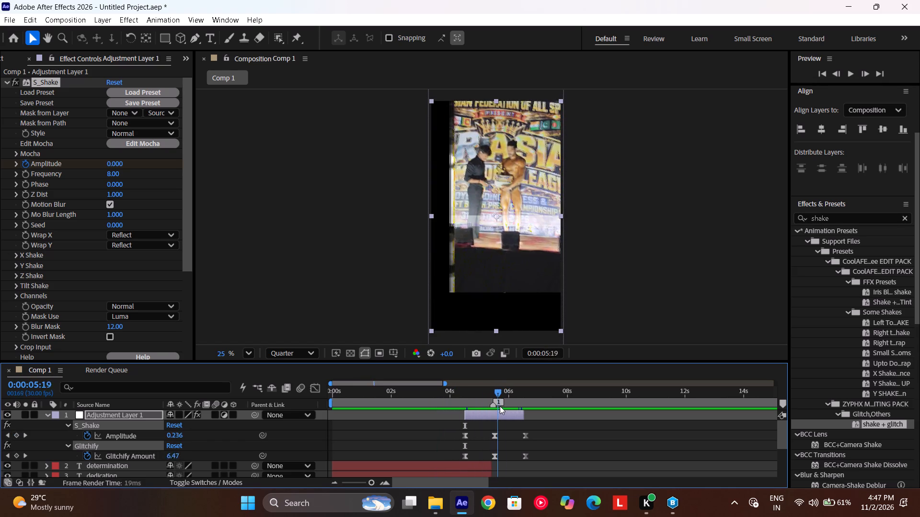
drag(500, 406, 453, 416)
key(space)
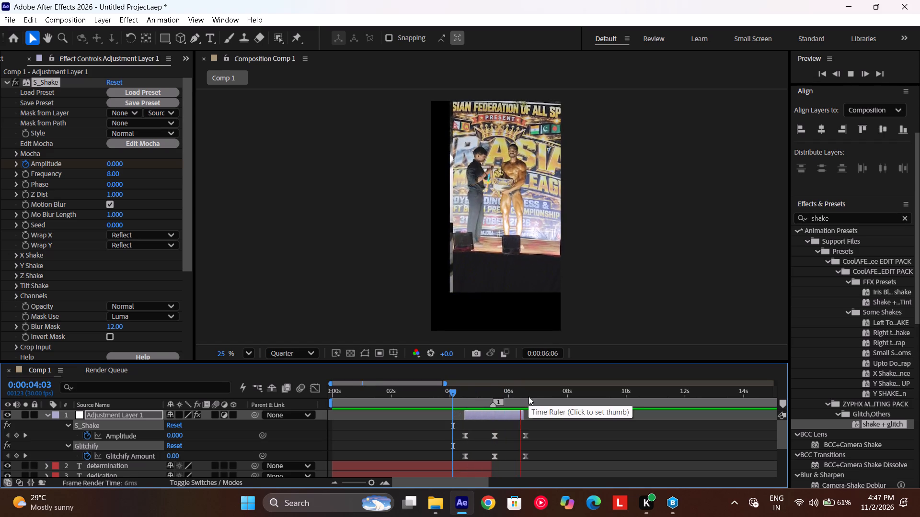
drag(536, 394, 484, 411)
key(space)
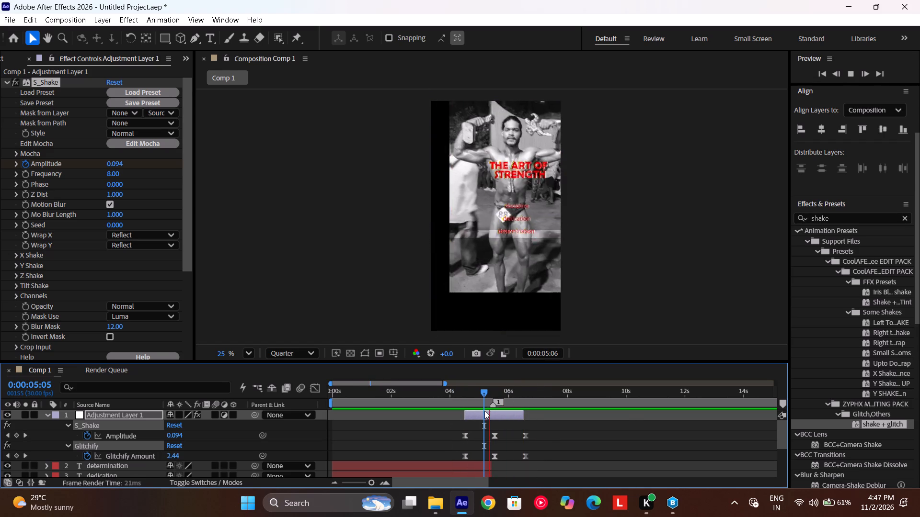
drag(526, 399, 461, 415)
key(space)
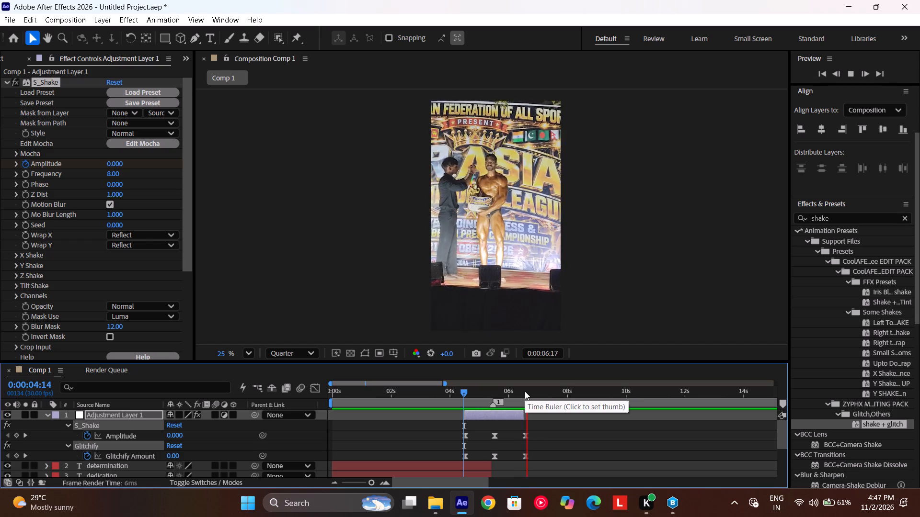
drag(525, 391, 501, 402)
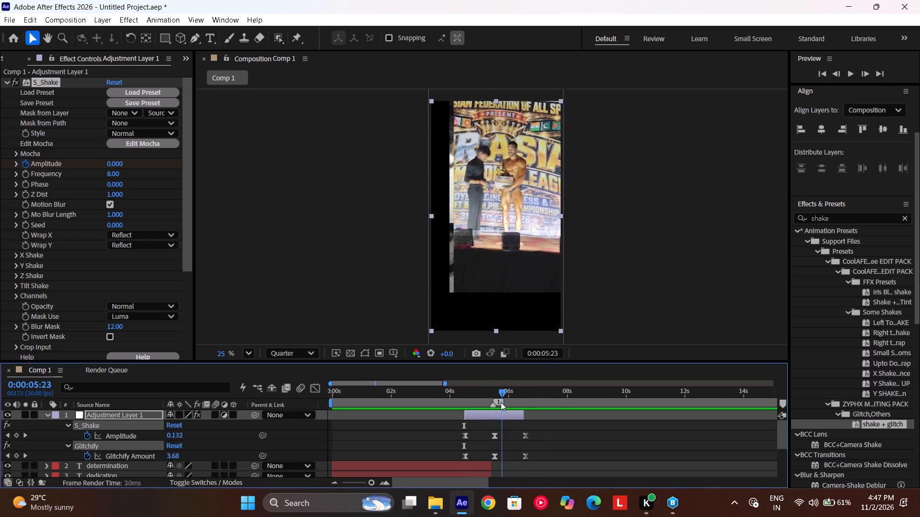
drag(501, 402, 508, 404)
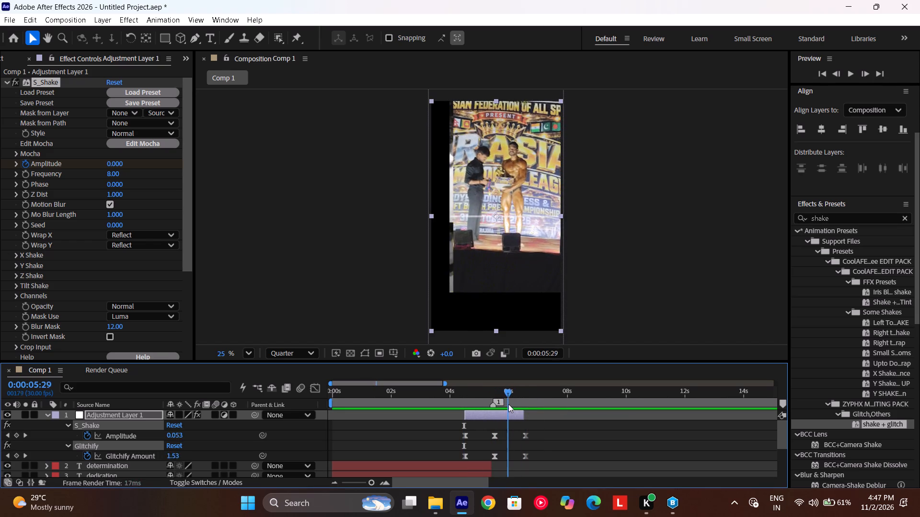
drag(508, 404, 460, 425)
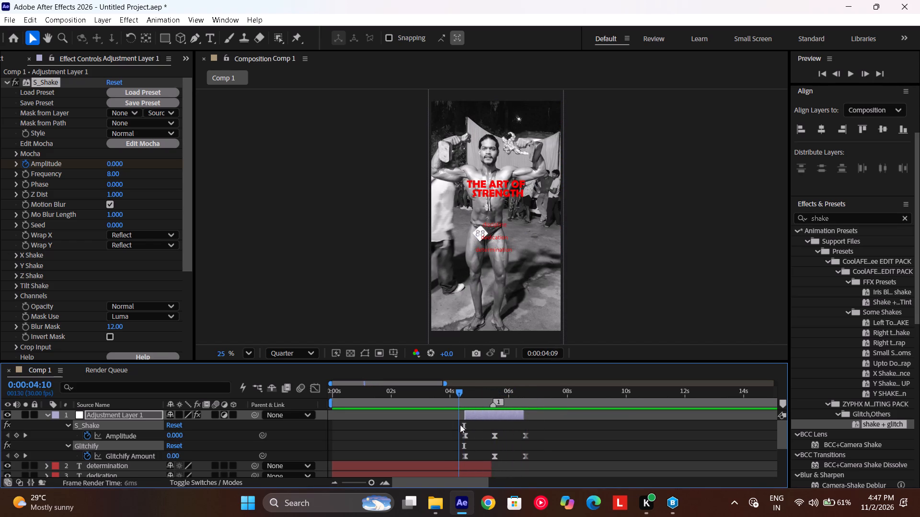
drag(460, 425, 470, 422)
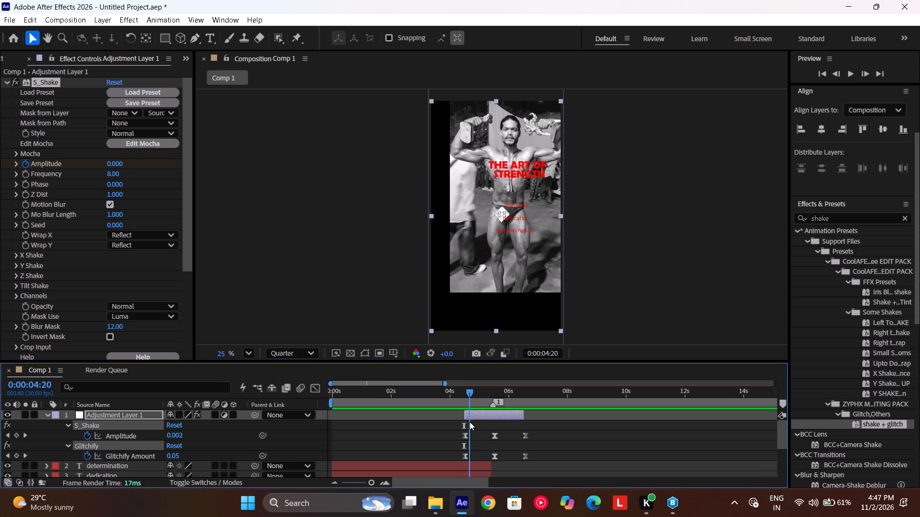
drag(470, 422, 483, 420)
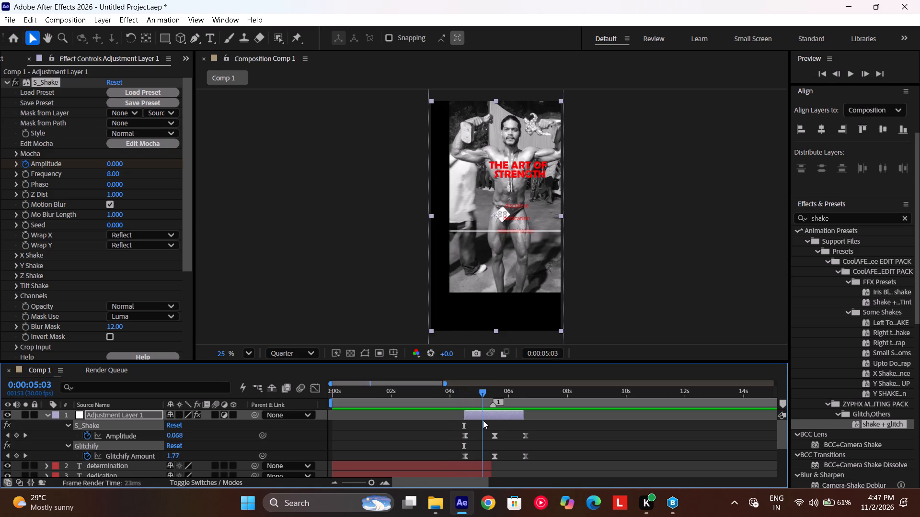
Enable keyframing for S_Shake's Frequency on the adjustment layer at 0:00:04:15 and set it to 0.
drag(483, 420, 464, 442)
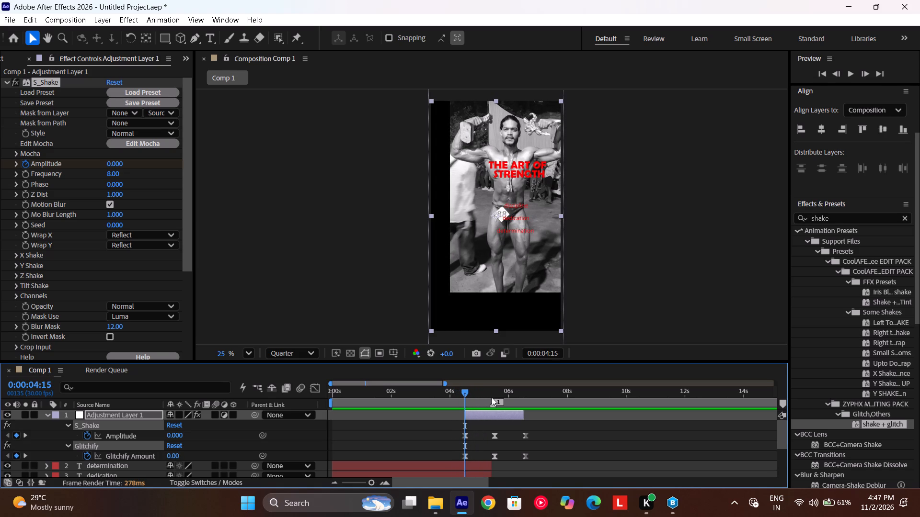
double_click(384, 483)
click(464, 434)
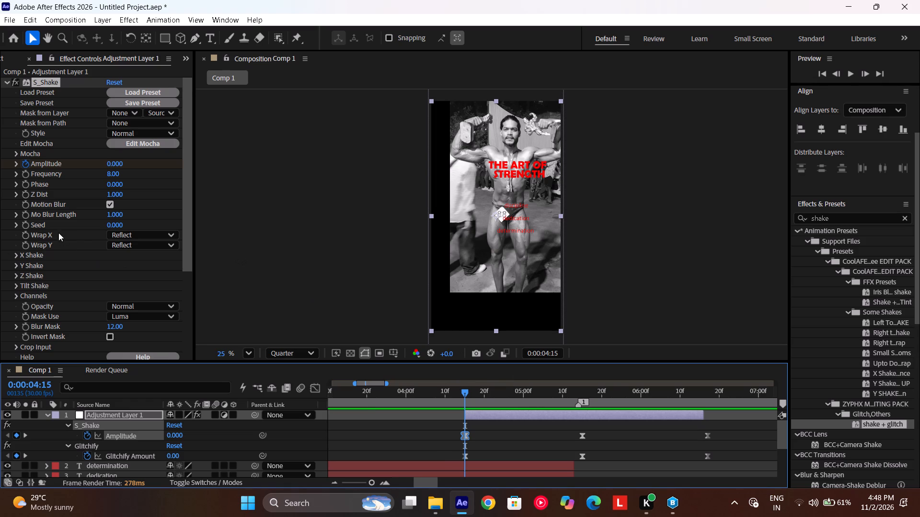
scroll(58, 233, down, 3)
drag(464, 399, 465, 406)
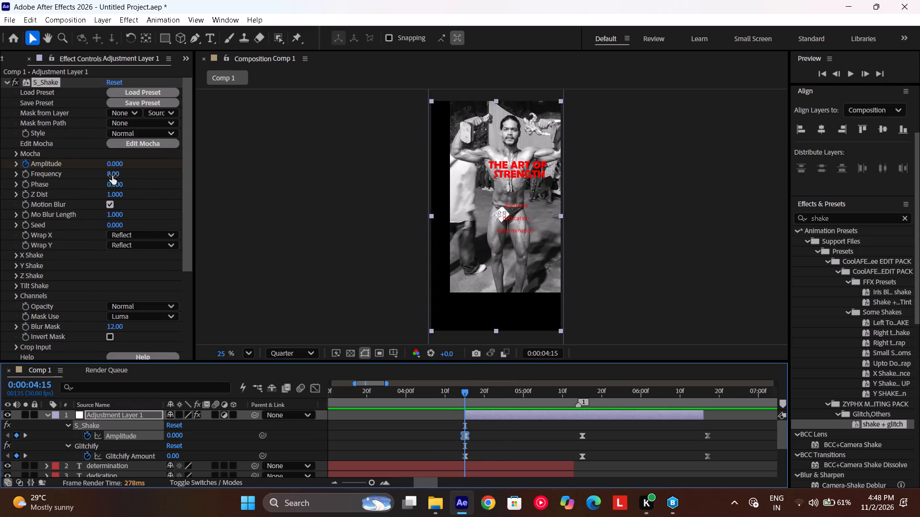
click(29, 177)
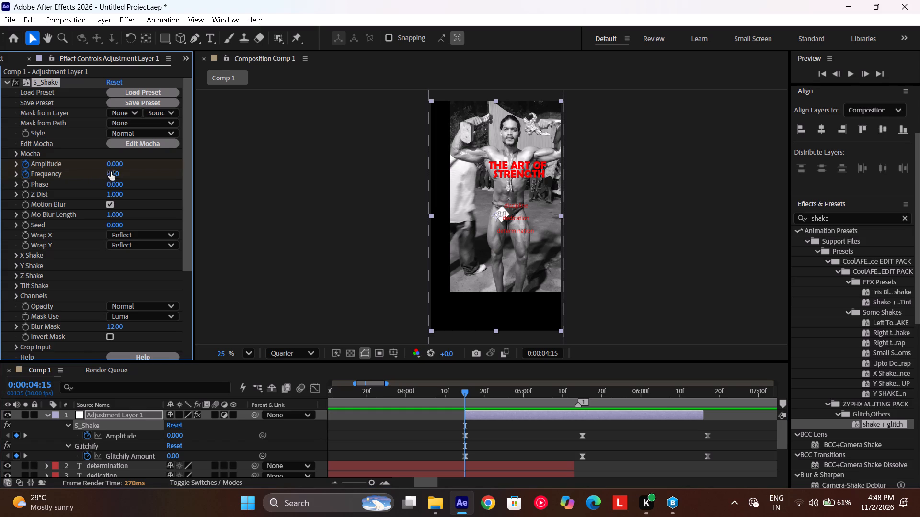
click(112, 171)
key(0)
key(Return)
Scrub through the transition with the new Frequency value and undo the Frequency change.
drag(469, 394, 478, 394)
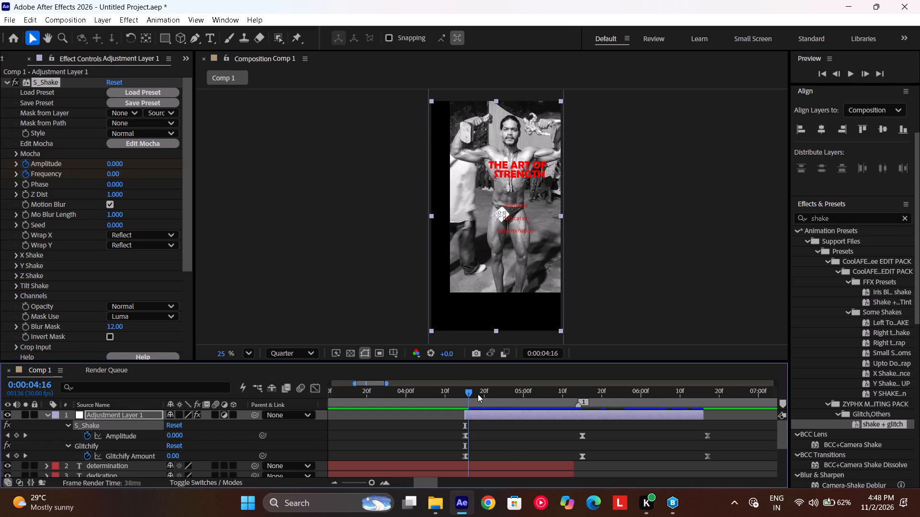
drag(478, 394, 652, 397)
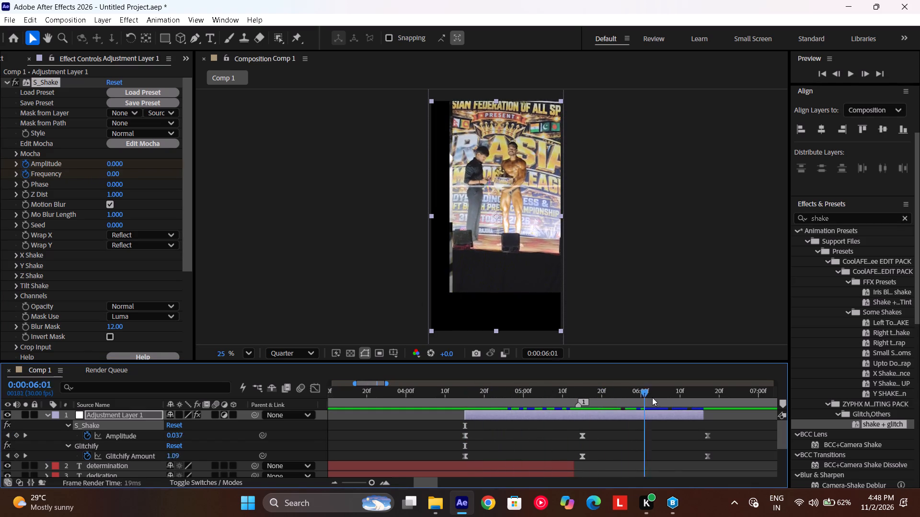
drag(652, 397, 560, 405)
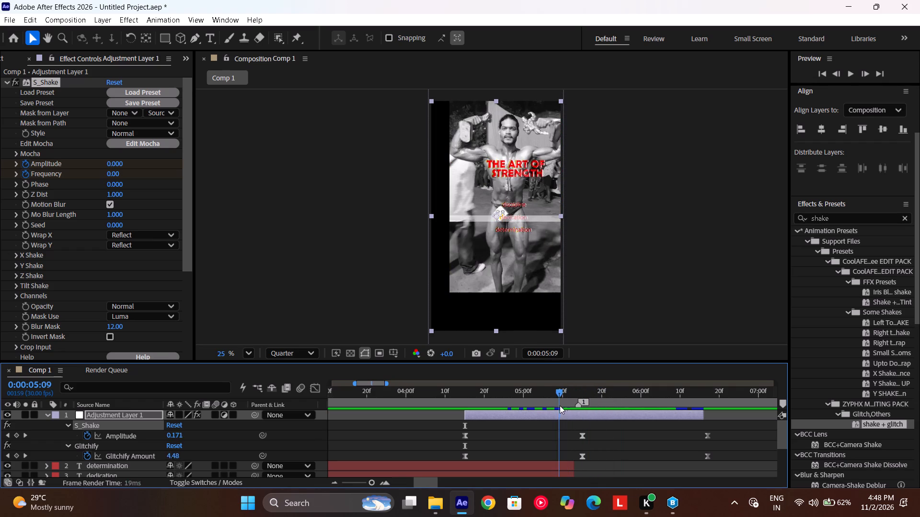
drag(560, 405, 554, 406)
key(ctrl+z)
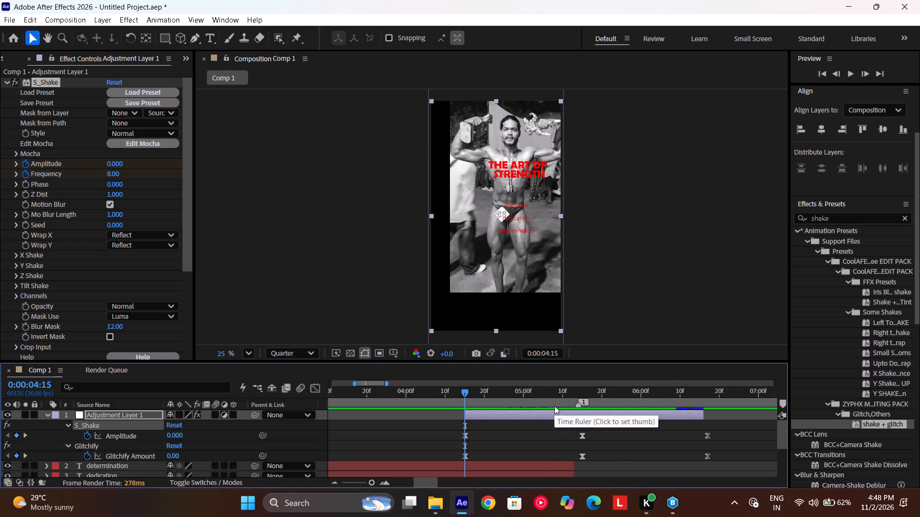
Scrub back and forth between the adjustment layer's start and marker 1 to examine when the picture shifts in the frame.
drag(466, 400, 523, 402)
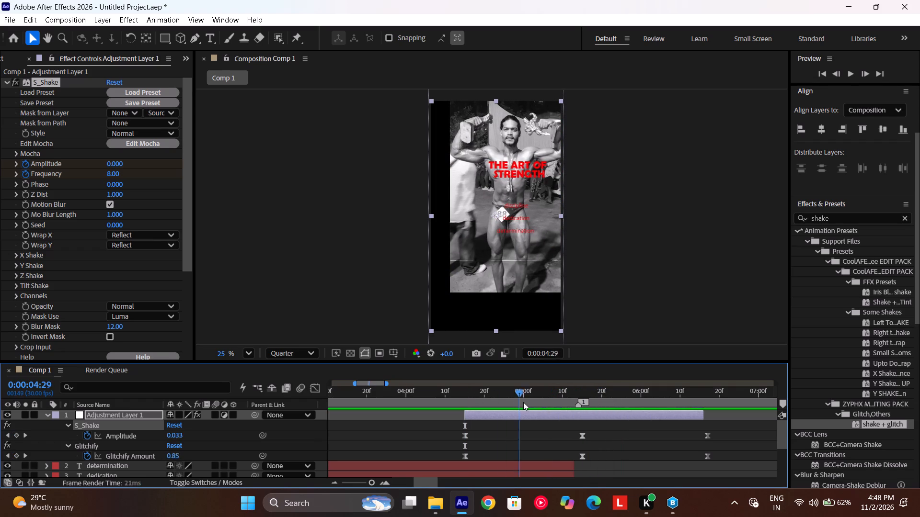
drag(523, 402, 573, 411)
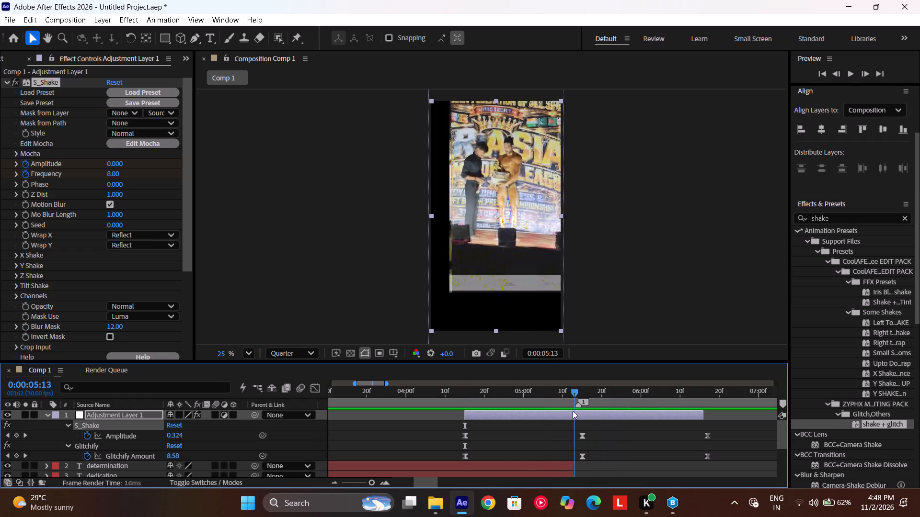
drag(573, 411, 460, 427)
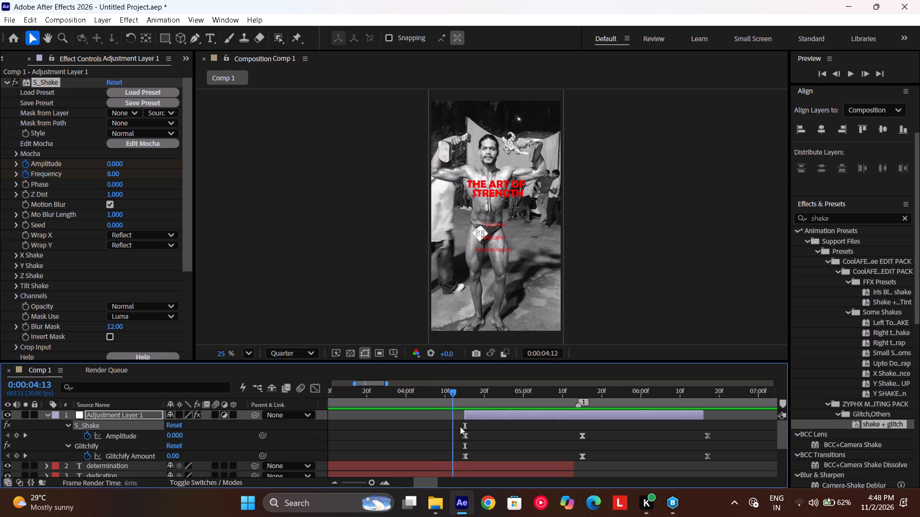
drag(460, 427, 507, 435)
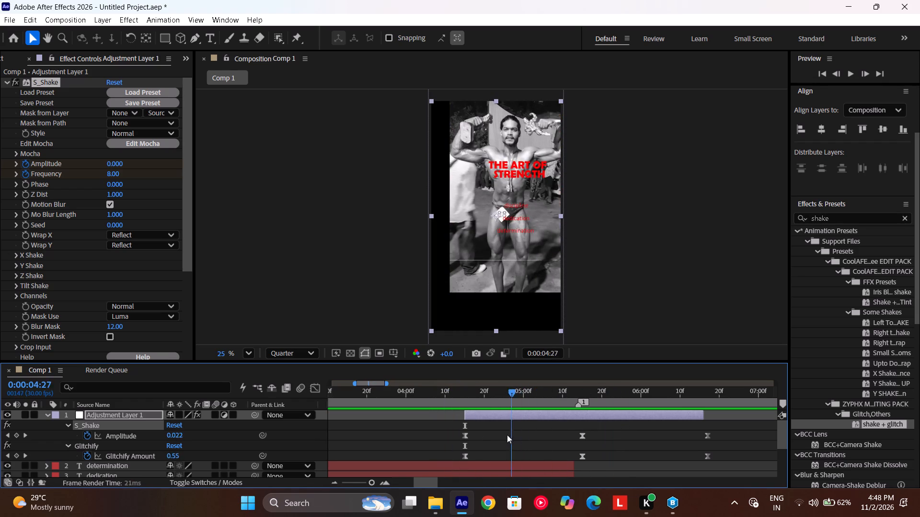
drag(507, 435, 471, 428)
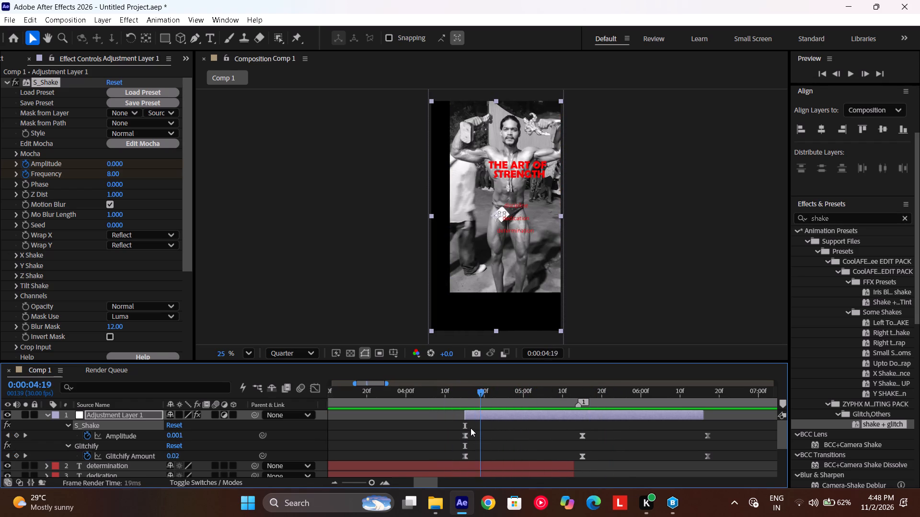
drag(471, 428, 557, 420)
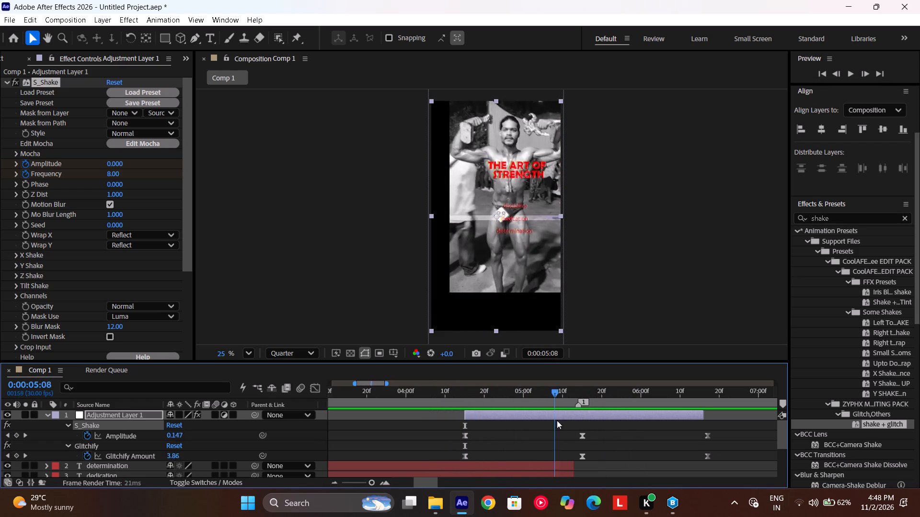
drag(557, 420, 463, 436)
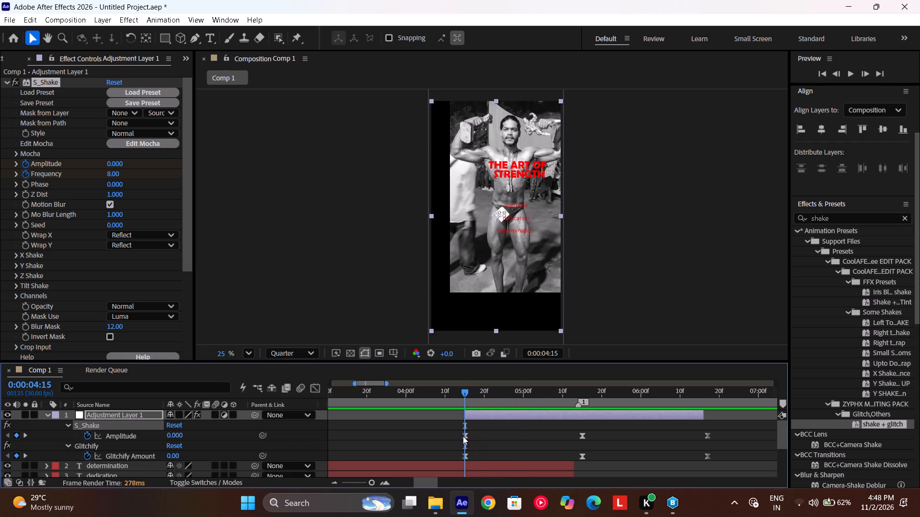
drag(463, 436, 462, 436)
click(462, 436)
drag(461, 389, 524, 389)
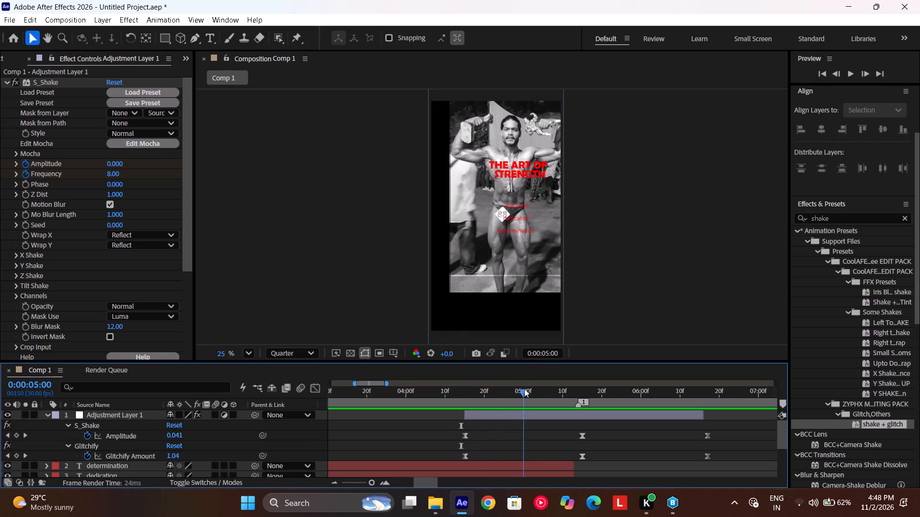
drag(524, 389, 466, 410)
Check the photo layer's effects and scrub across the adjustment layer again to examine the framing on both sides of marker 1.
scroll(466, 410, down, 1)
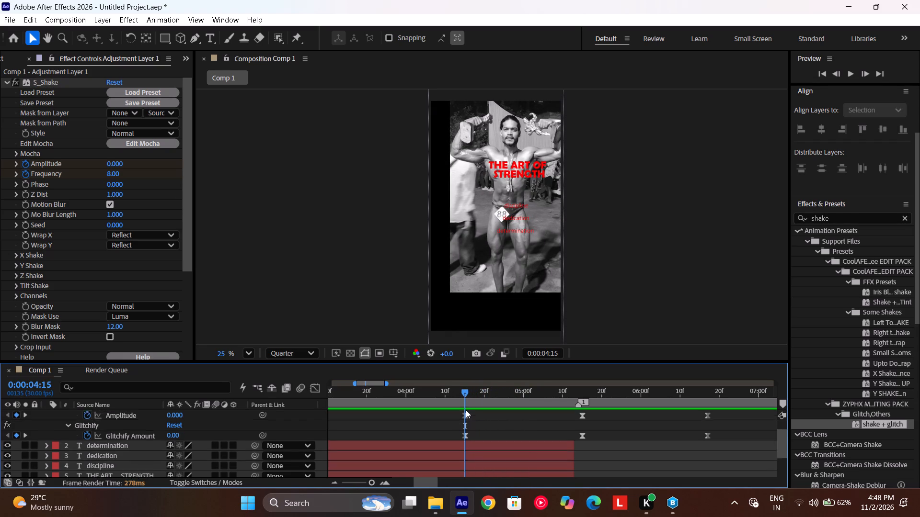
scroll(466, 410, down, 3)
click(477, 453)
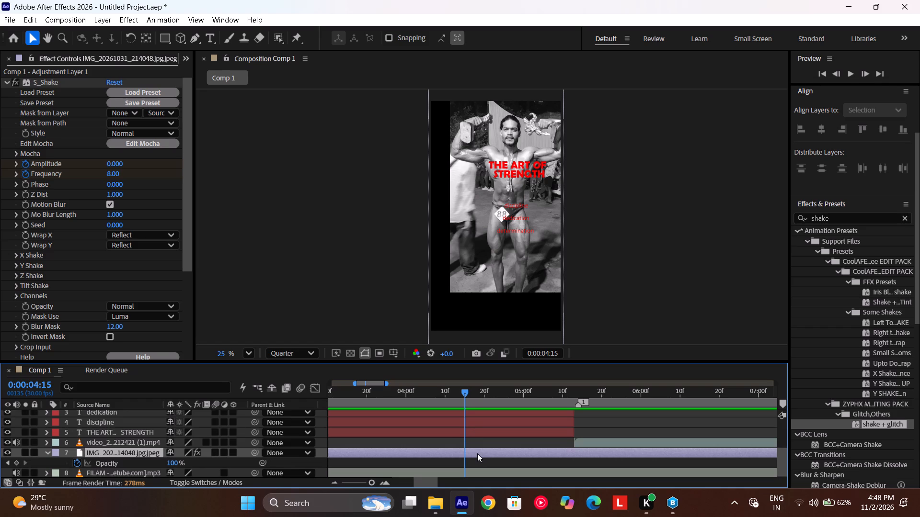
scroll(467, 443, up, 1)
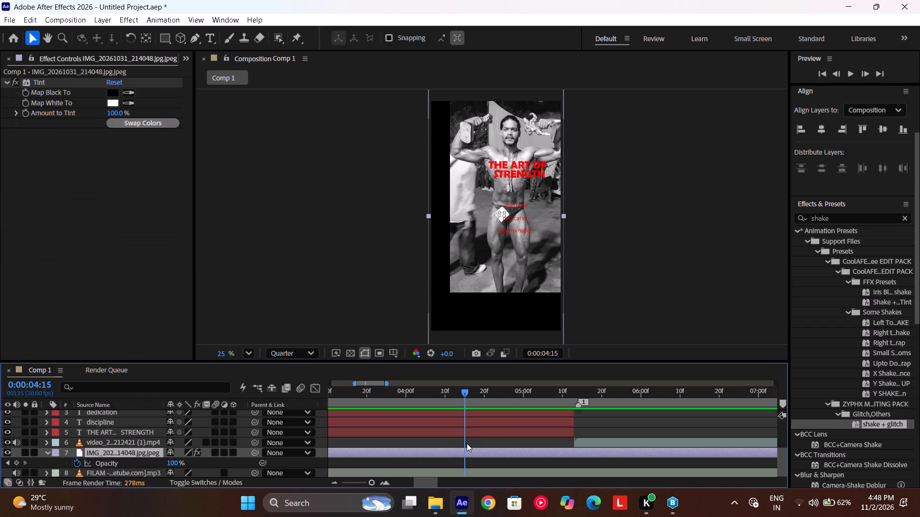
scroll(467, 443, up, 3)
drag(472, 399, 668, 406)
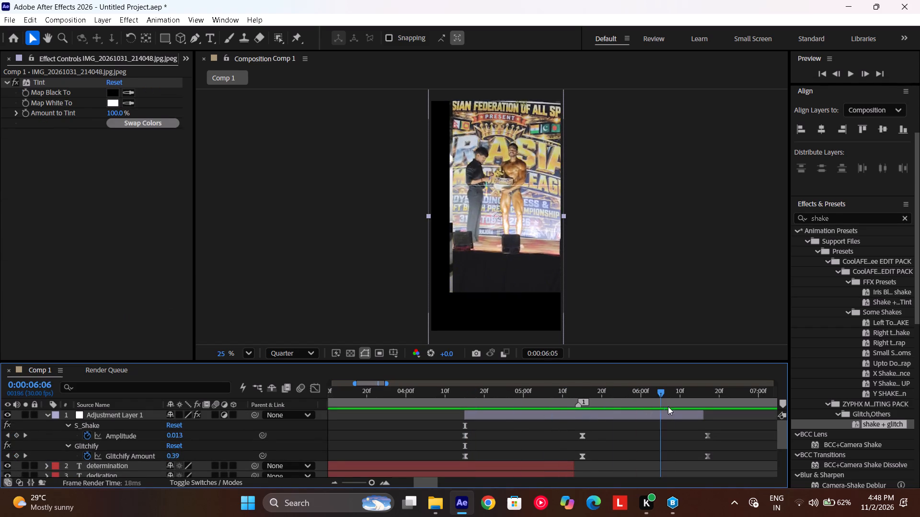
drag(668, 406, 488, 416)
click(488, 416)
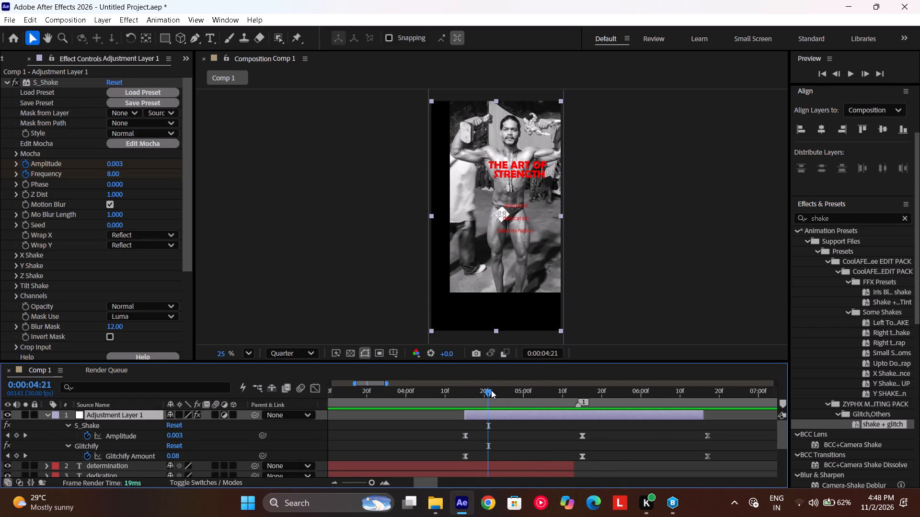
drag(491, 390, 484, 415)
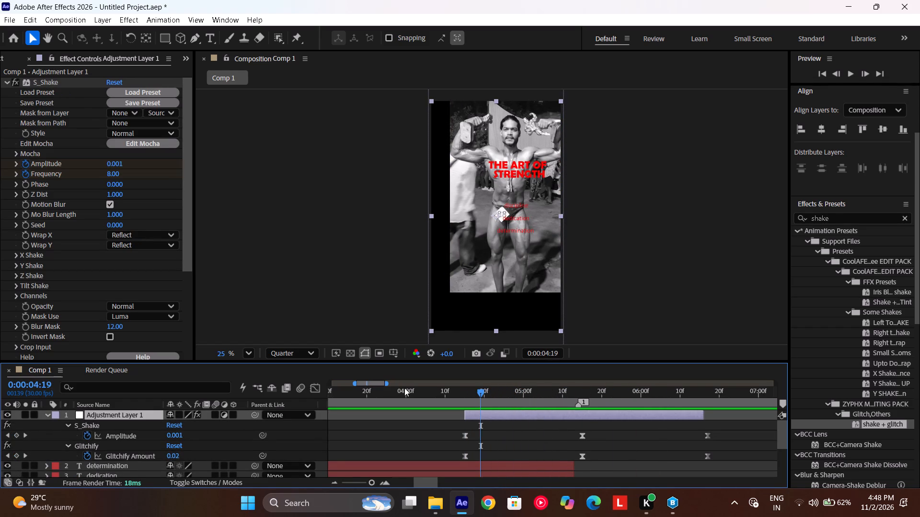
drag(555, 399, 561, 399)
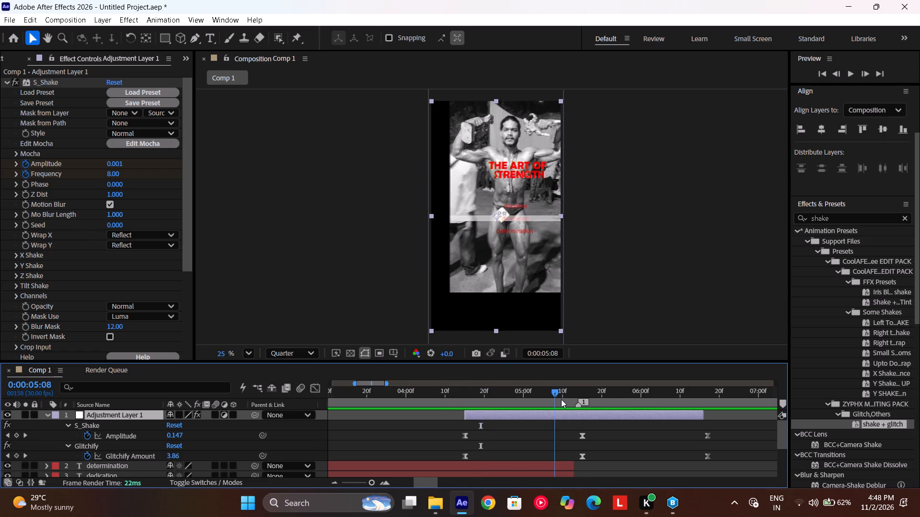
drag(561, 399, 584, 396)
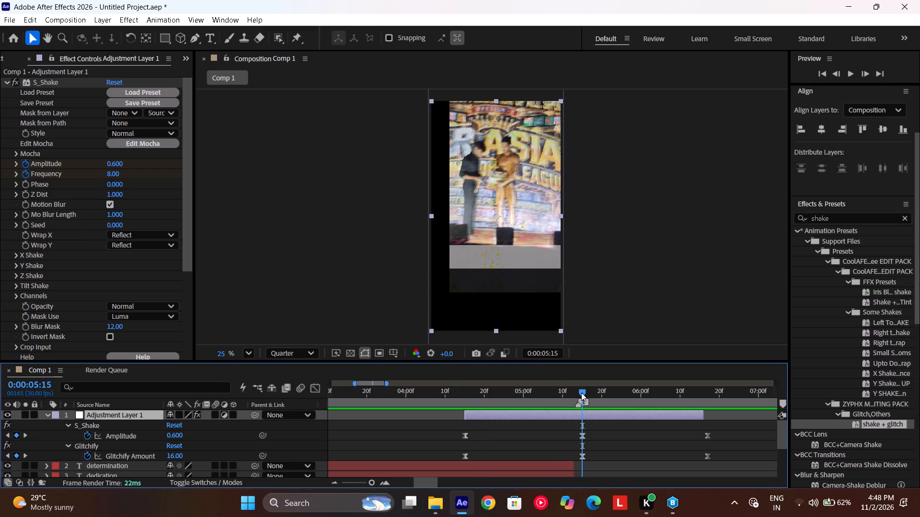
drag(583, 392, 602, 391)
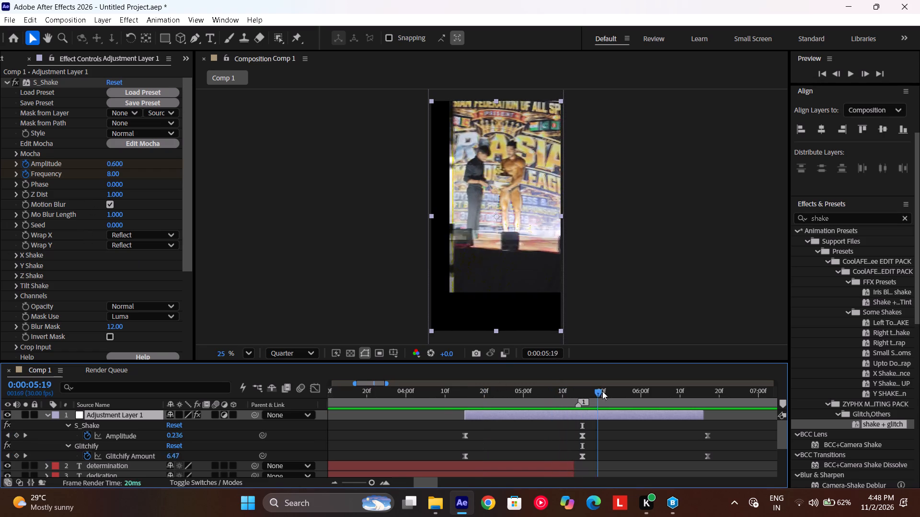
drag(602, 391, 518, 402)
scroll(518, 402, down, 3)
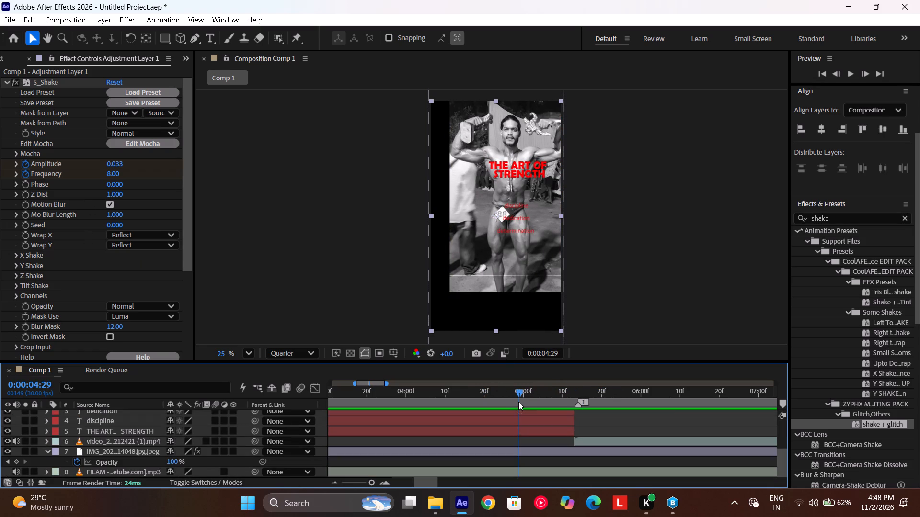
scroll(552, 413, up, 3)
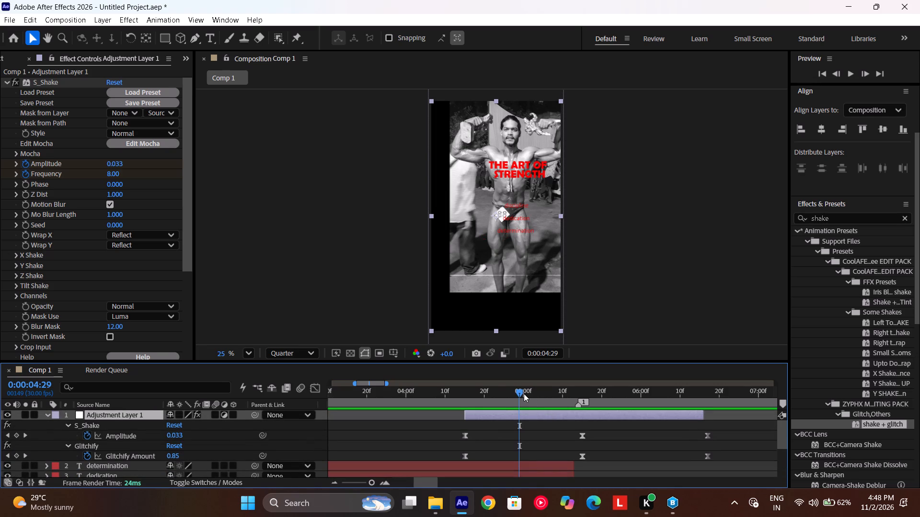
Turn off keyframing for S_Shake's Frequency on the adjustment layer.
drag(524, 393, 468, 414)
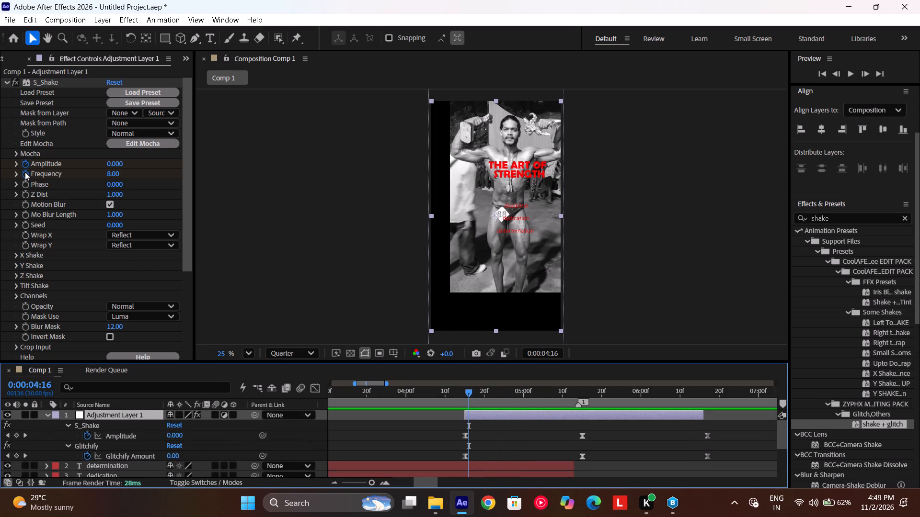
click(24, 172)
Set S_Shake's Wrap X to No on the adjustment layer while viewing the frame at 0:00:05:10.
drag(472, 390, 532, 391)
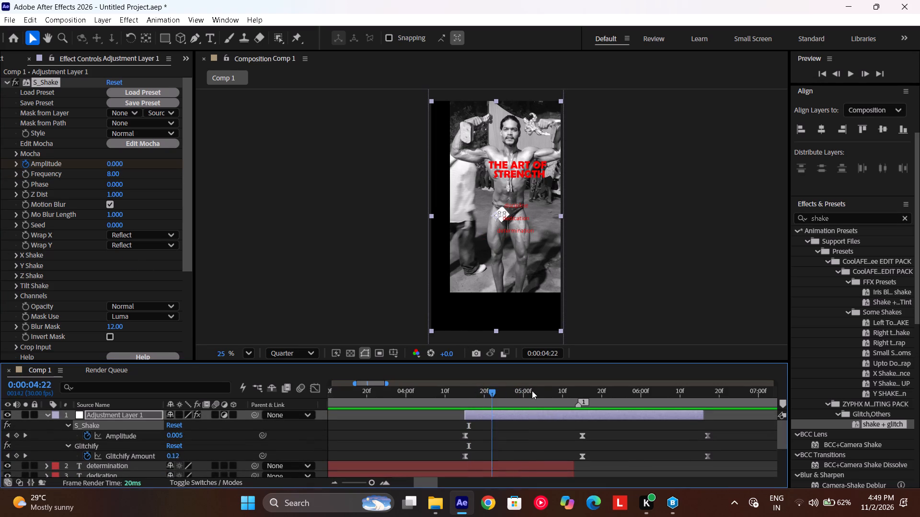
drag(532, 391, 539, 391)
drag(539, 391, 568, 394)
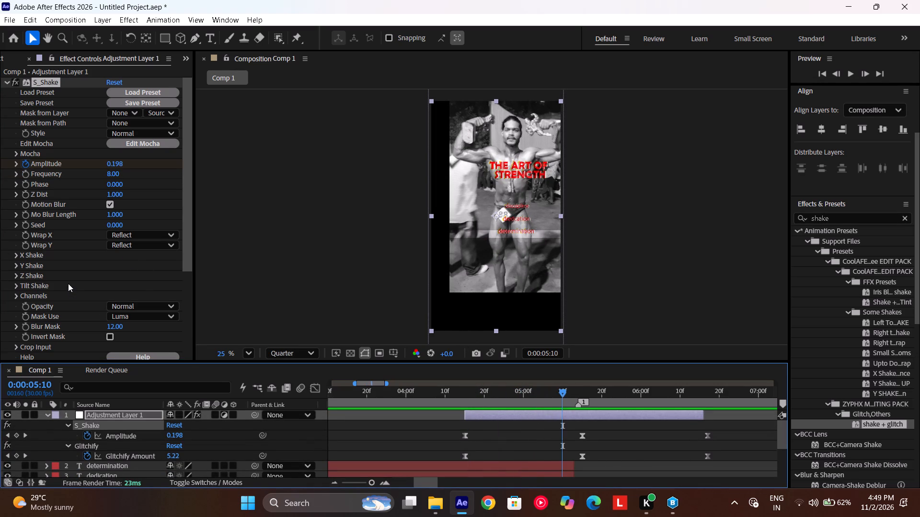
scroll(68, 283, down, 3)
click(126, 123)
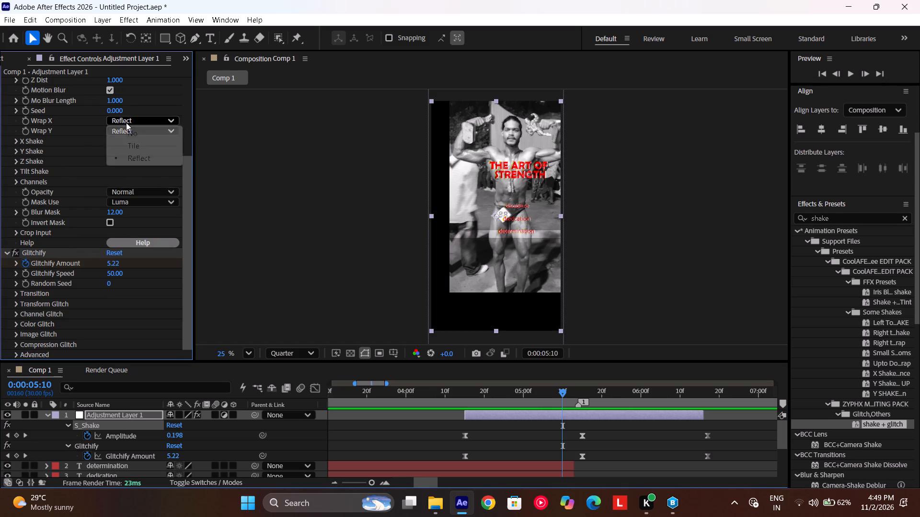
click(132, 131)
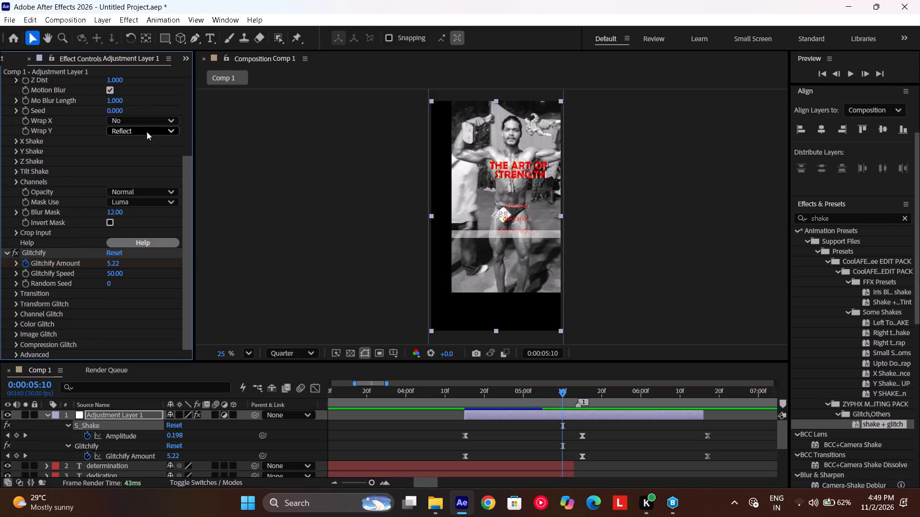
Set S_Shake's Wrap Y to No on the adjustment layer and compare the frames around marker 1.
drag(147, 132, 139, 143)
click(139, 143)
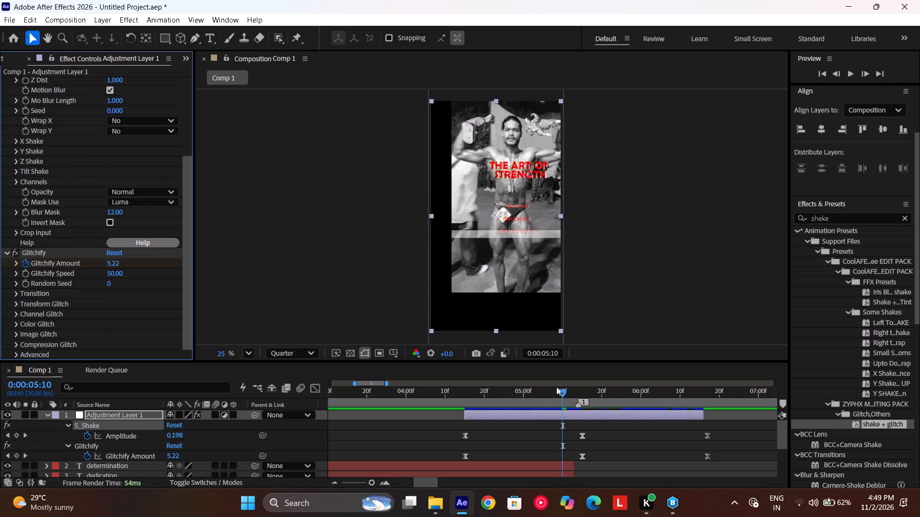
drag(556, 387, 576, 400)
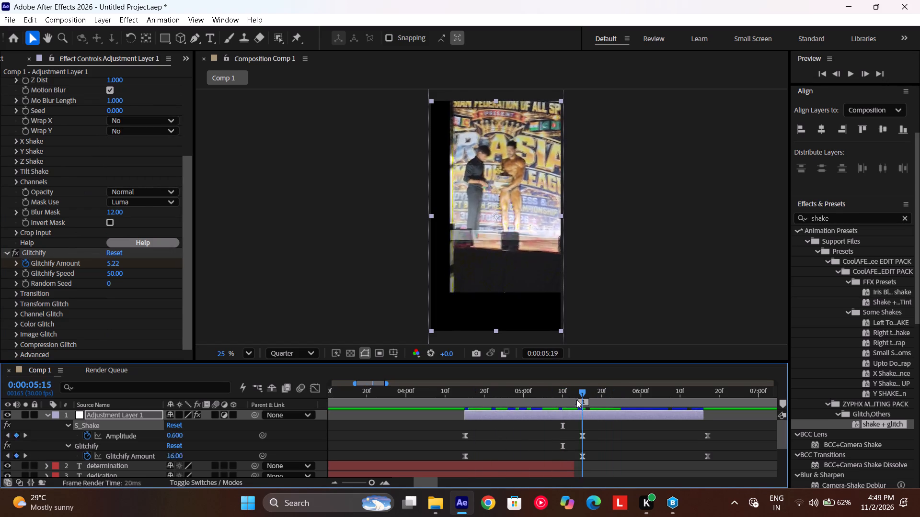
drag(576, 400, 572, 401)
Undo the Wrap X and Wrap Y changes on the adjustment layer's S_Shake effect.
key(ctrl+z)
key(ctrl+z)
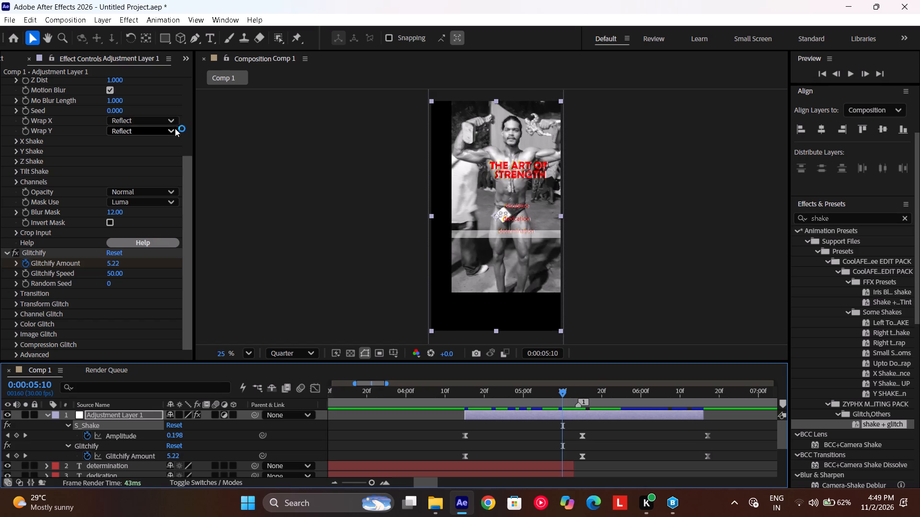
Scrub between the adjustment layer's start and the frames past marker 1 to examine how the shake-glitch effects frame the picture.
drag(558, 391, 541, 393)
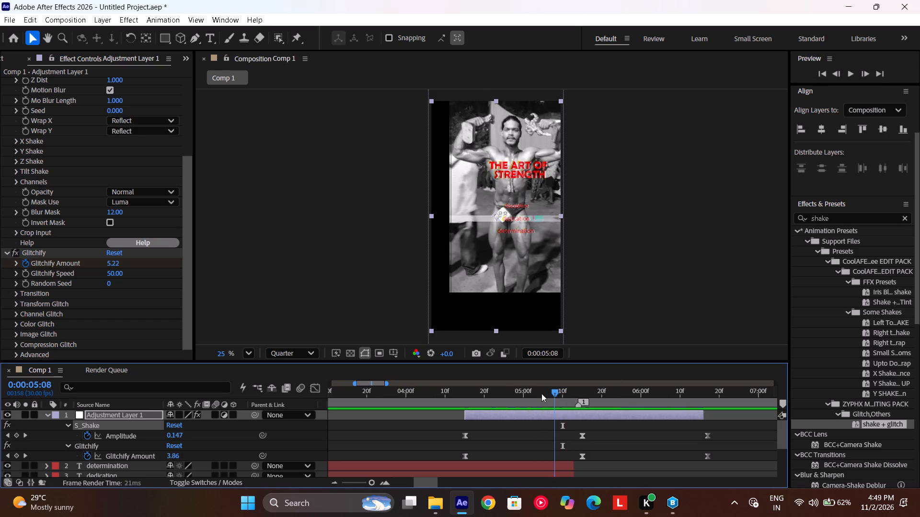
drag(541, 393, 623, 403)
scroll(69, 218, down, 1)
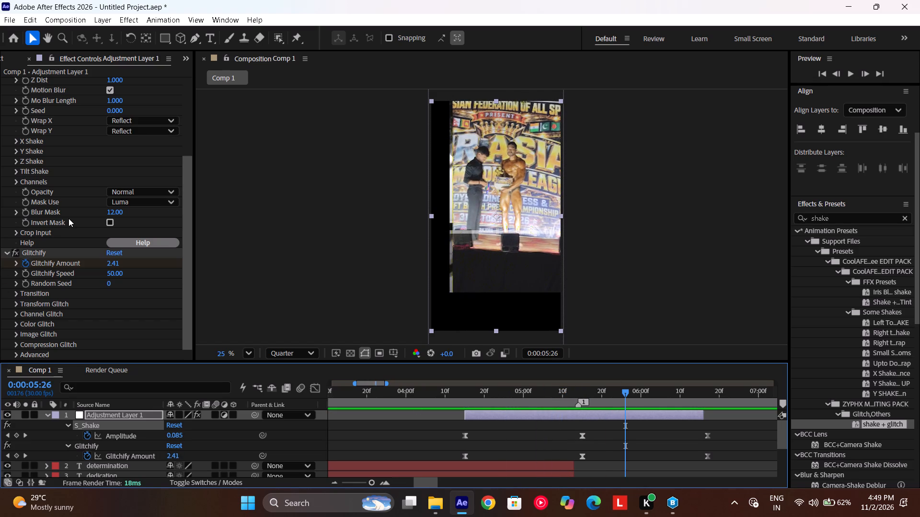
scroll(69, 218, down, 1)
drag(474, 393, 466, 397)
drag(466, 397, 468, 394)
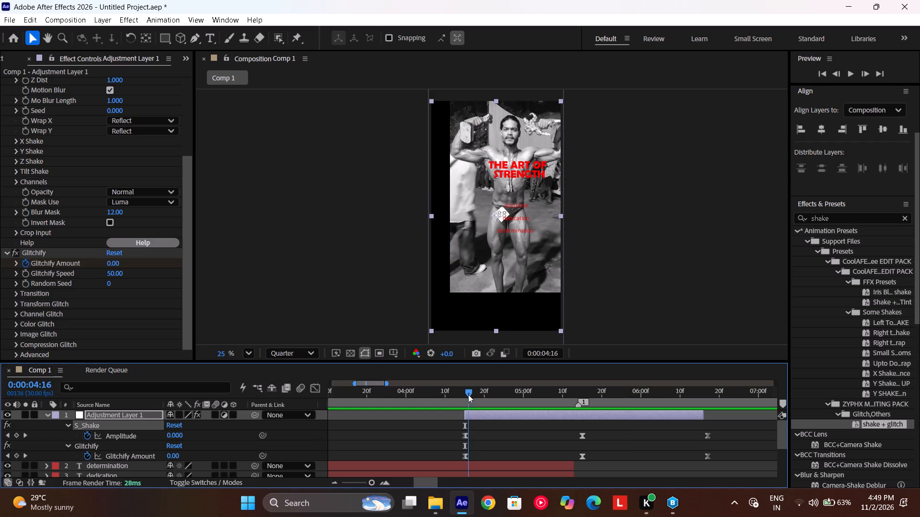
drag(468, 394, 485, 388)
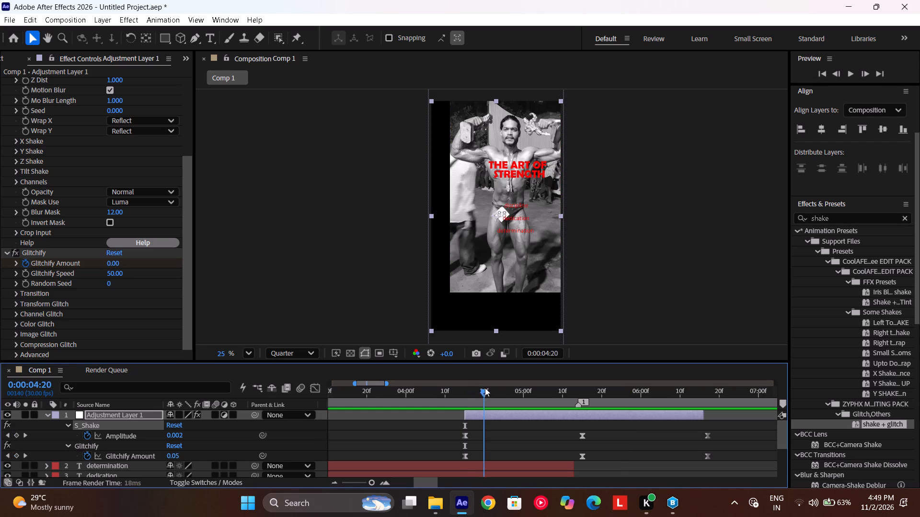
drag(485, 388, 631, 415)
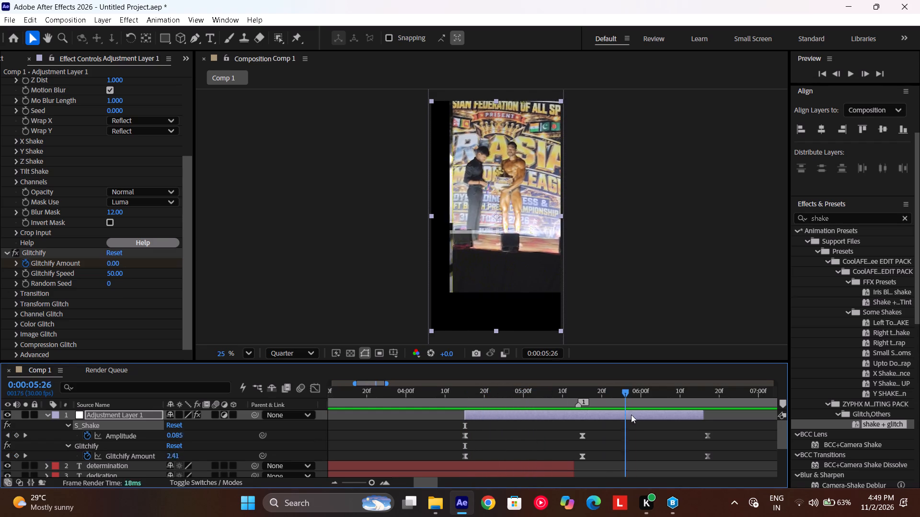
drag(631, 415, 506, 466)
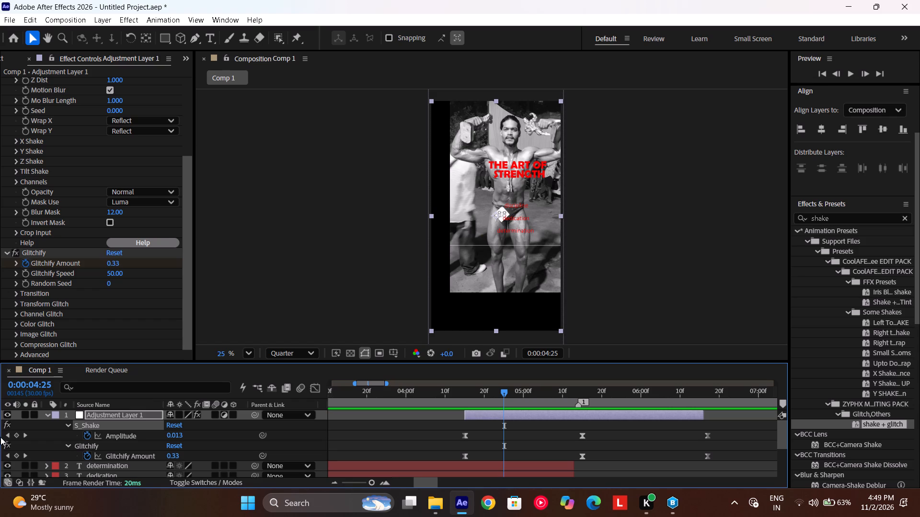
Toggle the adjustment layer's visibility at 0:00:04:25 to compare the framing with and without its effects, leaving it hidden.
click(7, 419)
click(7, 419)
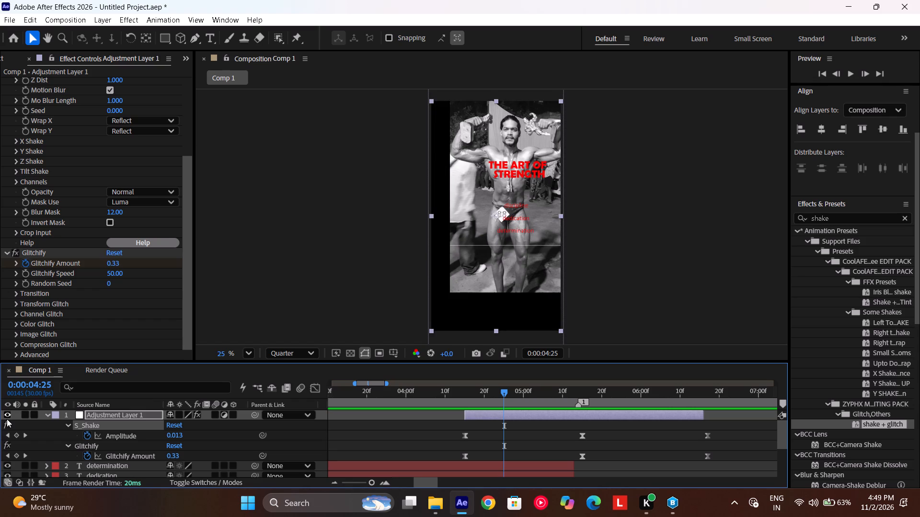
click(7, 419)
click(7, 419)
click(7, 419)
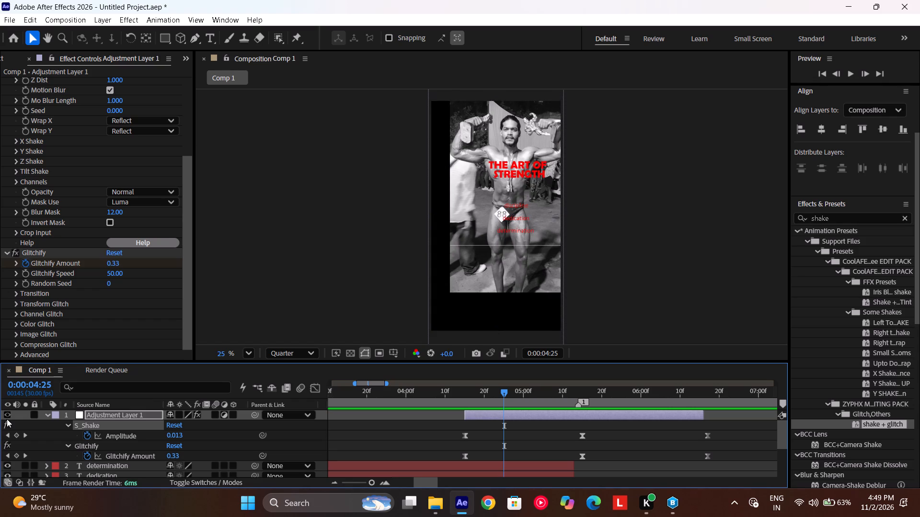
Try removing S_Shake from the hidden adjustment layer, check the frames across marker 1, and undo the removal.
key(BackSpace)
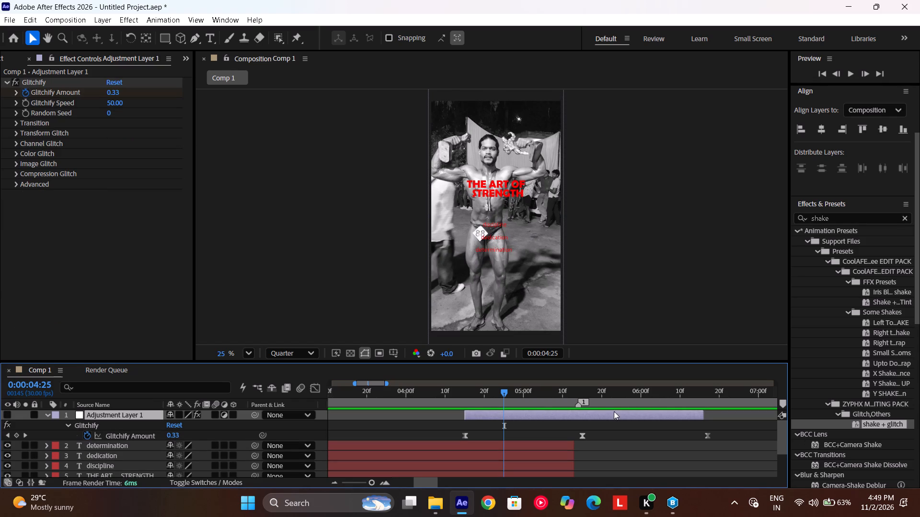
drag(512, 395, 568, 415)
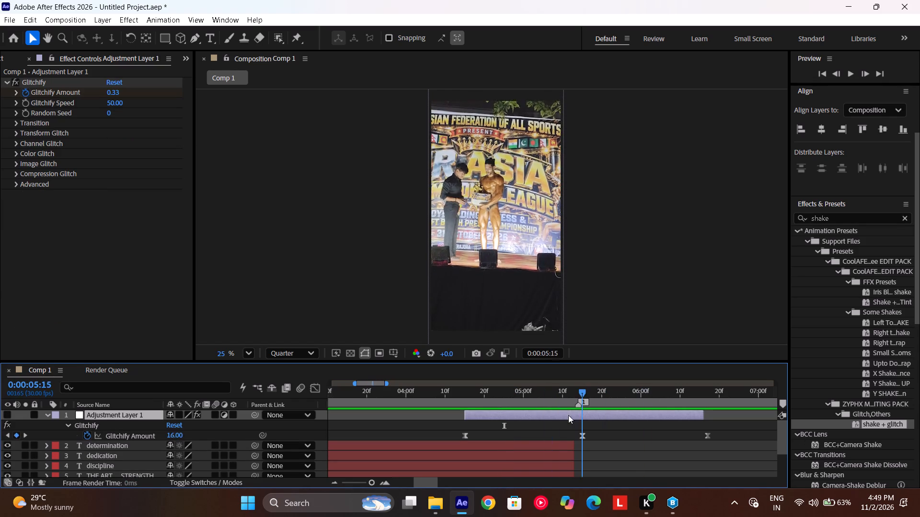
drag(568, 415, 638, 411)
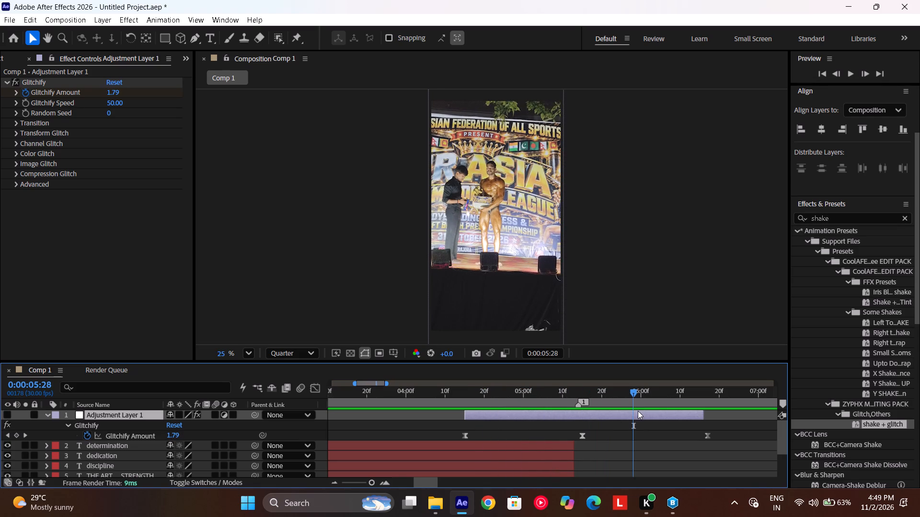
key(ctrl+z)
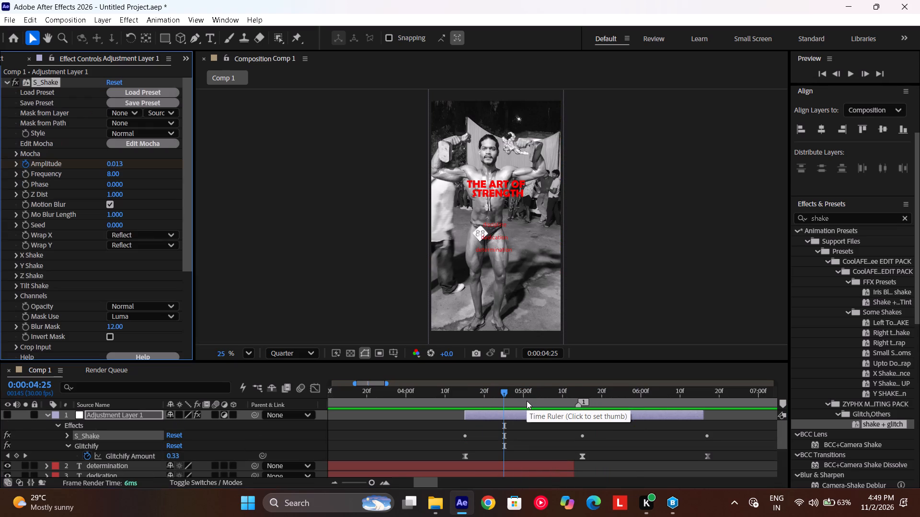
Reveal the adjustment layer's keyframed properties and scrub around marker 1 to examine the framing with the layer hidden.
drag(527, 401, 465, 406)
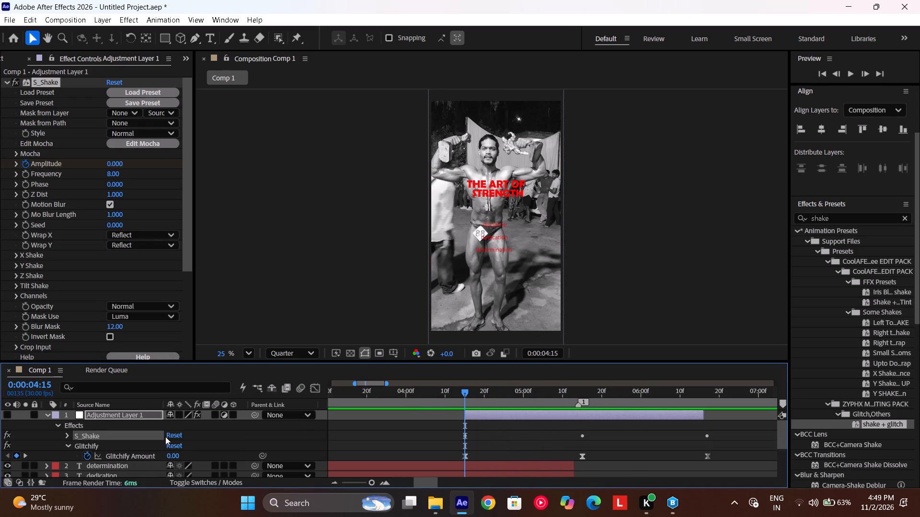
click(115, 434)
click(66, 436)
key(u)
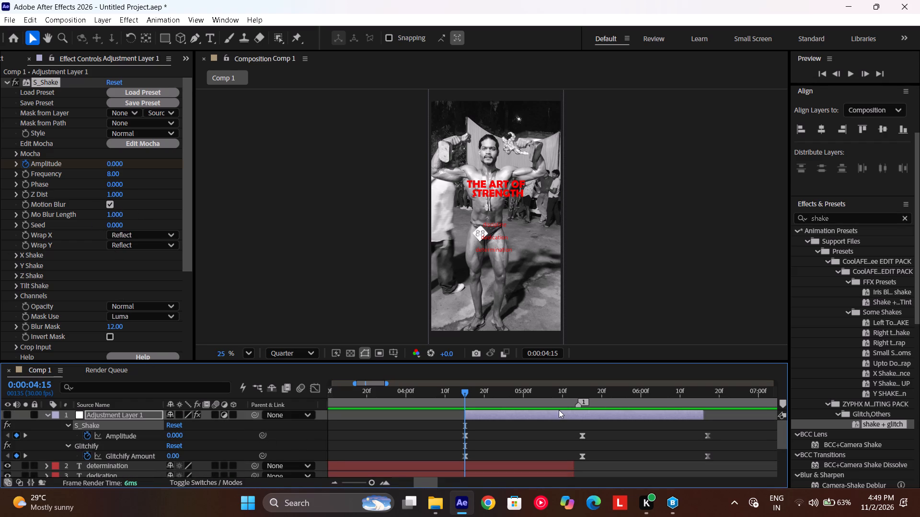
drag(466, 395, 570, 400)
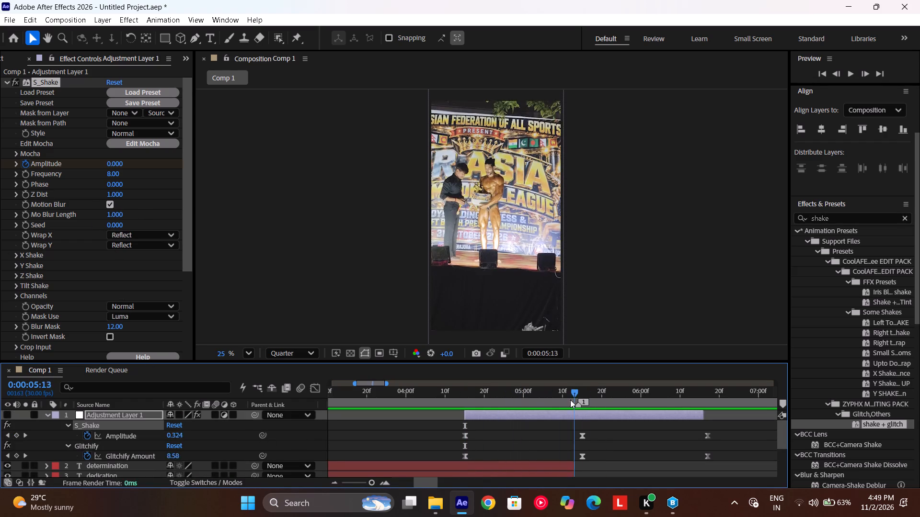
drag(570, 400, 533, 400)
drag(533, 400, 592, 399)
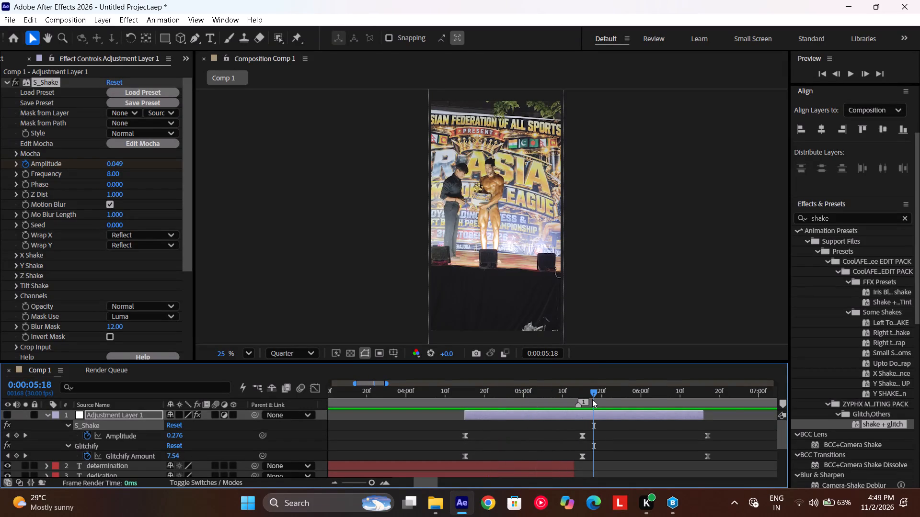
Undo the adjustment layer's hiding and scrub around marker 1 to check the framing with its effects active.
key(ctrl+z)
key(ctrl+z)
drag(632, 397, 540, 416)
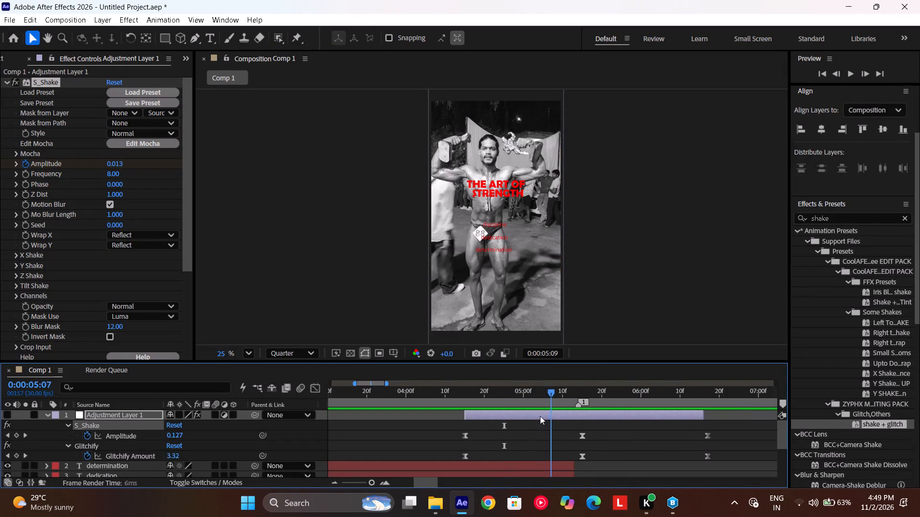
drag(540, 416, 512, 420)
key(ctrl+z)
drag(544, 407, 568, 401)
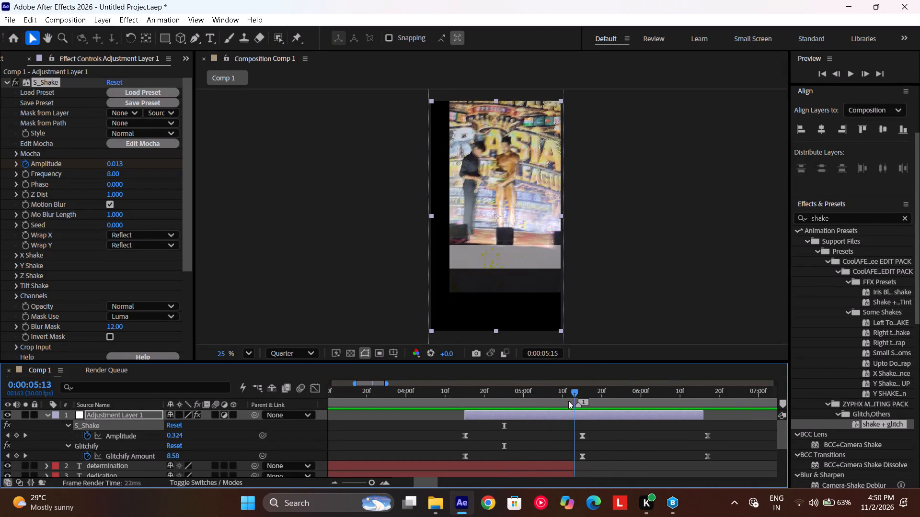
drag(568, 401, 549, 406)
Delete the S_Shake and Glitchify effects from the adjustment layer.
key(BackSpace)
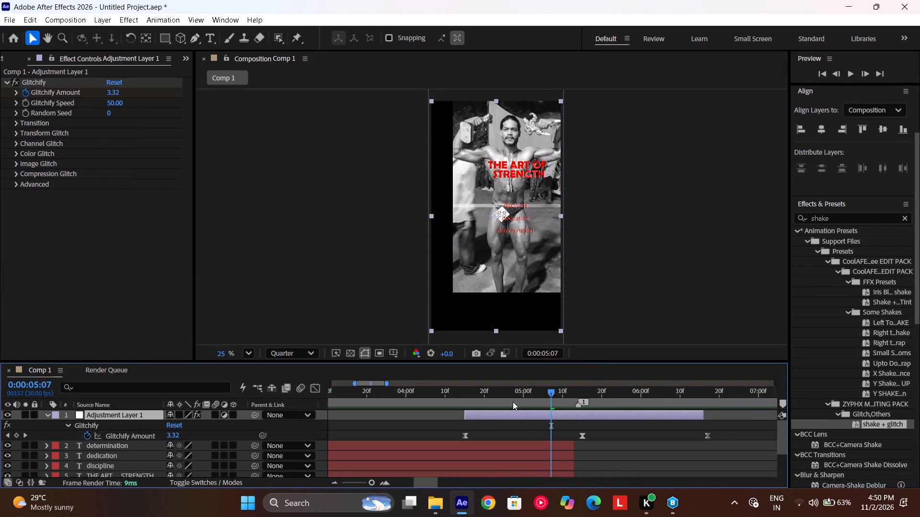
click(36, 83)
key(BackSpace)
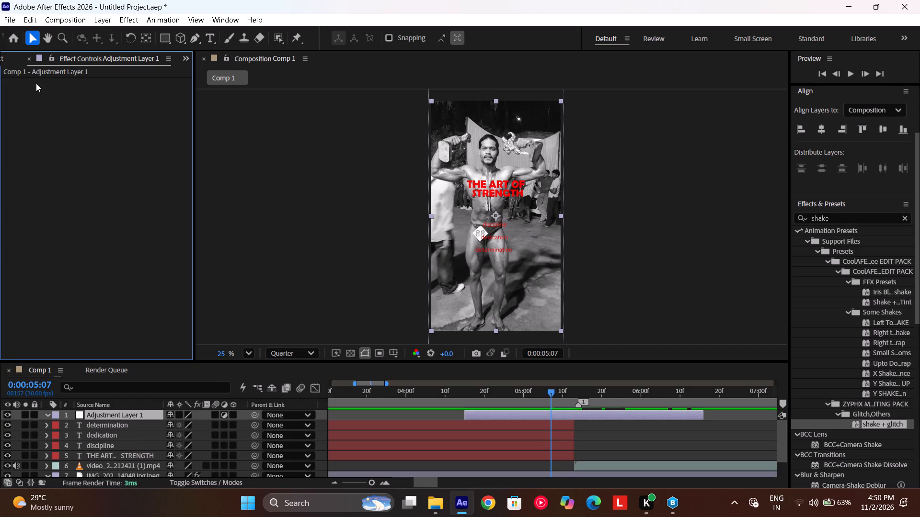
Apply the "Upto Do...rap" preset from Some Shakes to the adjustment layer at 0:00:04:15 and scrub through its opening frames.
drag(477, 386, 474, 390)
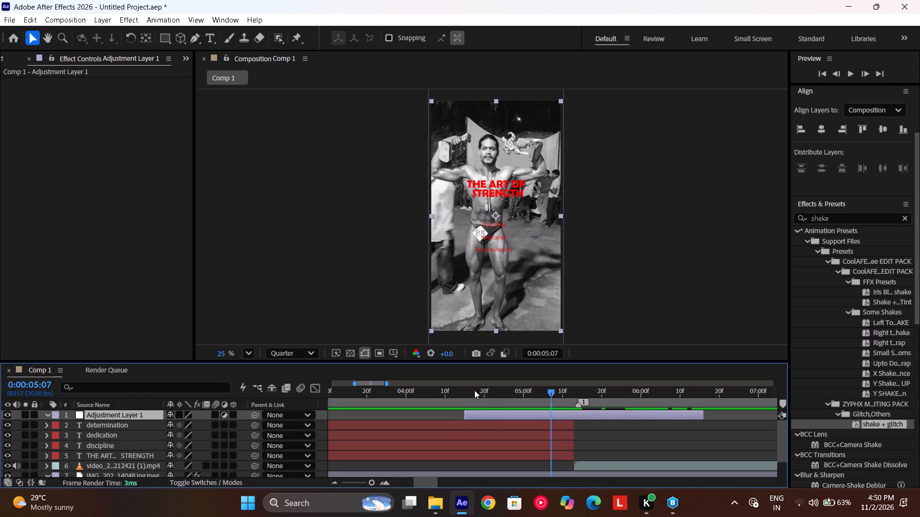
drag(474, 390, 471, 395)
drag(471, 395, 465, 399)
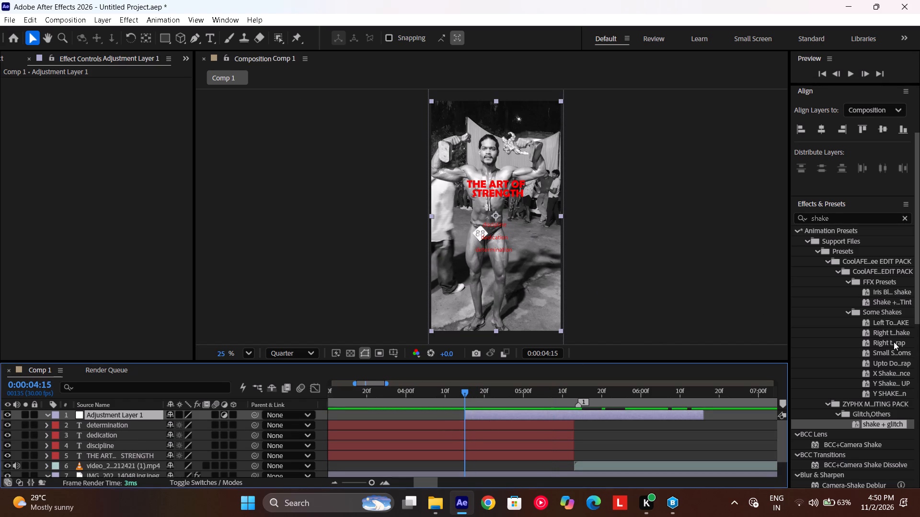
drag(889, 362, 749, 404)
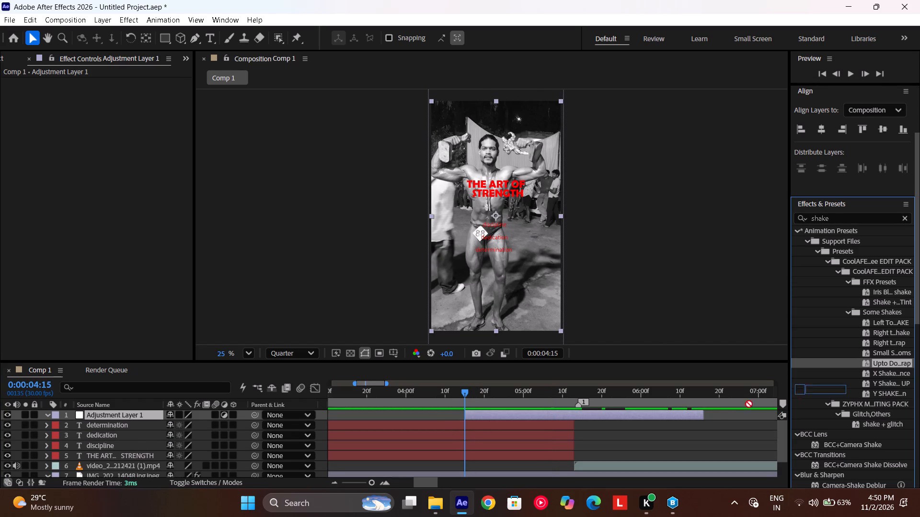
drag(749, 404, 658, 414)
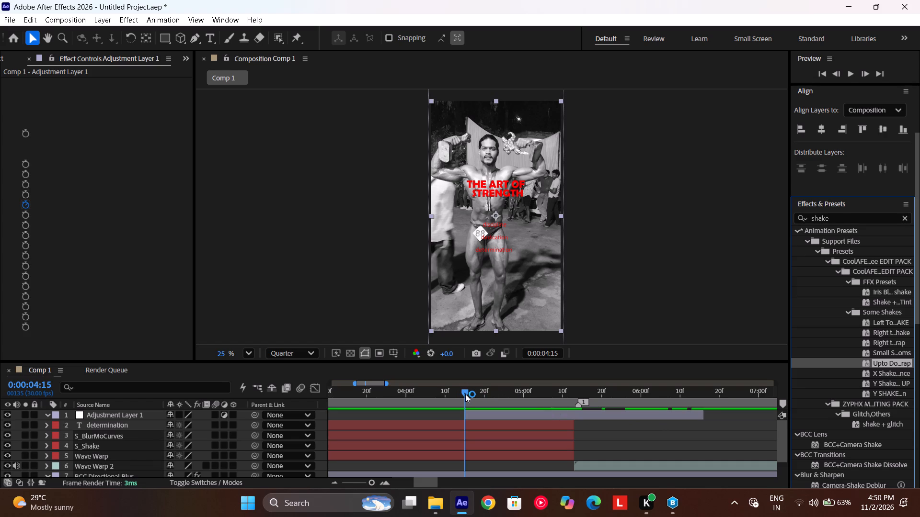
drag(465, 394, 485, 394)
drag(463, 393, 508, 396)
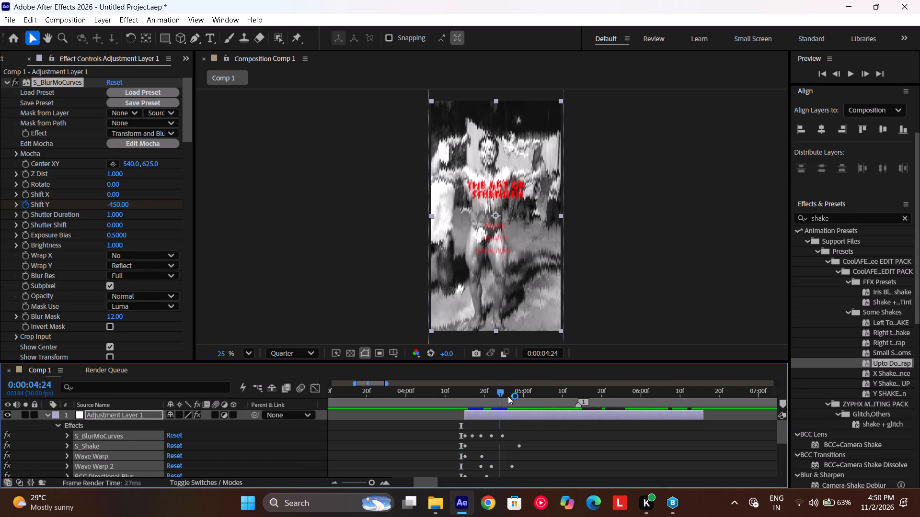
drag(508, 396, 462, 419)
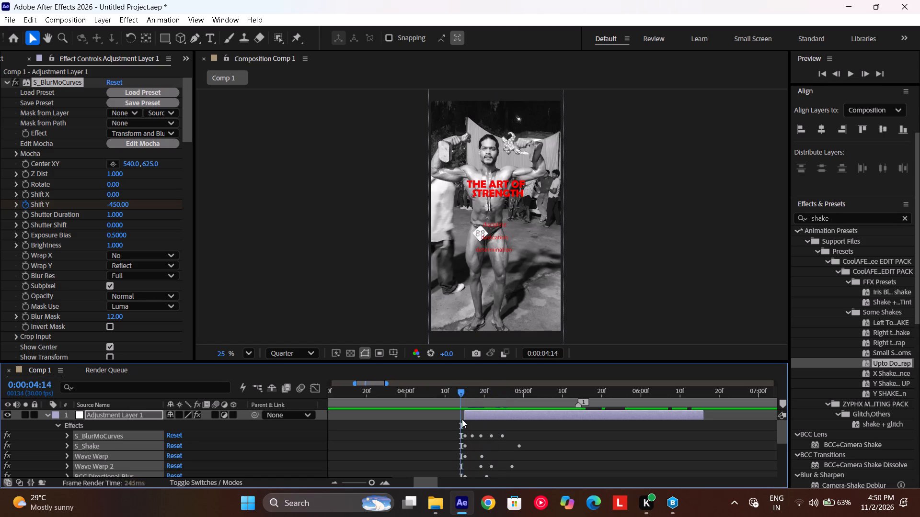
drag(462, 419, 480, 419)
Reveal all of the preset's keyframes on the adjustment layer and move them together so the first ones start at marker 1.
key(u)
scroll(480, 419, down, 1)
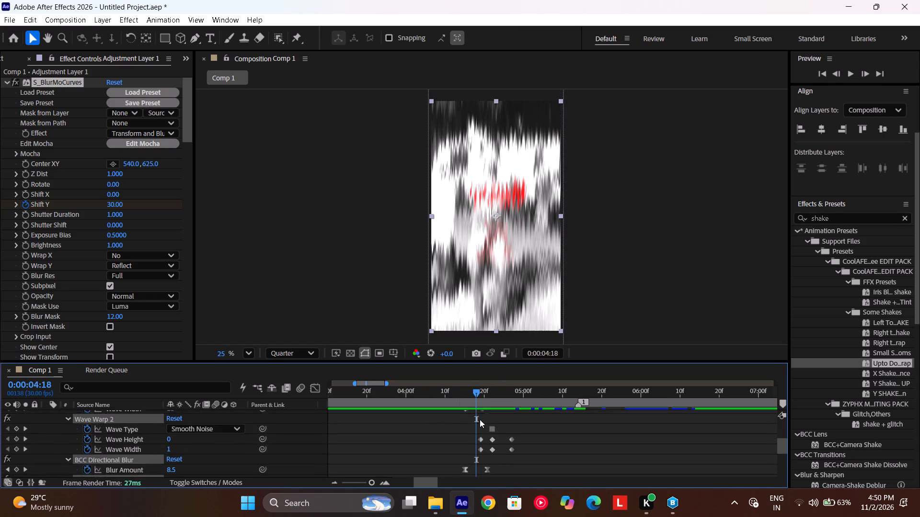
scroll(480, 419, down, 1)
drag(324, 432, 313, 434)
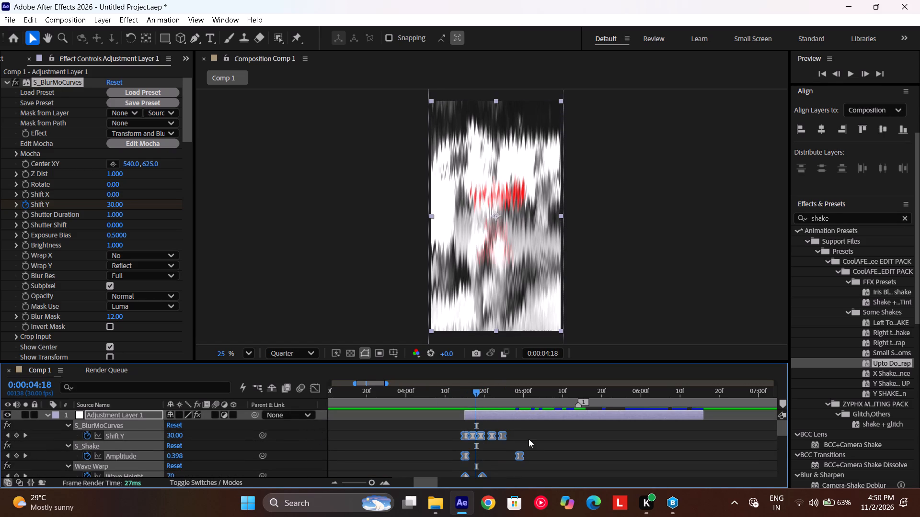
drag(464, 434, 581, 428)
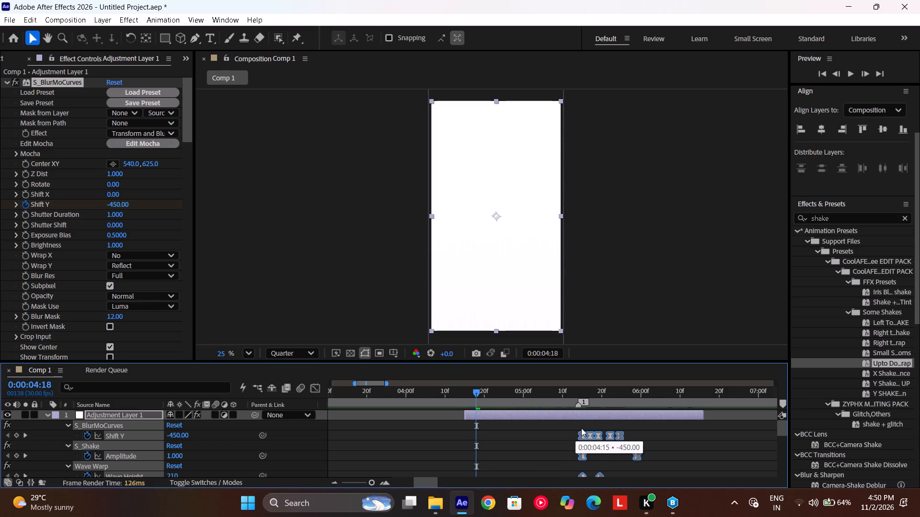
Nudge the adjustment layer's selected shake keyframes slightly earlier so the first ones align with marker 1.
drag(581, 428, 579, 440)
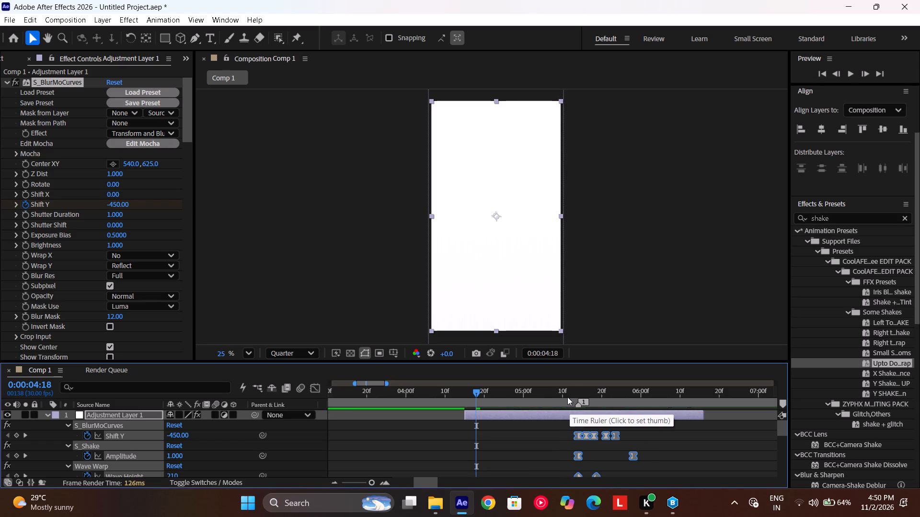
Split the adjustment layer at marker 1 (0:00:05:14) and delete the part before it.
drag(567, 397, 562, 416)
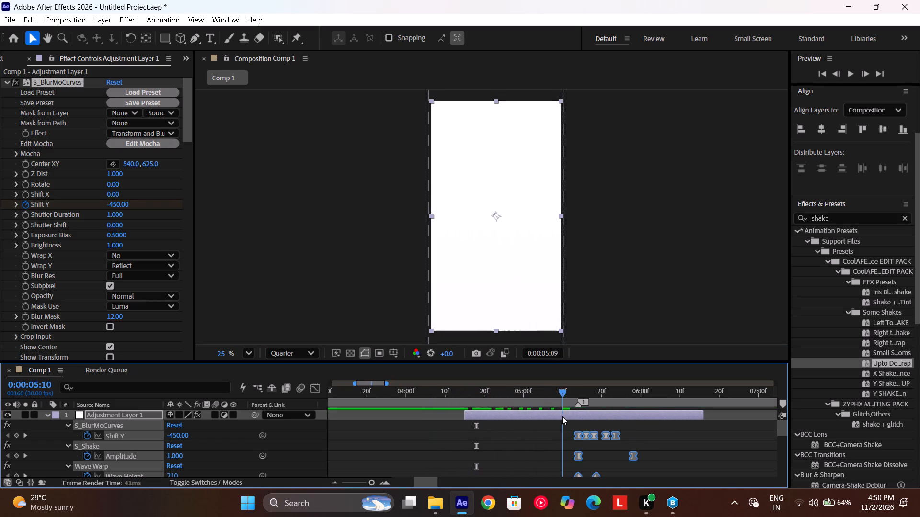
drag(562, 416, 577, 411)
key(ctrl+shift+d)
click(559, 425)
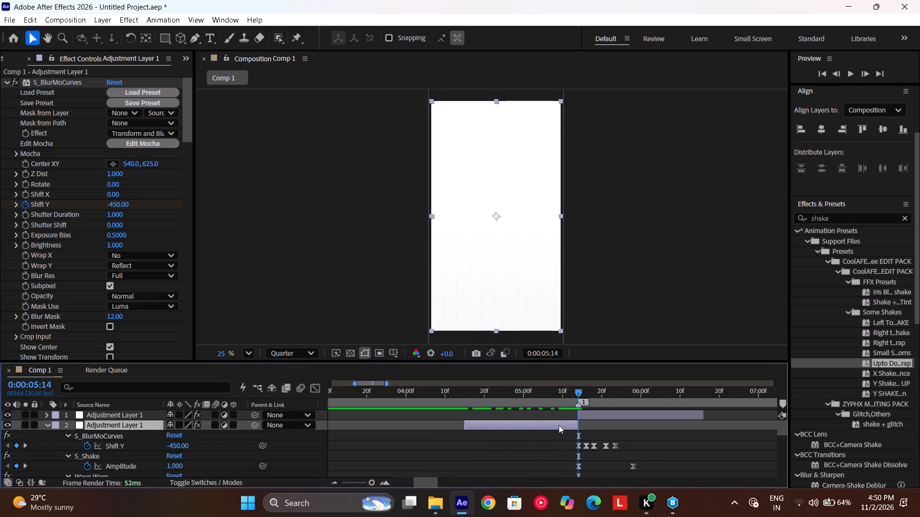
key(BackSpace)
Play back and scrub through the frames around marker 1 to check the shake transition's timing.
drag(547, 390, 452, 411)
key(space)
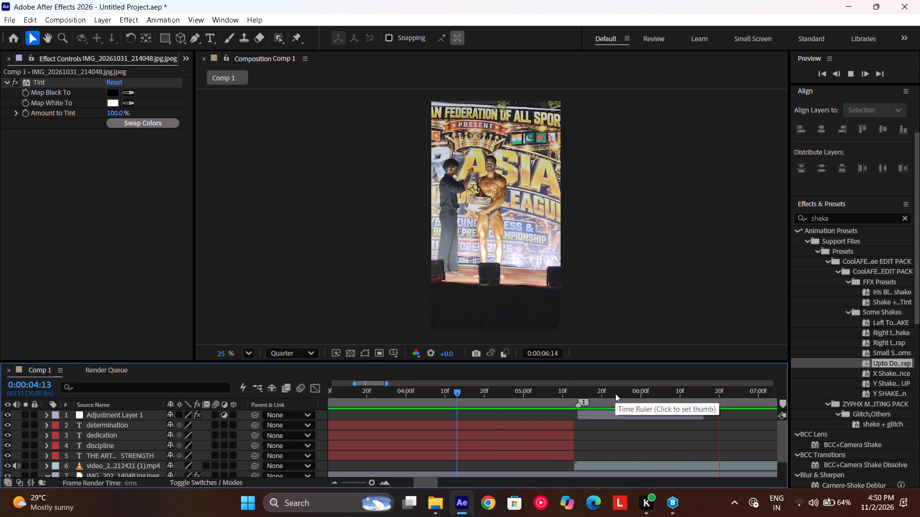
drag(615, 393, 524, 407)
key(space)
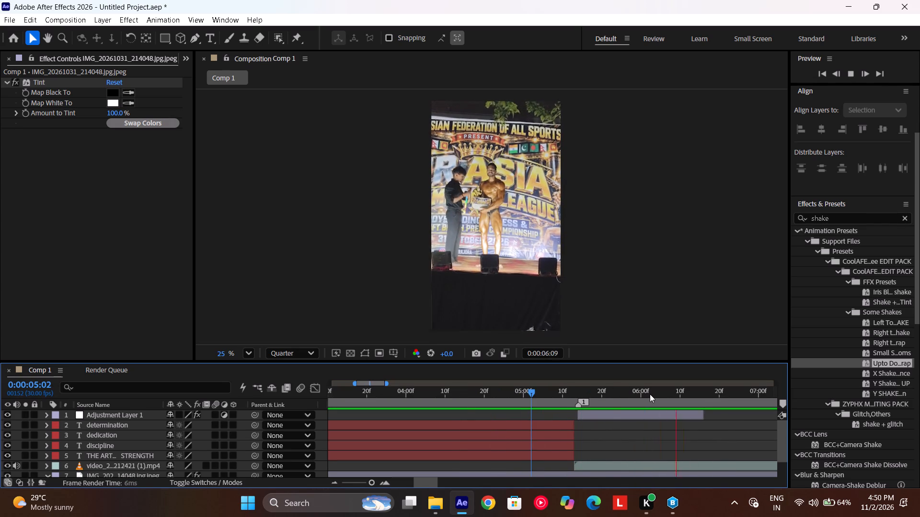
scroll(650, 394, left, 1)
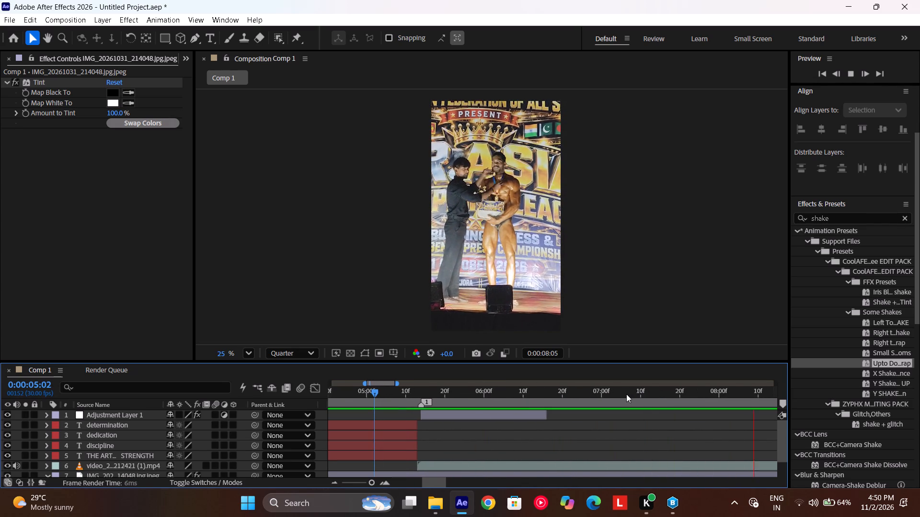
drag(626, 394, 380, 446)
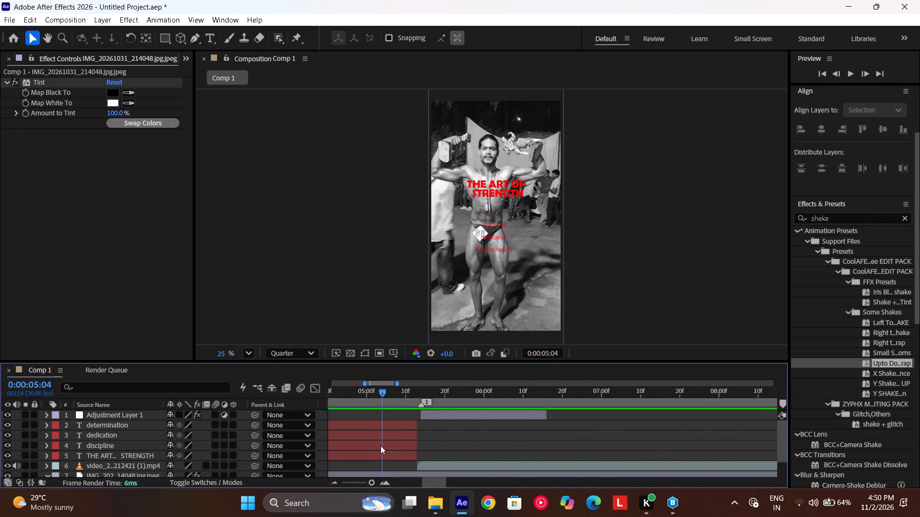
drag(380, 446, 480, 434)
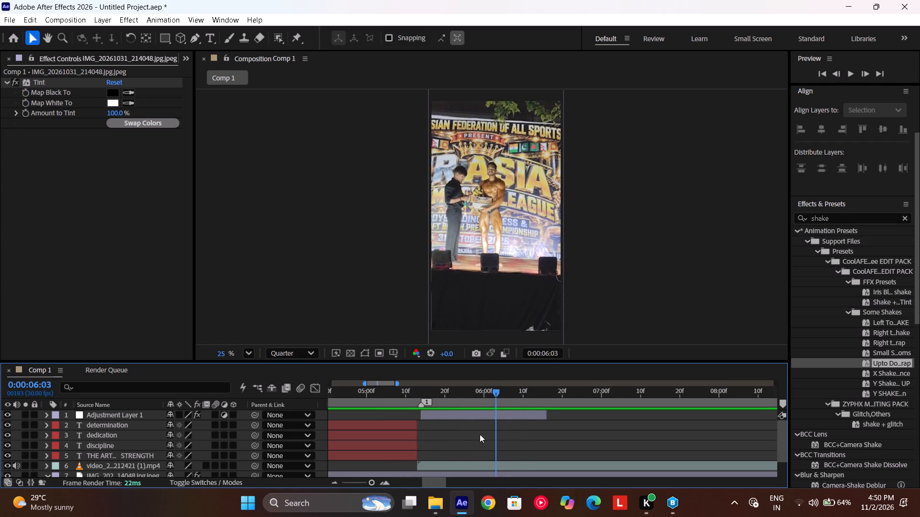
drag(480, 434, 408, 447)
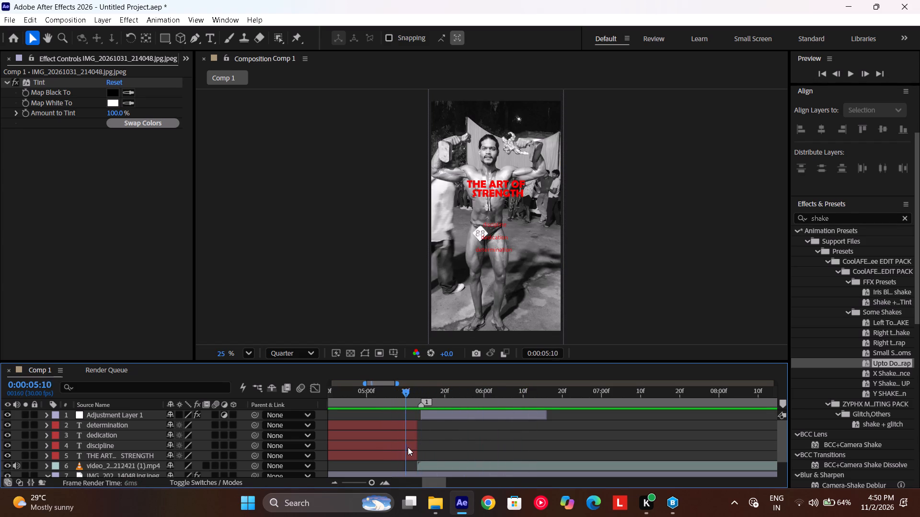
Shift the adjustment layer to start at 0:00:05:13, flush with the video clip's start, and play back the transition.
drag(408, 447, 417, 448)
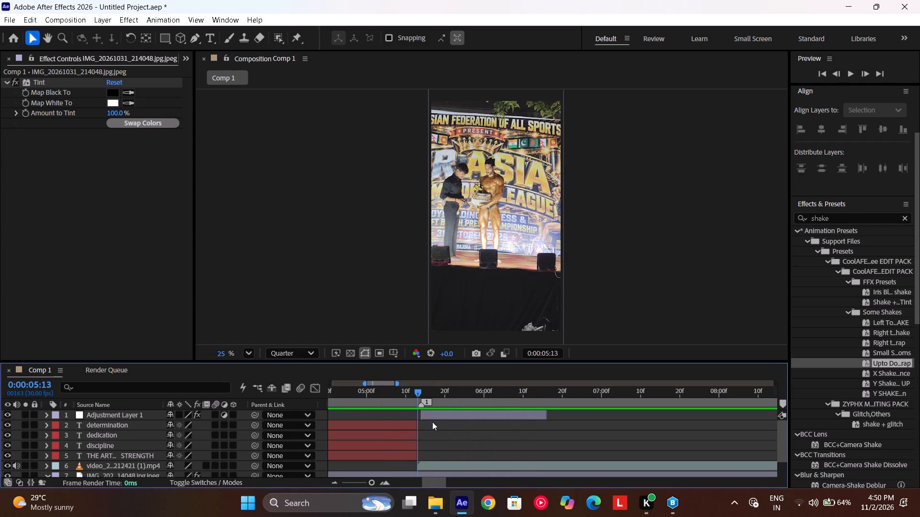
click(433, 419)
drag(402, 404, 381, 406)
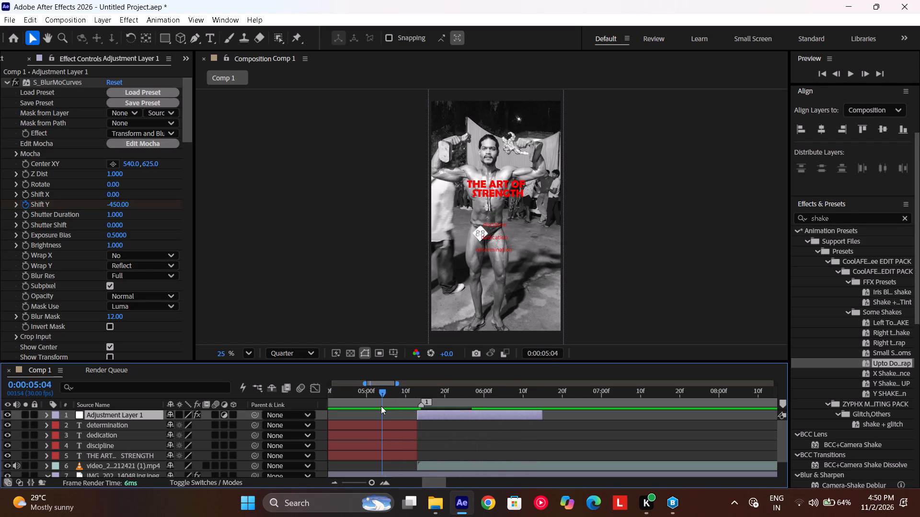
key(space)
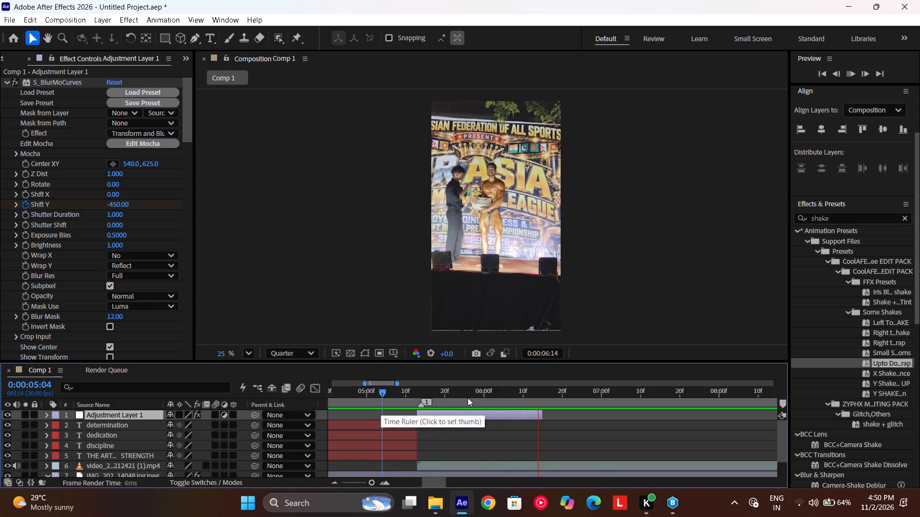
drag(468, 398, 372, 422)
key(space)
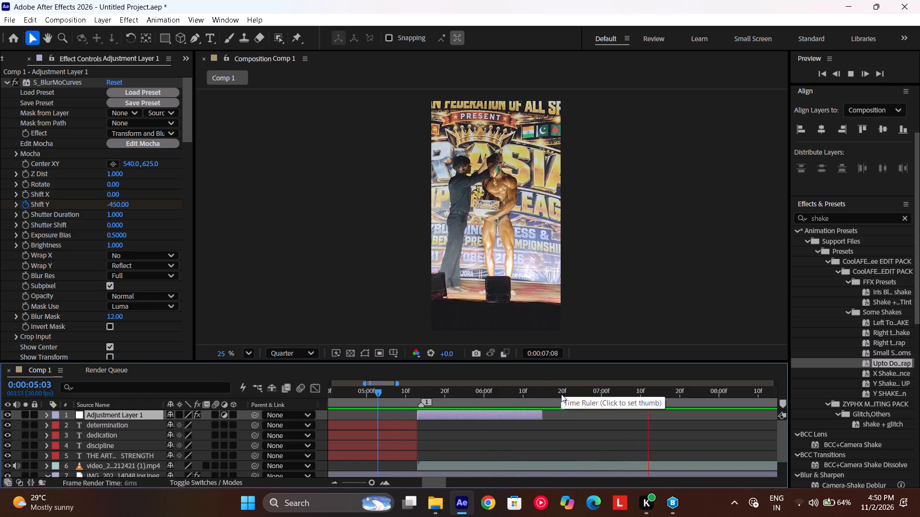
drag(561, 394, 507, 405)
Mute the audio of the video_20261031_212421 (1) layer.
click(16, 469)
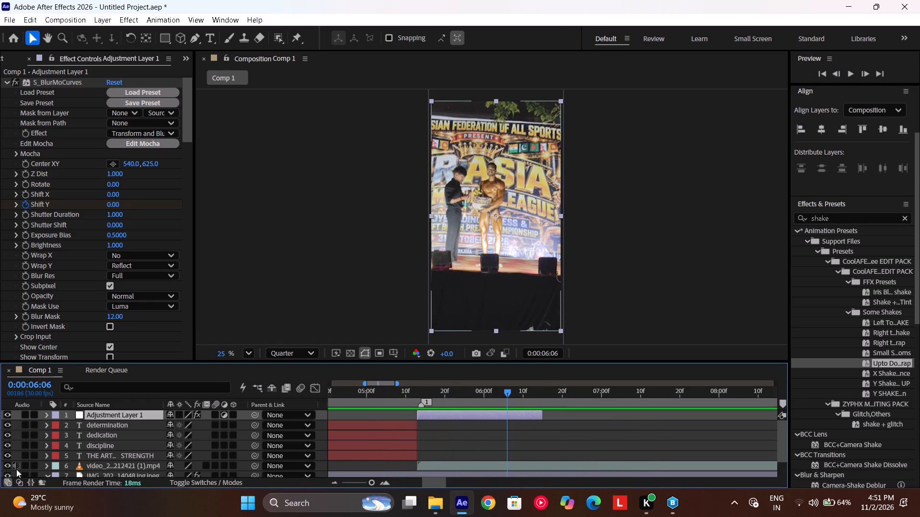
Play the composition from just before marker 1 onward to judge where the first video clip should be cut.
key(space)
drag(442, 396, 407, 397)
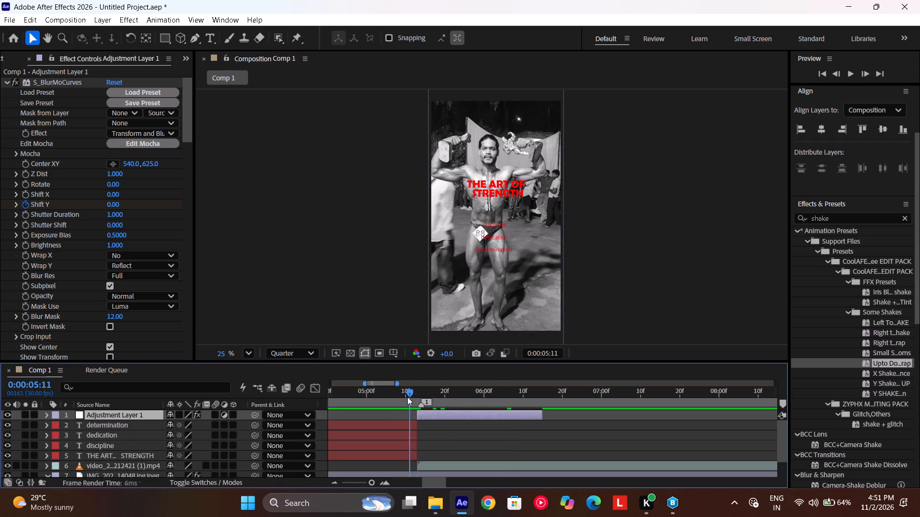
key(space)
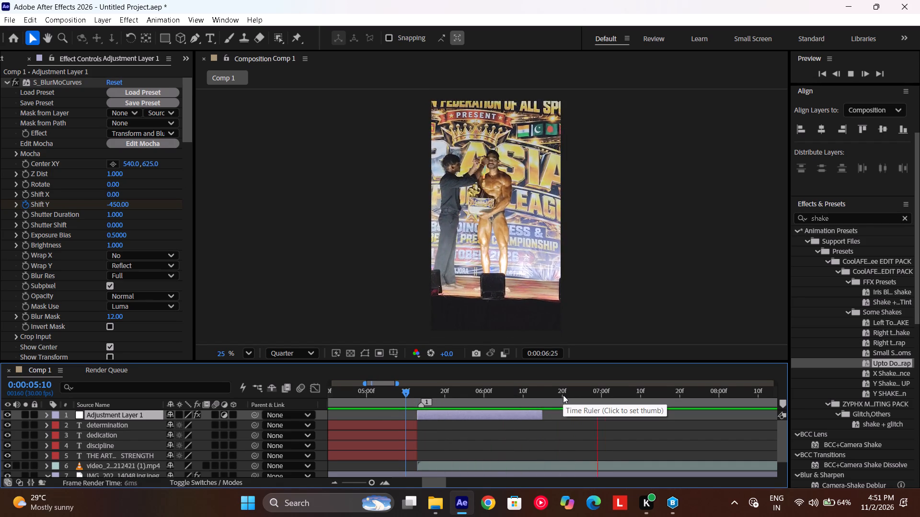
scroll(563, 395, left, 1)
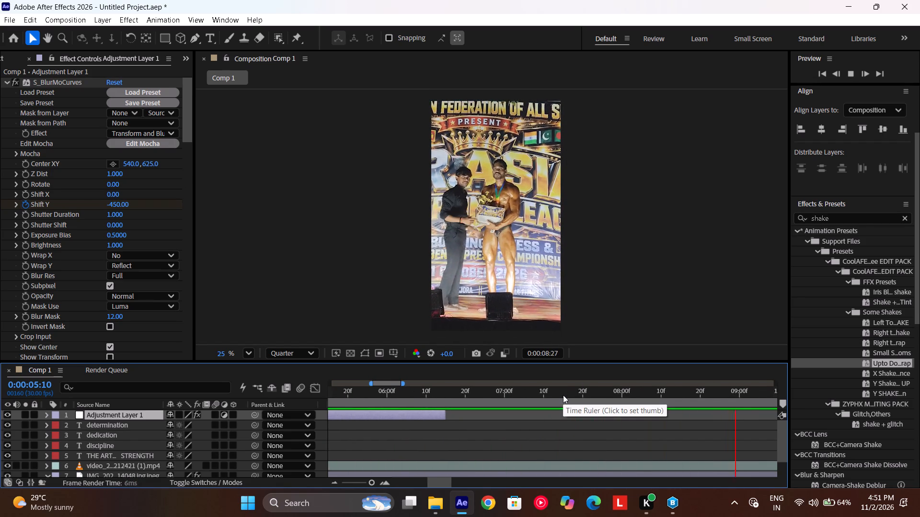
scroll(563, 395, left, 1)
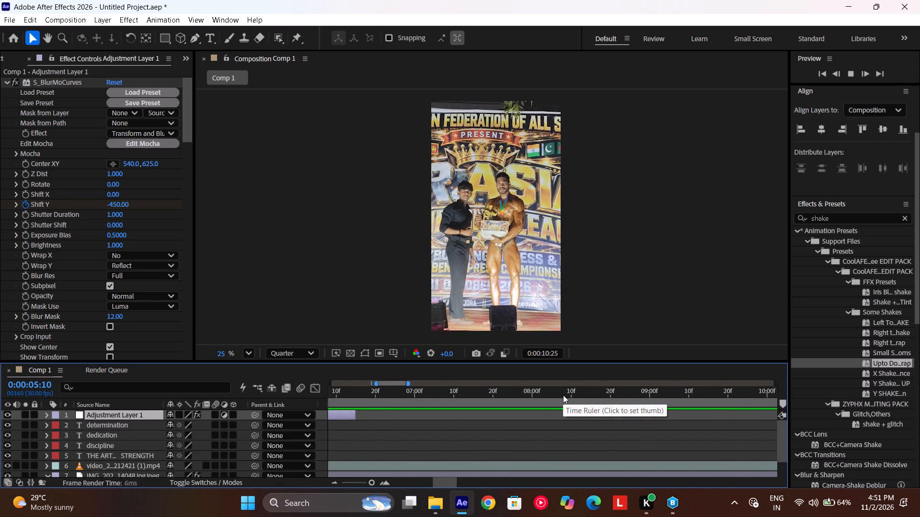
drag(563, 395, 494, 409)
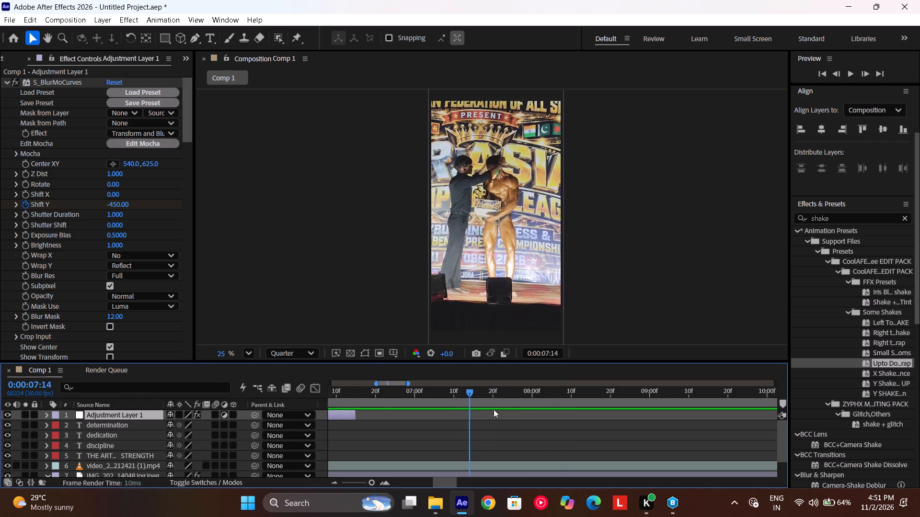
drag(494, 409, 556, 411)
key(space)
scroll(556, 411, left, 1)
double_click(333, 485)
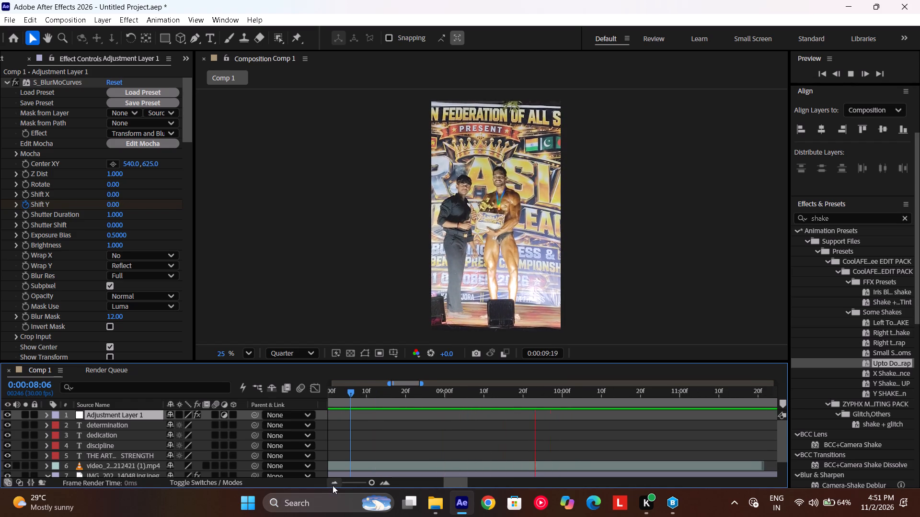
Split the video_20261031_212421 (1) layer at 0:00:10:23 and delete the part after it.
drag(435, 397, 425, 397)
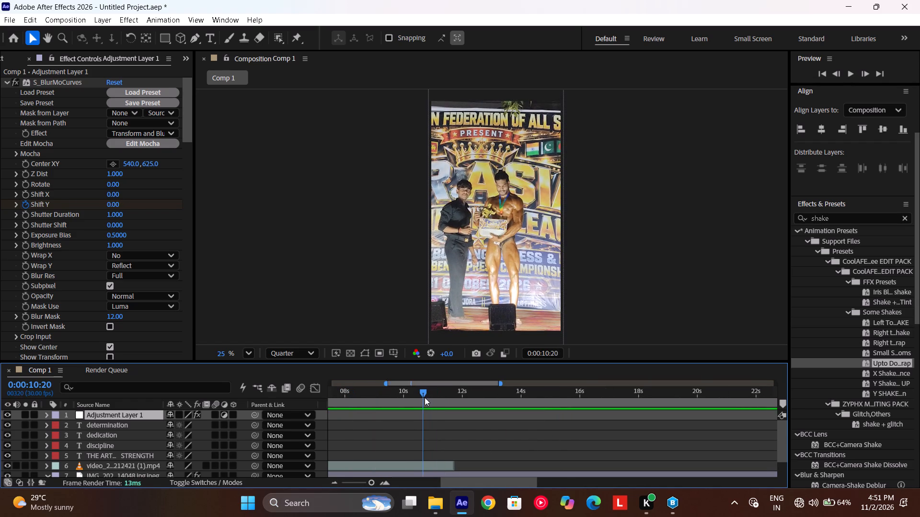
drag(425, 397, 426, 397)
key(ctrl+shift+d)
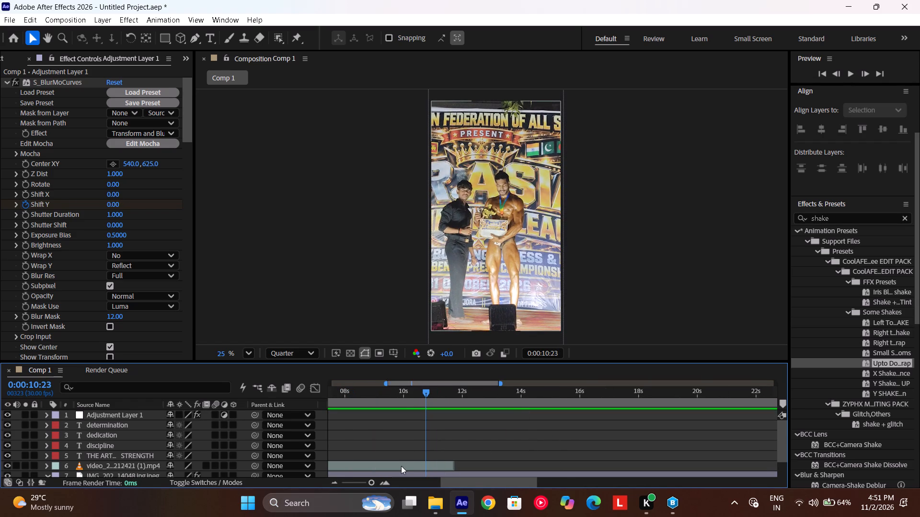
click(401, 466)
scroll(401, 466, down, 3)
key(ctrl+shift+d)
key(BackSpace)
Switch to File Explorer, find video_20261031_211849 (1) in the dee folder and bring it into Comp 1 as the top layer.
scroll(445, 437, right, 1)
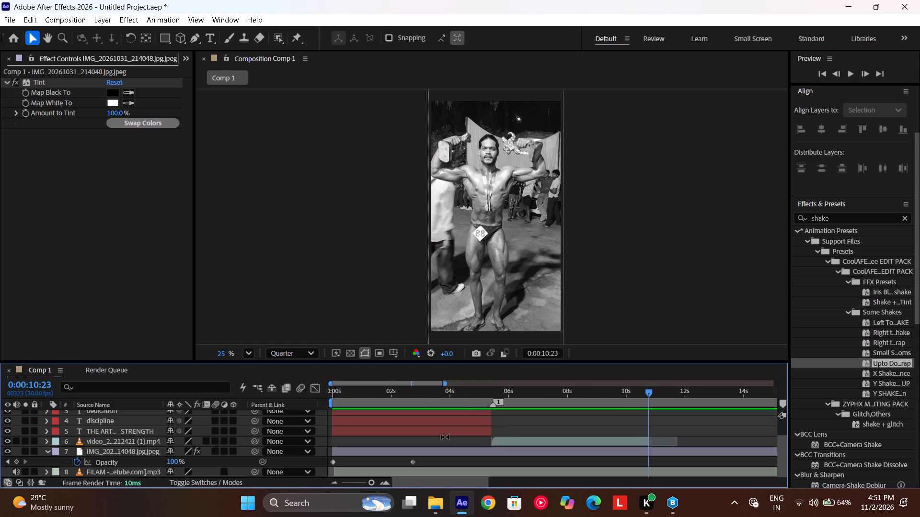
scroll(445, 437, right, 1)
click(444, 500)
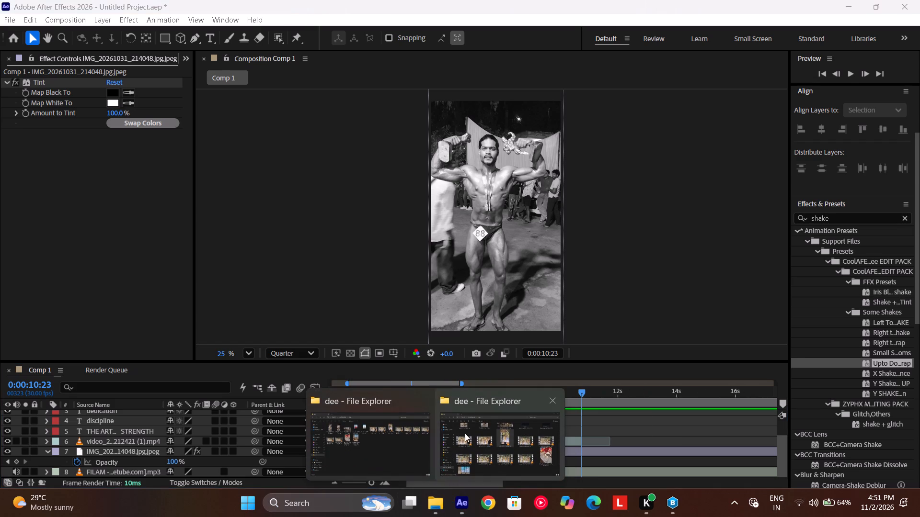
click(465, 432)
scroll(402, 280, up, 1)
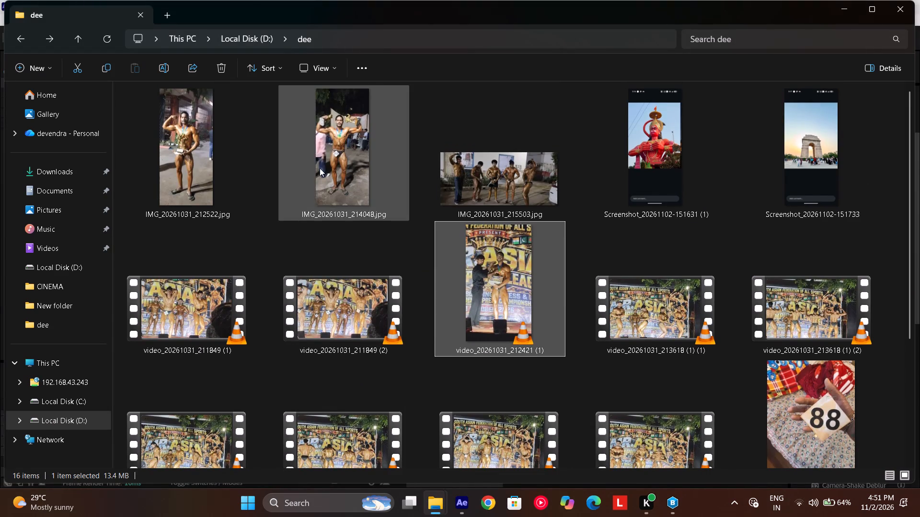
scroll(723, 178, down, 2)
scroll(745, 157, up, 1)
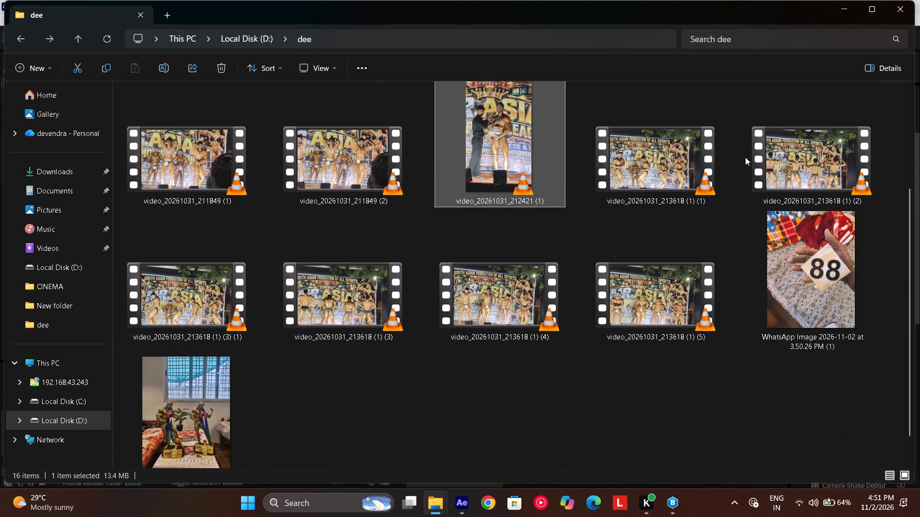
scroll(745, 157, up, 1)
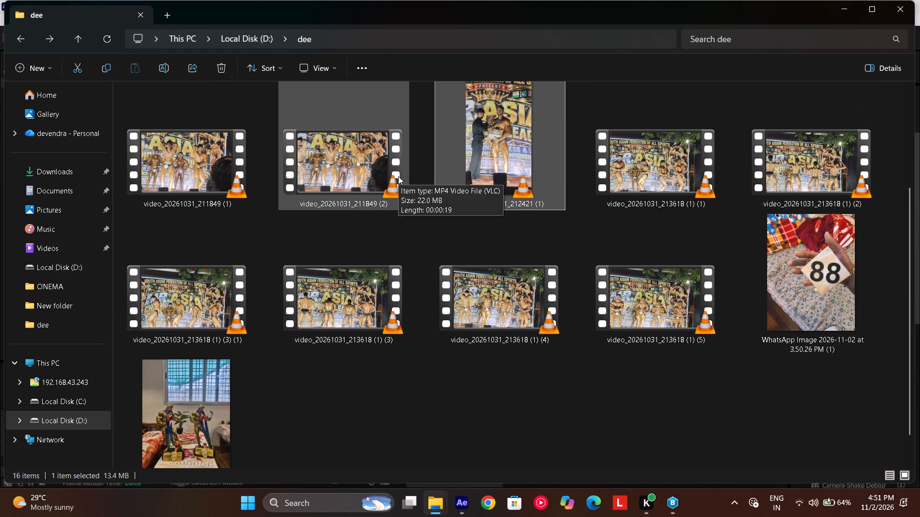
drag(237, 176, 470, 513)
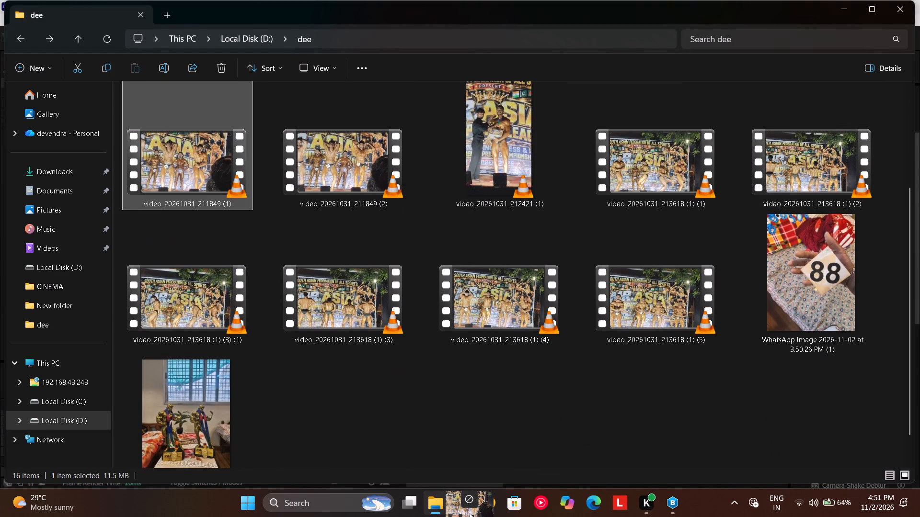
drag(470, 513, 483, 419)
Move the video_20261031_211849 (1) layer to start at 0:00:10:23, where the previous clip ends.
scroll(440, 434, right, 5)
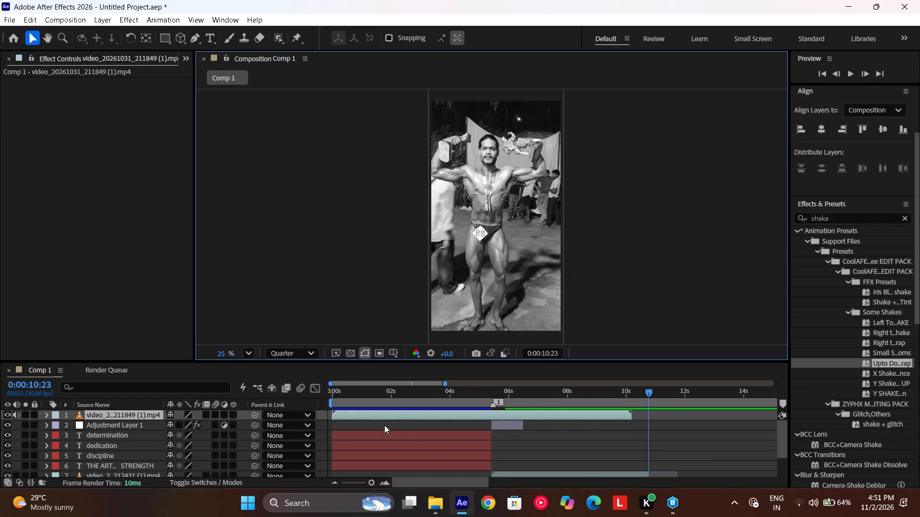
drag(374, 416, 700, 412)
scroll(700, 412, left, 1)
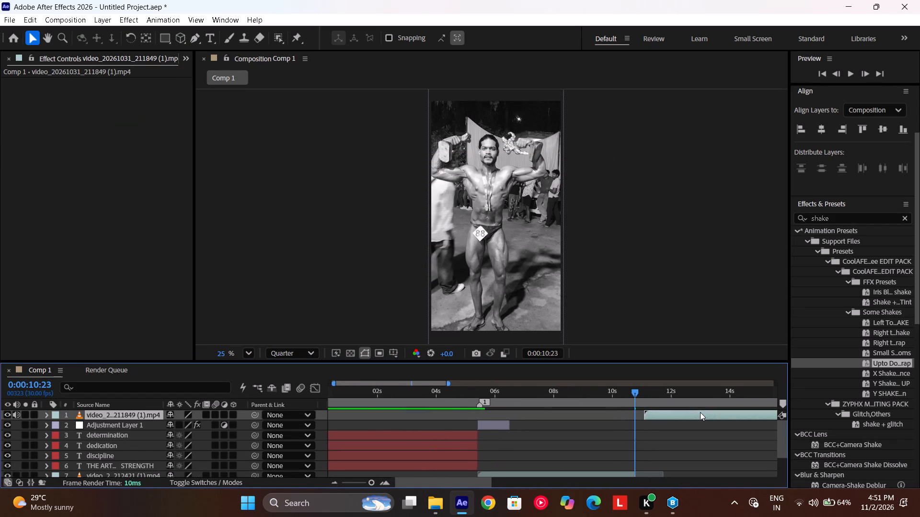
scroll(700, 412, left, 1)
drag(700, 412, 689, 418)
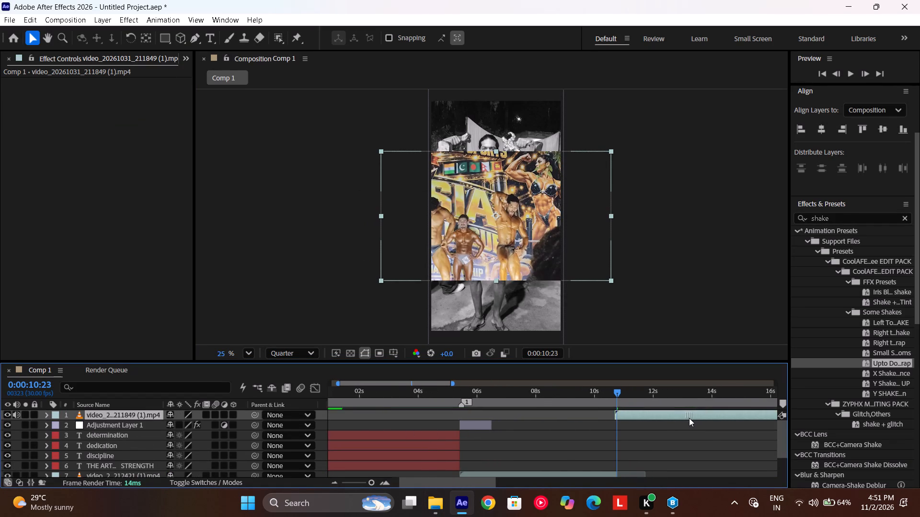
drag(689, 418, 690, 417)
Play the composition from the beginning through the cut to the new clip to check the edit against the song.
drag(582, 405, 198, 460)
key(space)
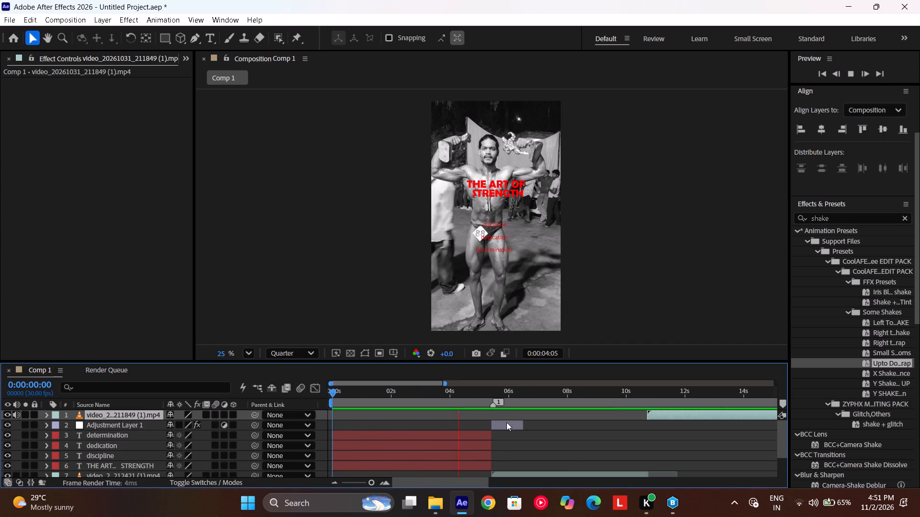
scroll(506, 422, left, 1)
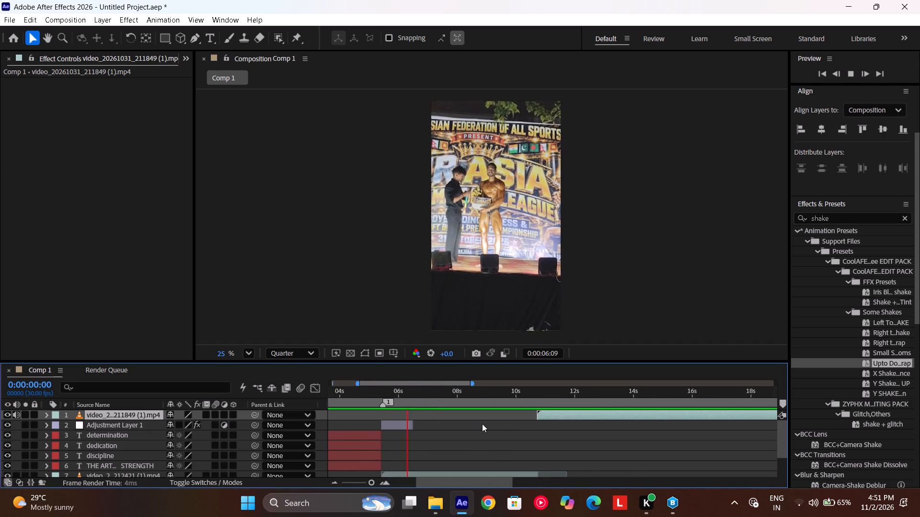
scroll(481, 424, left, 1)
scroll(481, 424, down, 2)
scroll(481, 424, up, 2)
scroll(481, 424, down, 1)
scroll(481, 424, left, 1)
scroll(433, 429, left, 1)
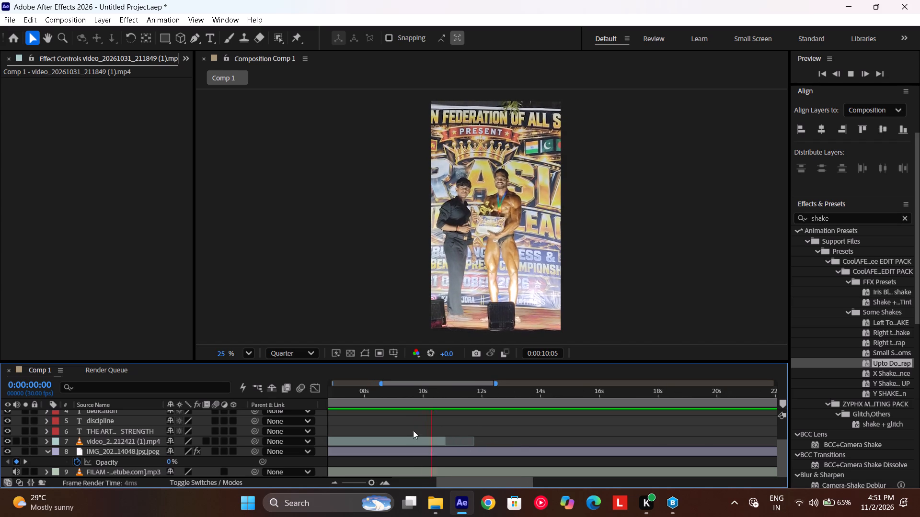
scroll(457, 423, up, 1)
scroll(457, 423, down, 1)
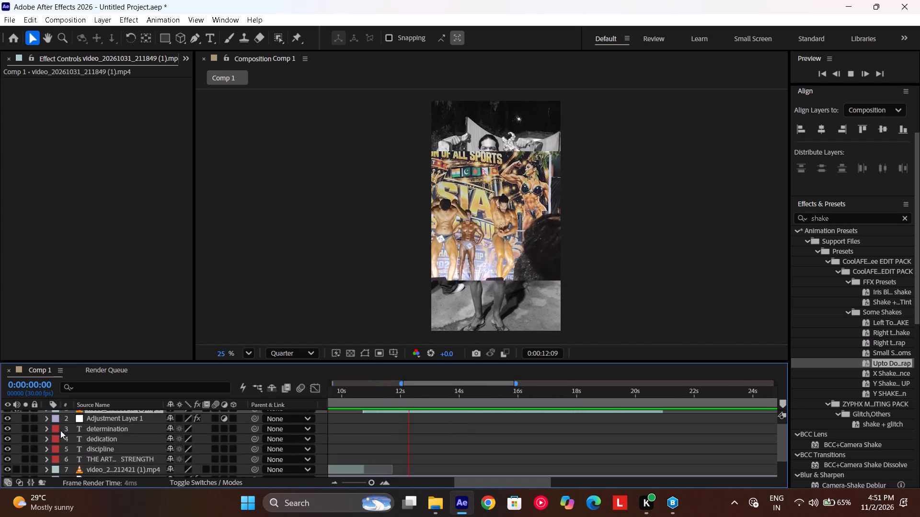
Move the video_20261031_211849 (1) layer below the text layers, directly above video_20261031_212421 (1).
scroll(31, 417, up, 1)
click(15, 411)
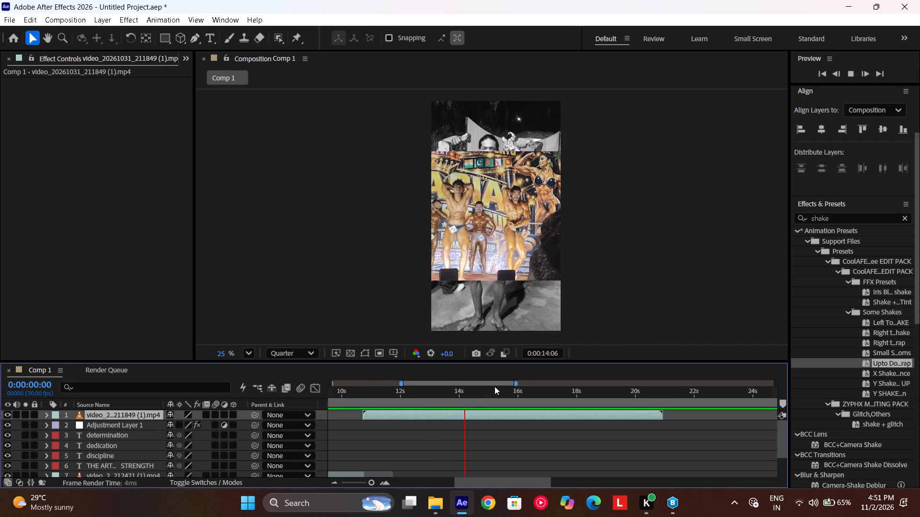
drag(456, 392, 417, 406)
drag(144, 416, 145, 466)
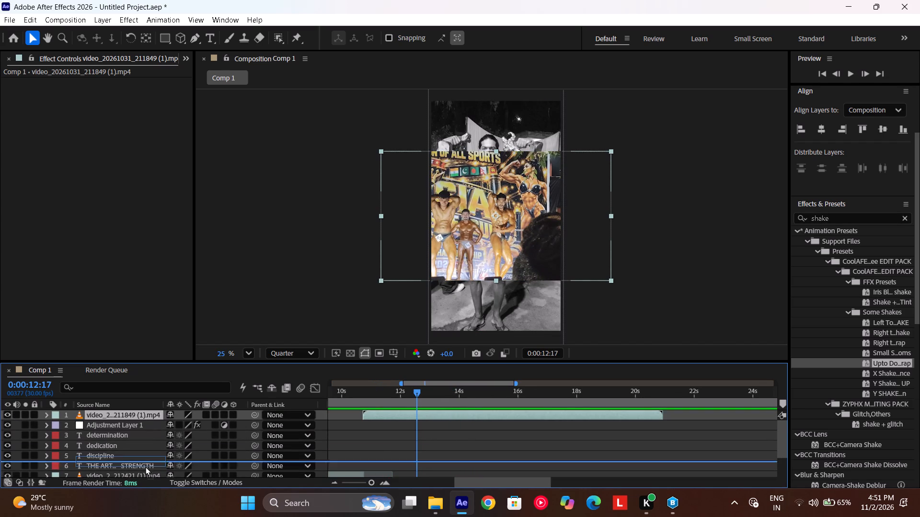
drag(145, 466, 143, 438)
Split the IMG_20261031_214048 image layer at 0:00:10:23 and delete the part after it.
drag(369, 390, 364, 394)
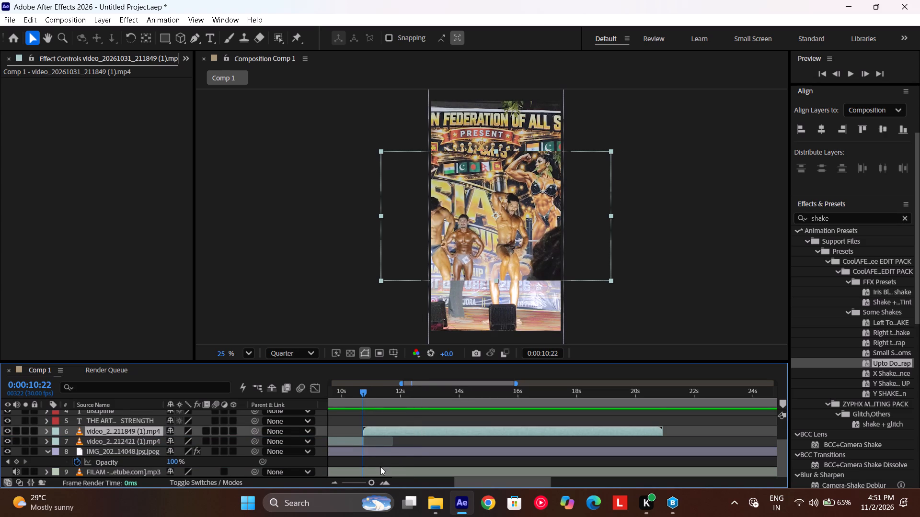
drag(376, 452, 385, 483)
double_click(385, 483)
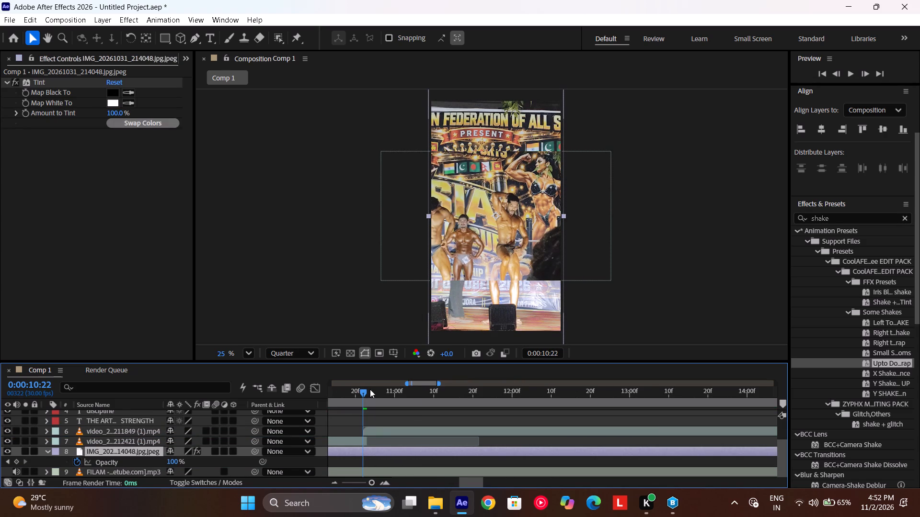
click(367, 393)
key(ctrl+shift+d)
key(BackSpace)
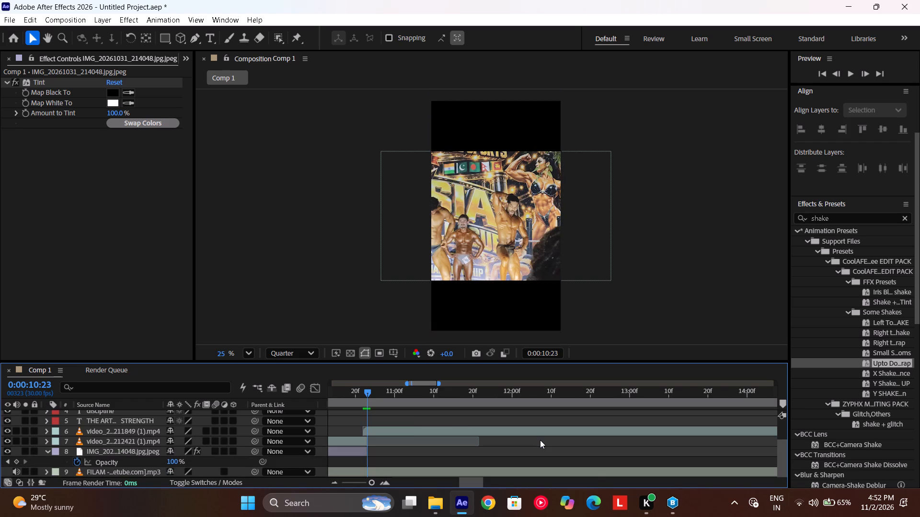
Open the waiting Boris FX update notice and postpone the Sapphire plug-ins update with a later reminder.
click(668, 507)
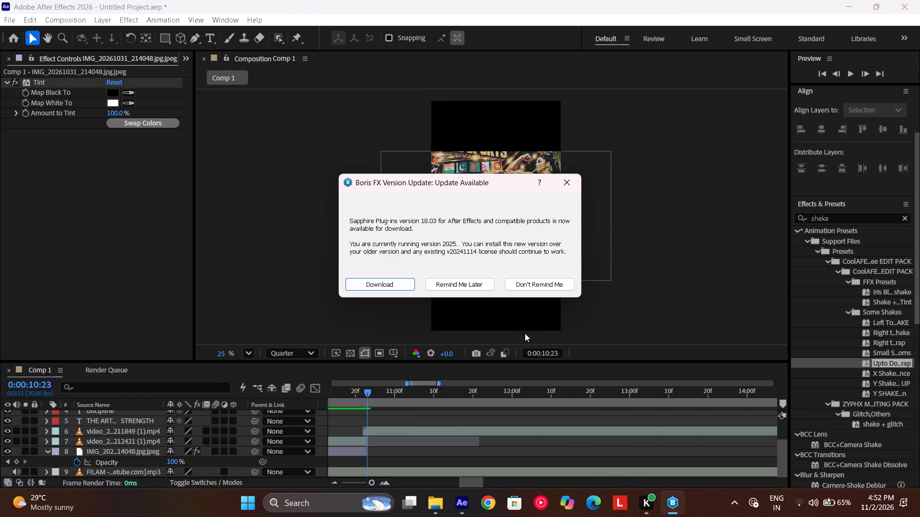
click(462, 279)
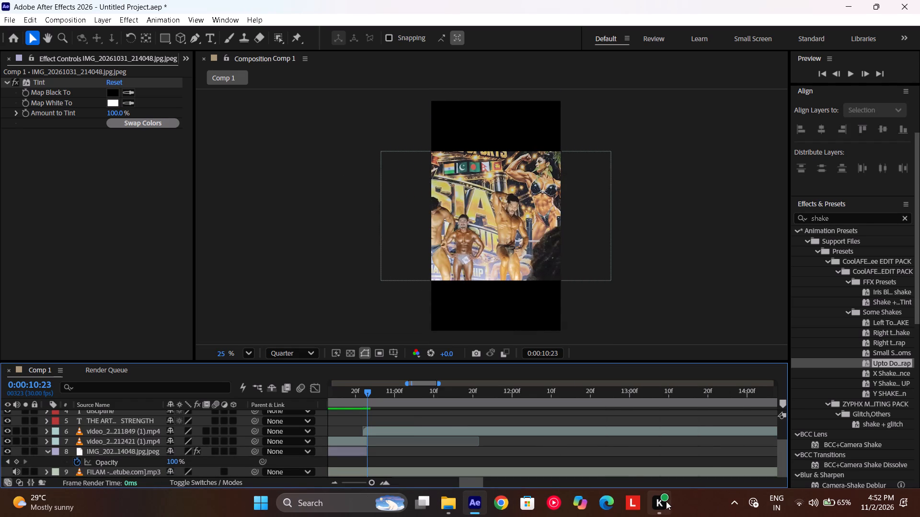
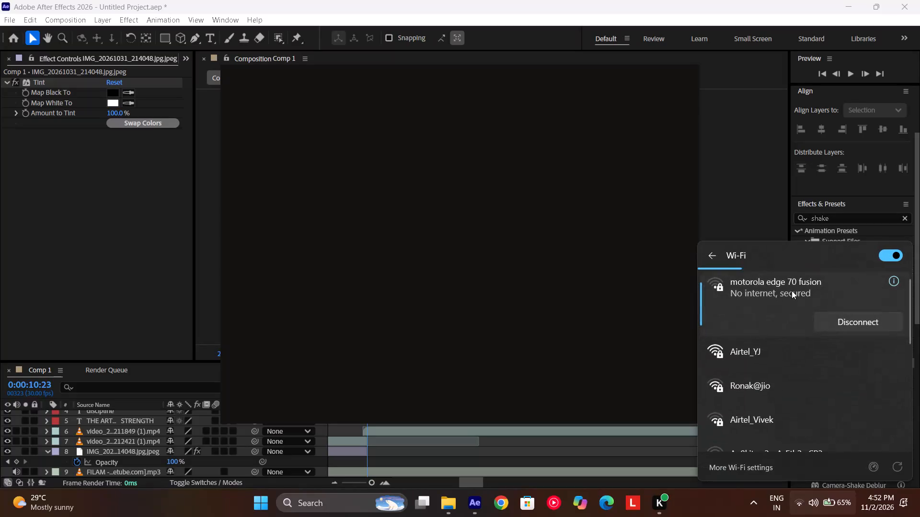
Switch the computer's Wi-Fi connection to the heisenberg network and return to the composition.
click(705, 263)
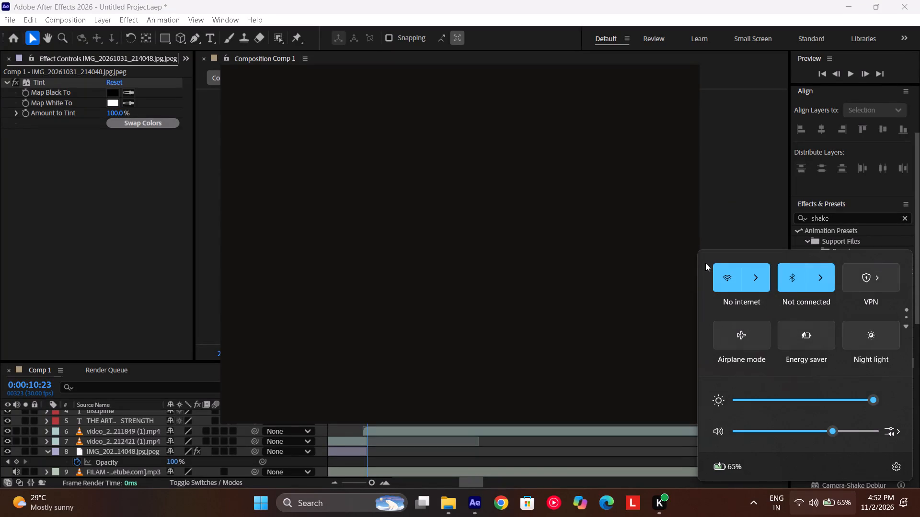
click(754, 276)
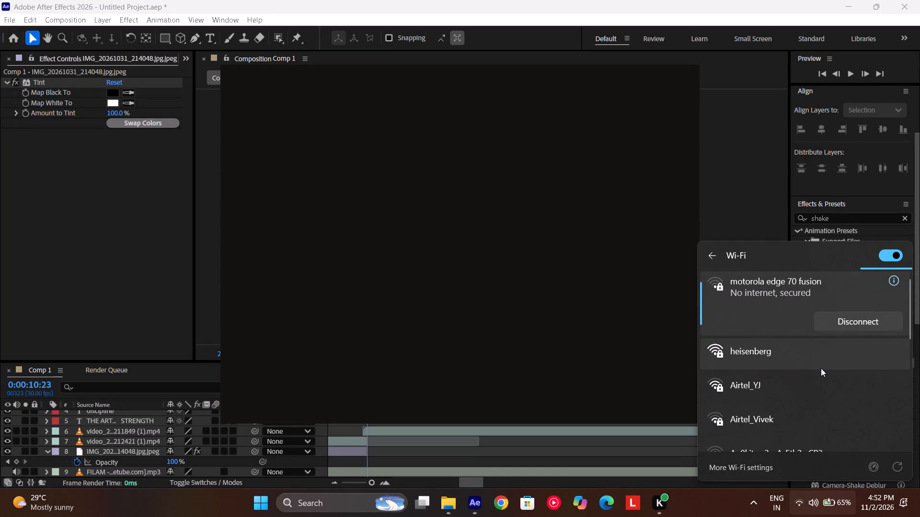
click(821, 368)
click(860, 386)
click(849, 379)
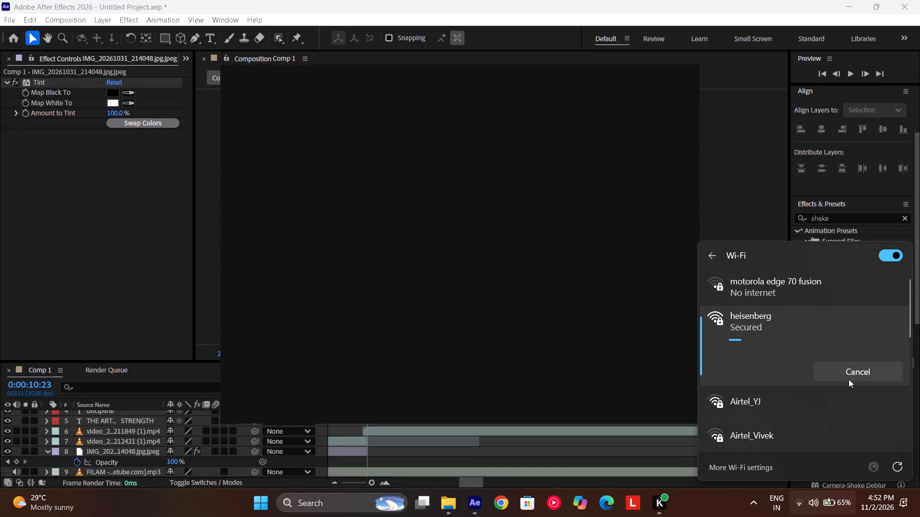
click(563, 0)
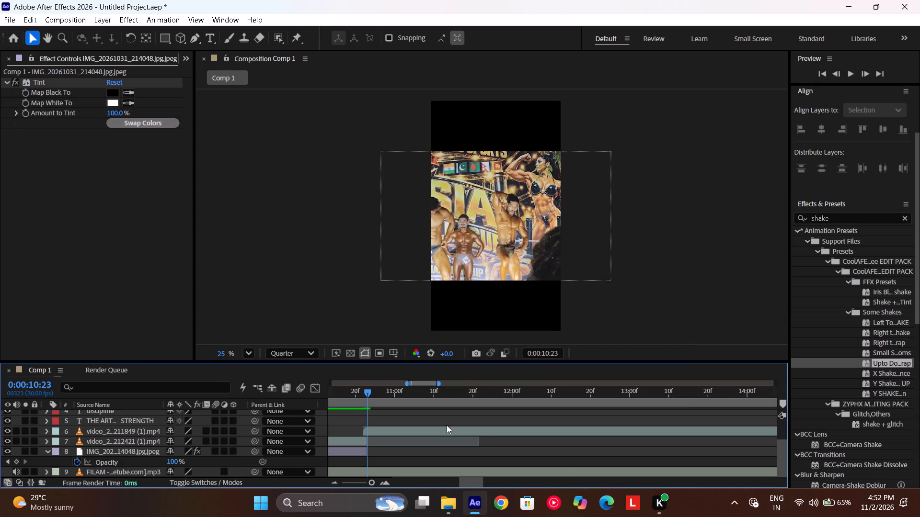
Scale the video_20261031_211849 (1) layer down to 64%.
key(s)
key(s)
scroll(417, 427, down, 1)
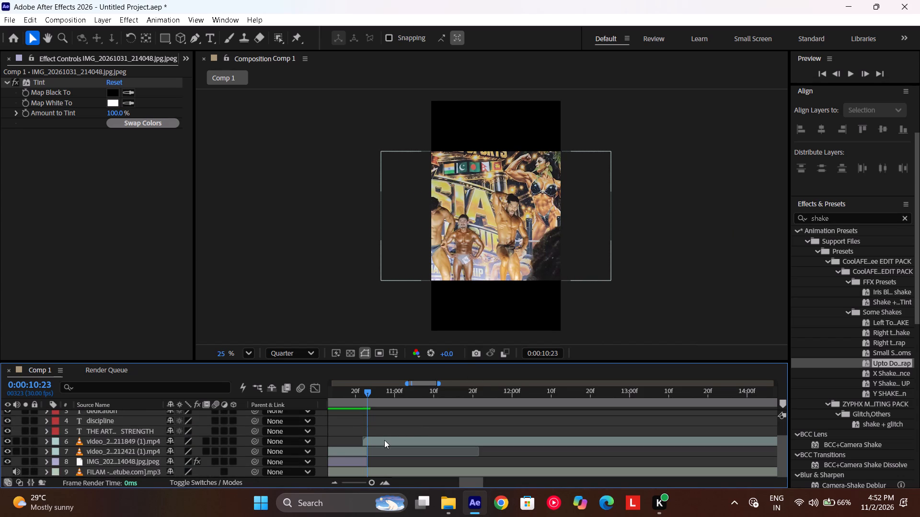
click(384, 440)
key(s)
drag(190, 450, 172, 452)
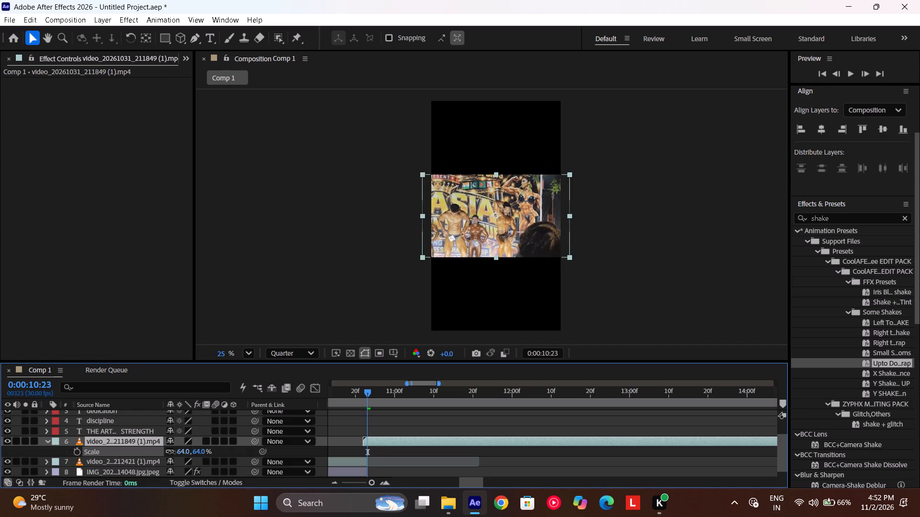
Scale the video_20261031_211849 (1) layer to 57% so it fits the composition's width.
drag(172, 452, 167, 454)
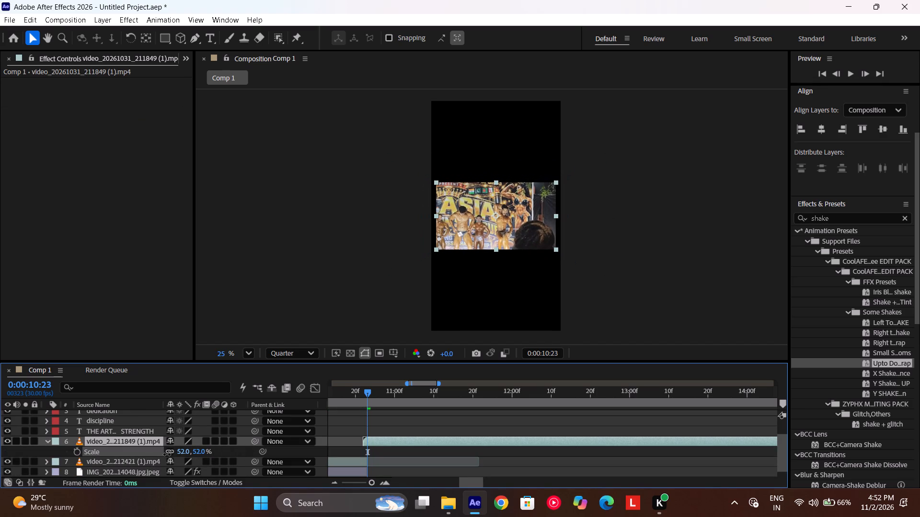
drag(167, 454, 168, 453)
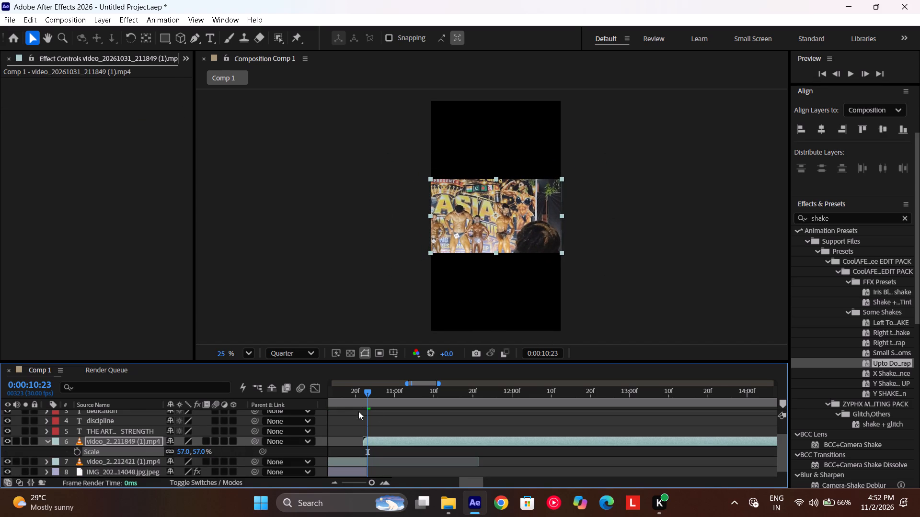
Play the composition through the cut between the two video clips to check its timing against the song.
drag(383, 412, 366, 393)
drag(366, 393, 359, 397)
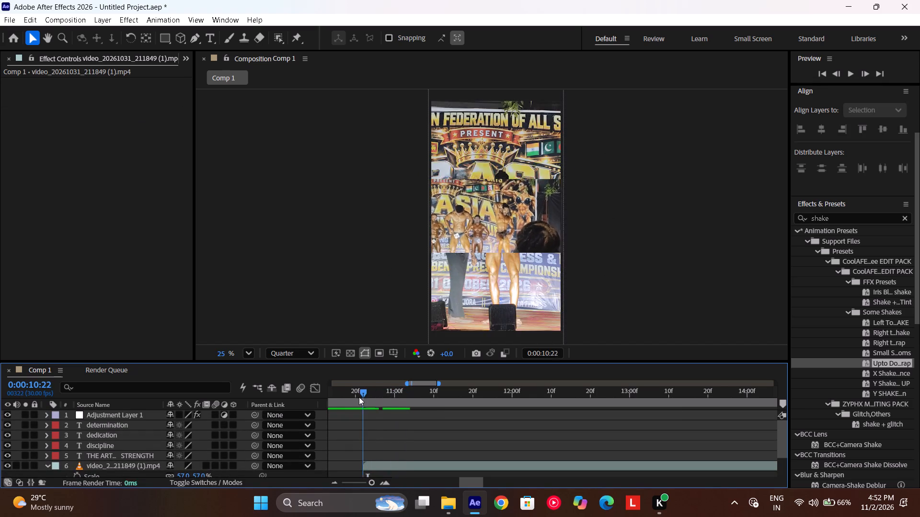
drag(359, 397, 334, 402)
key(space)
scroll(432, 394, down, 1)
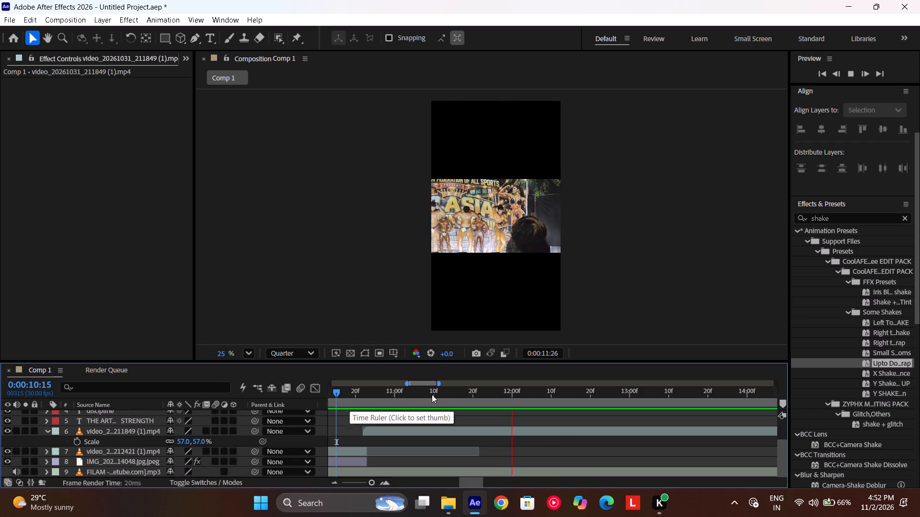
scroll(432, 394, down, 1)
drag(414, 401, 311, 426)
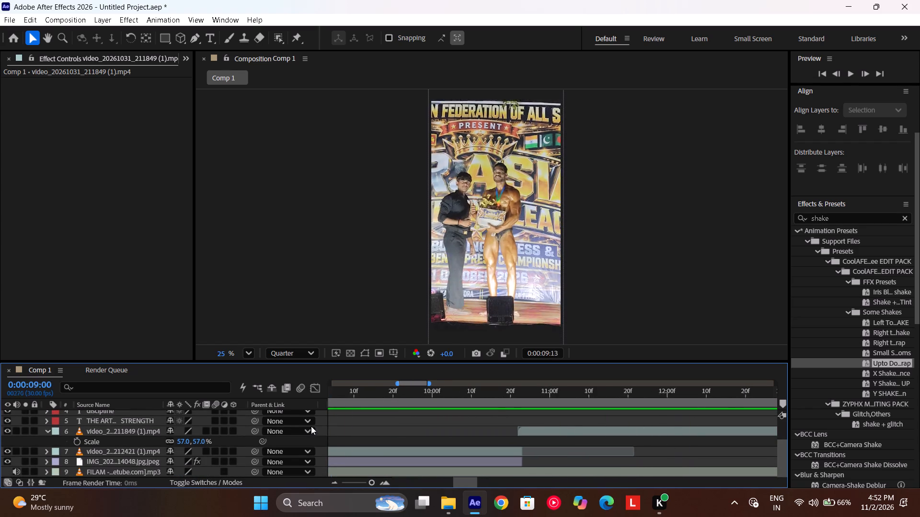
drag(311, 426, 309, 427)
key(space)
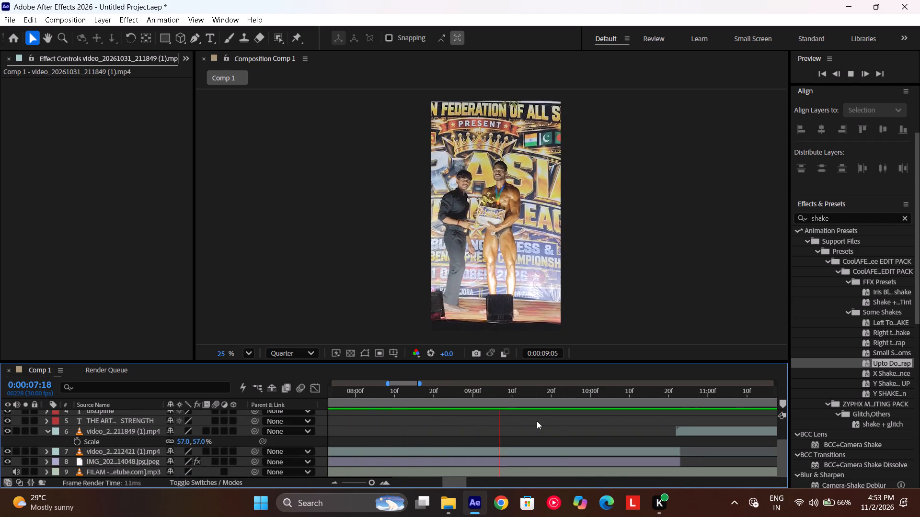
scroll(537, 421, left, 2)
scroll(490, 430, left, 1)
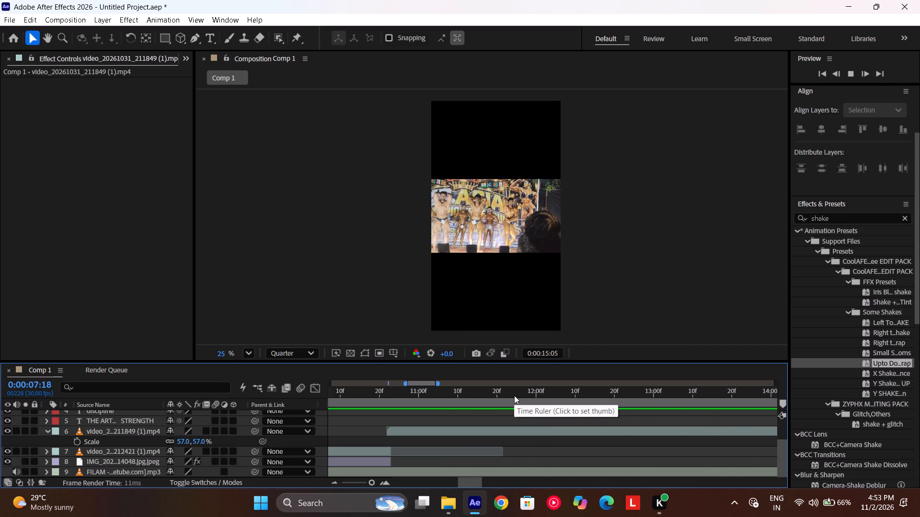
Shift the start of the video_20261031_211849 (1) layer to 0:00:10:23 and preview the cut.
drag(514, 395, 389, 432)
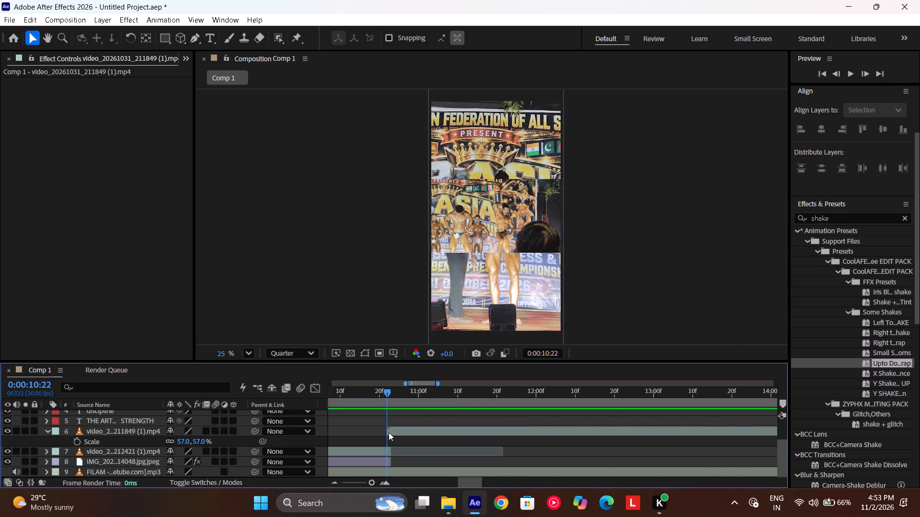
drag(389, 432, 389, 431)
click(389, 431)
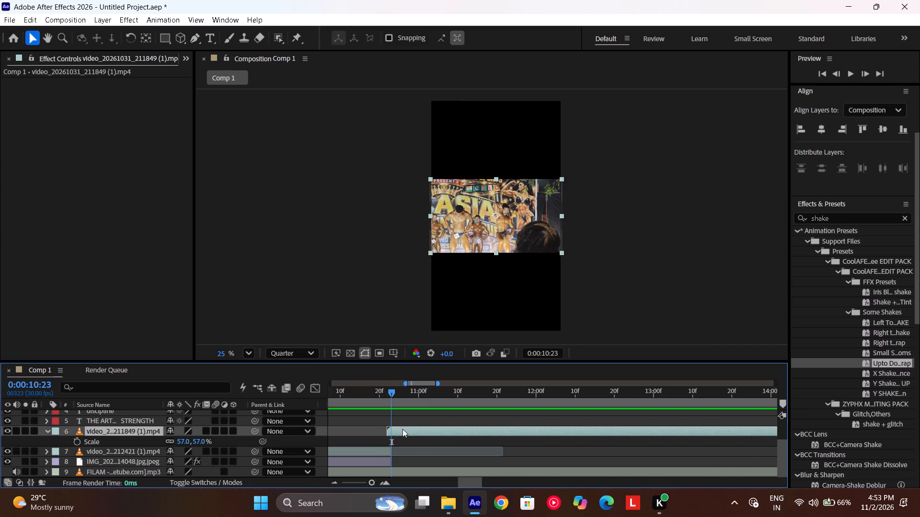
click(402, 429)
key(space)
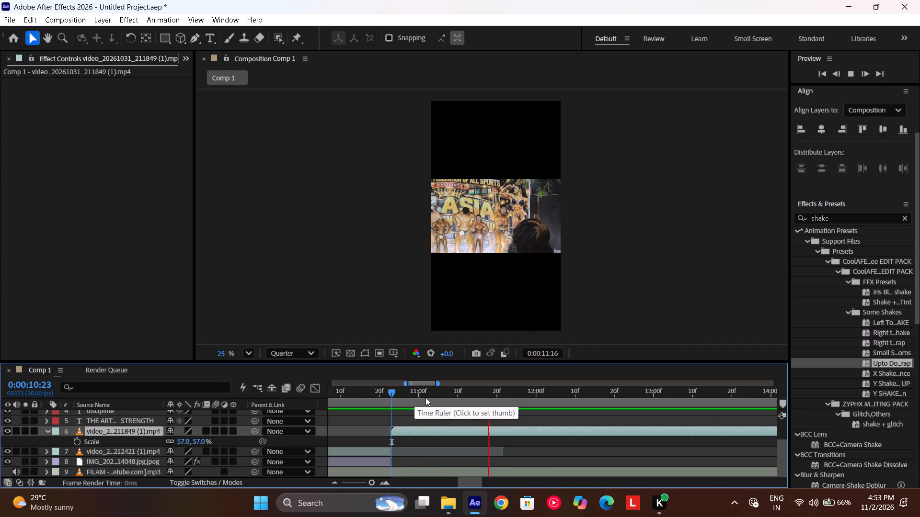
drag(425, 397, 385, 409)
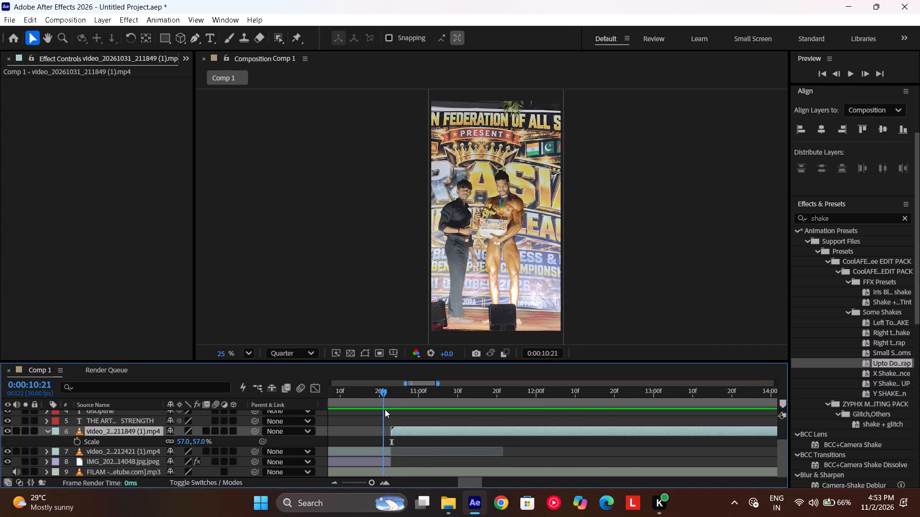
drag(385, 409, 390, 405)
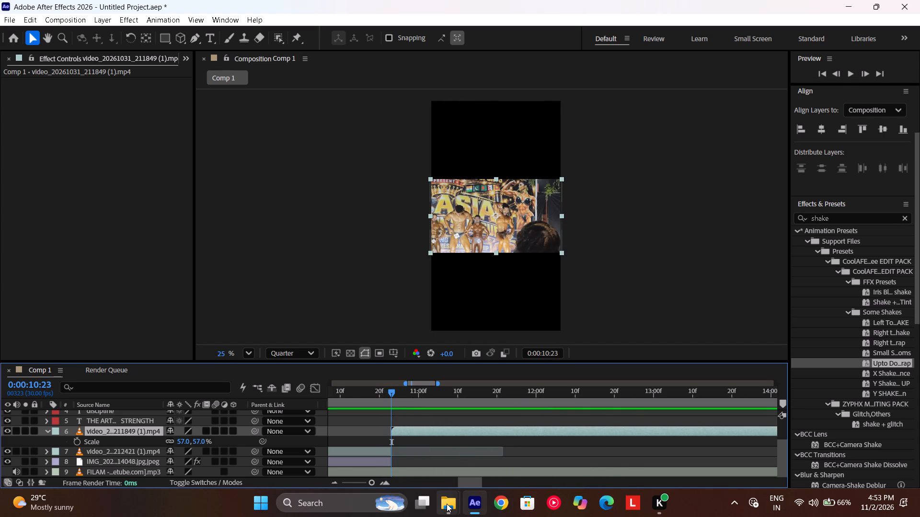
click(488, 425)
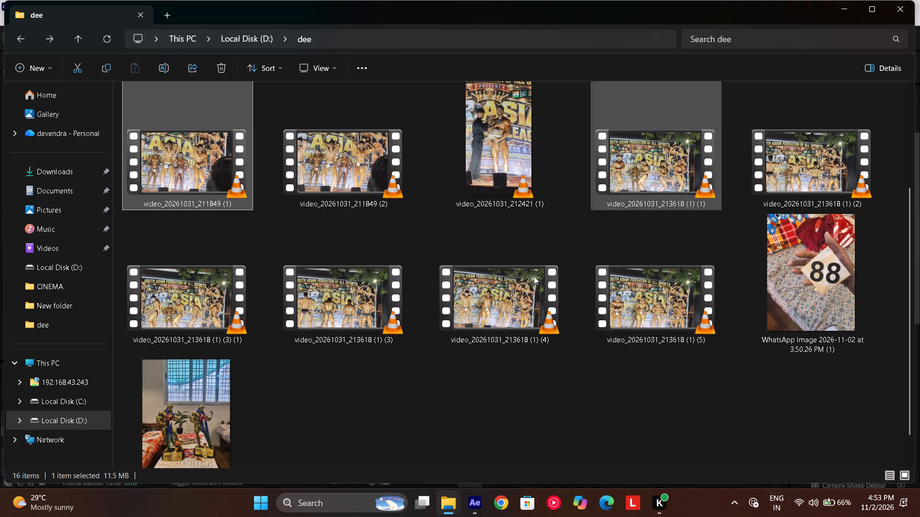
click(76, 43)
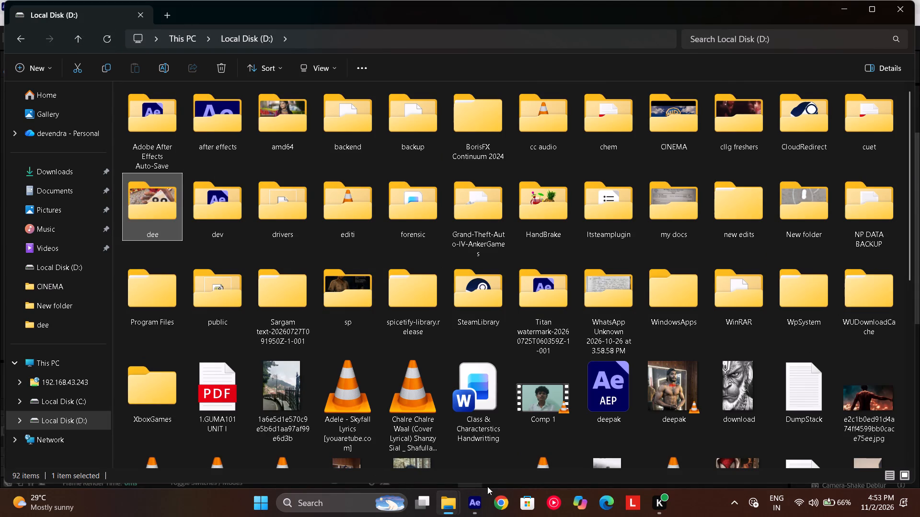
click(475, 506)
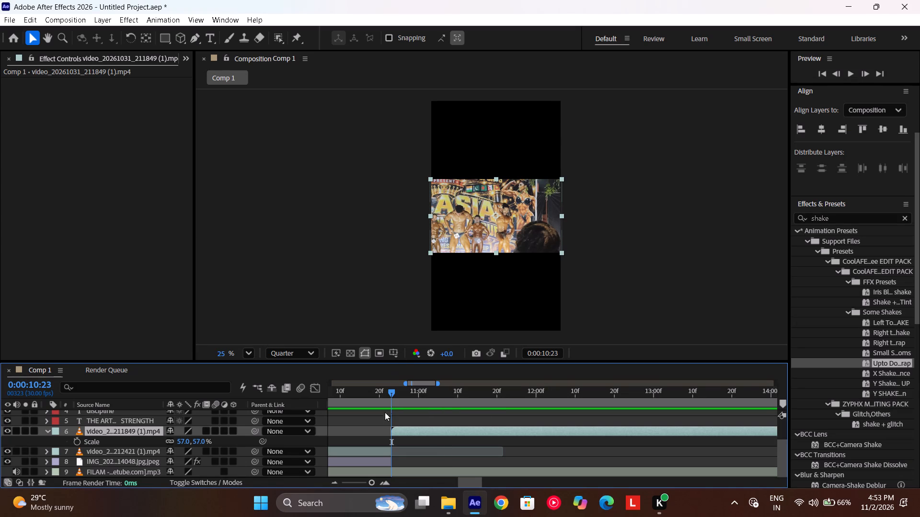
Add an adjustment layer above the video clips and trim it to run from 0:00:09:05 to 0:00:12:03.
key(ctrl+alt+y)
drag(400, 395, 549, 409)
key(ctrl+shift+d)
key(BackSpace)
scroll(549, 409, right, 2)
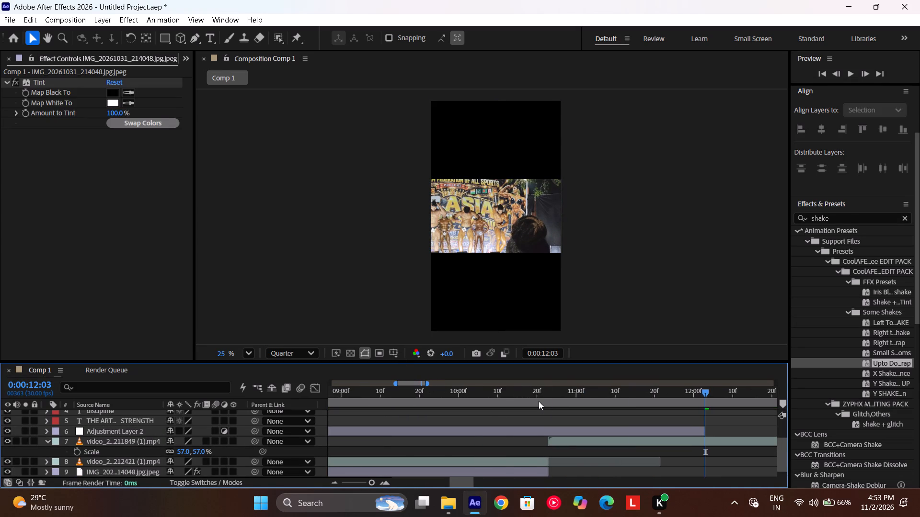
drag(539, 401, 361, 413)
click(388, 431)
key(ctrl+shift+d)
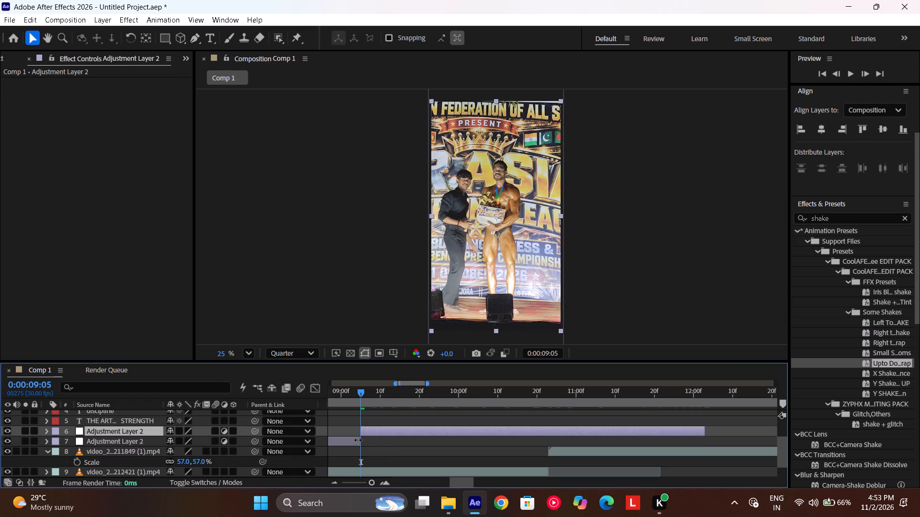
click(358, 440)
key(BackSpace)
Find the S_BlurMoCurves effect by searching for blurmo and apply it to the new adjustment layer.
click(533, 390)
drag(533, 390, 492, 402)
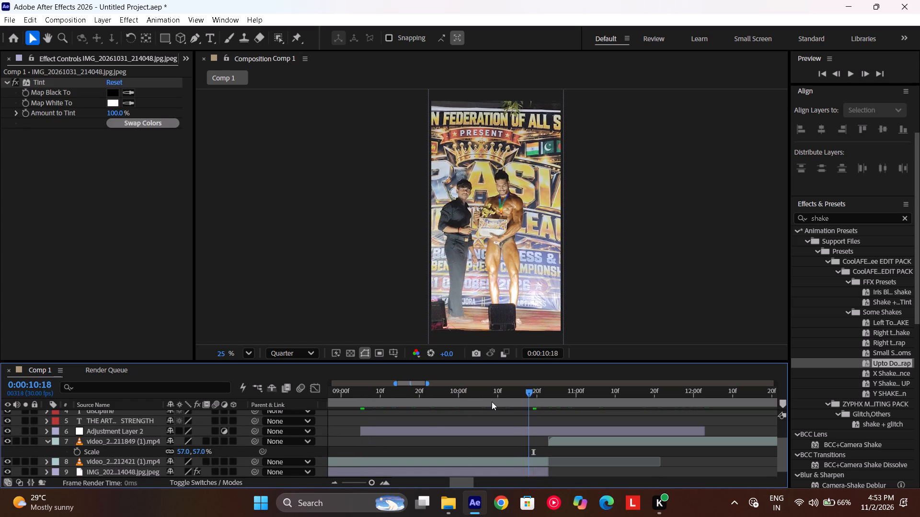
drag(492, 402, 362, 429)
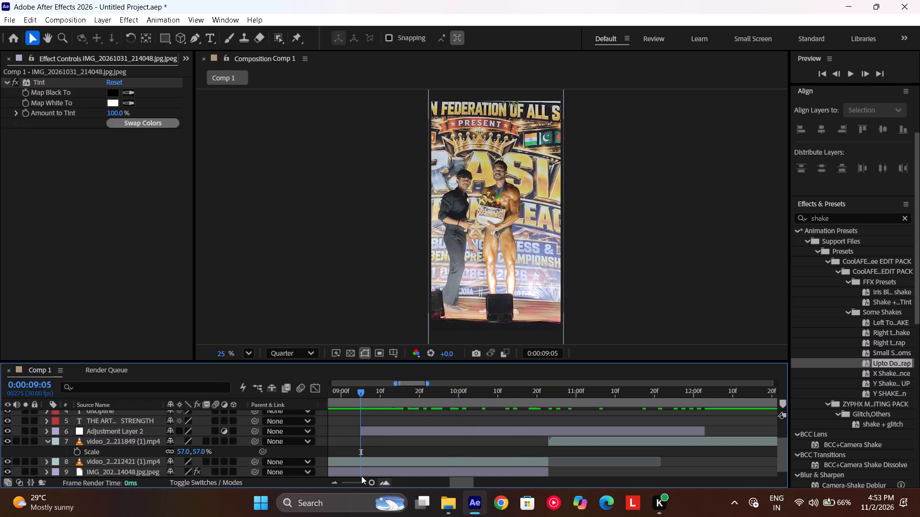
click(394, 433)
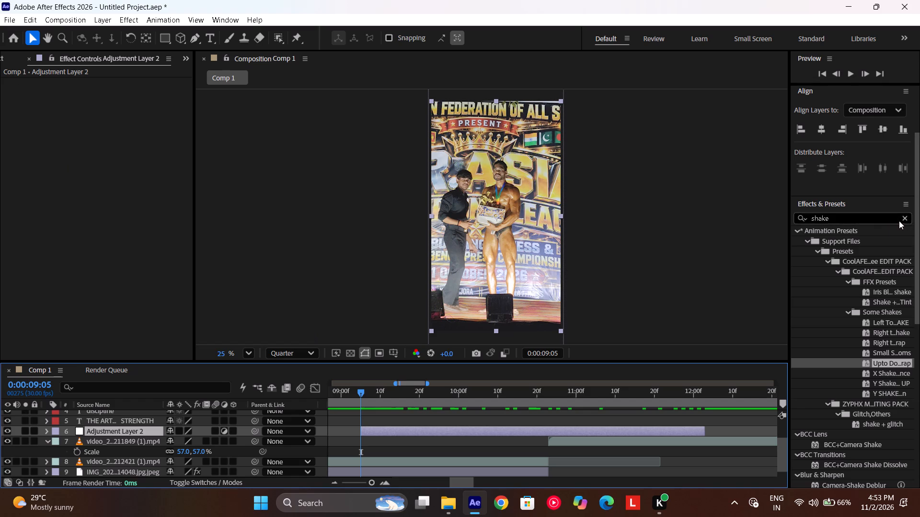
click(900, 221)
click(881, 220)
text(blurmo)
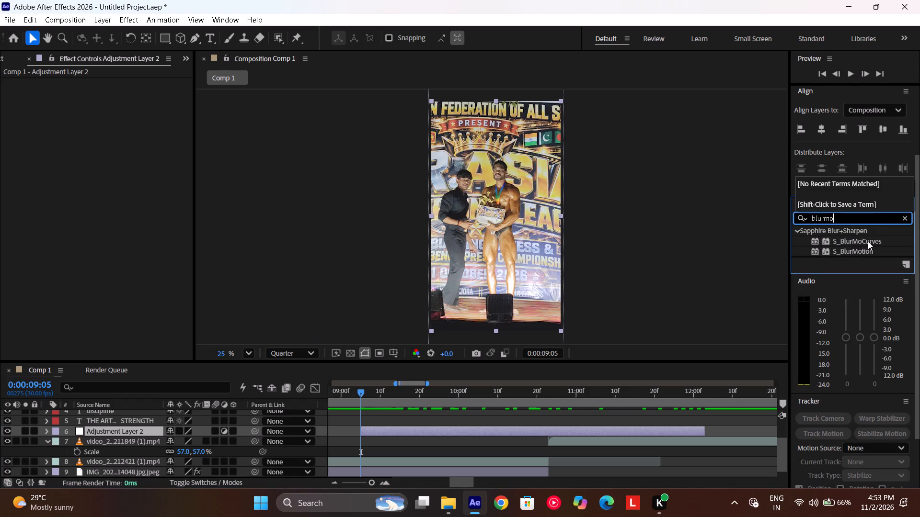
drag(868, 241, 454, 431)
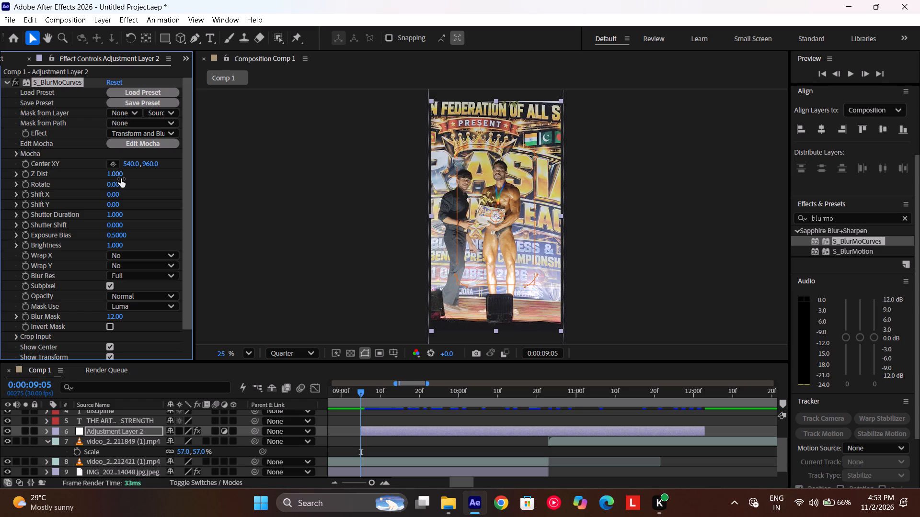
Keyframe the S_BlurMoCurves Z Dist at the adjustment layer's start, 0:00:09:05, with a value of 0.5.
click(28, 173)
click(119, 175)
key(period)
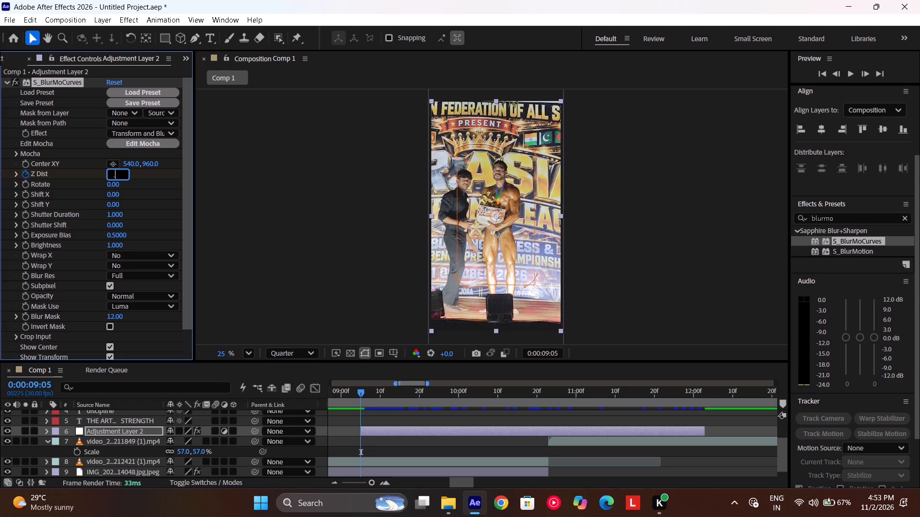
key(5)
key(Return)
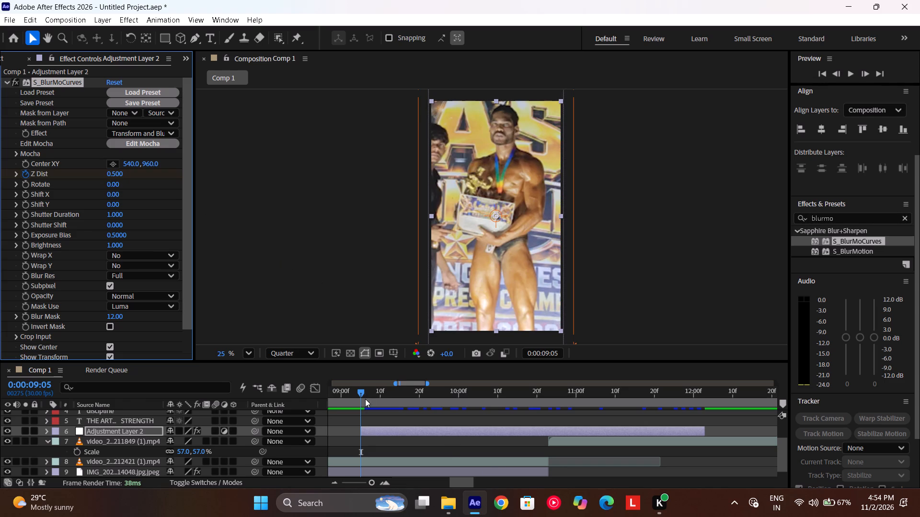
Move the S_BlurMoCurves adjustment layer to start at 0:00:10:23, together with the video_20261031_211849 (1) clip.
drag(365, 396, 389, 426)
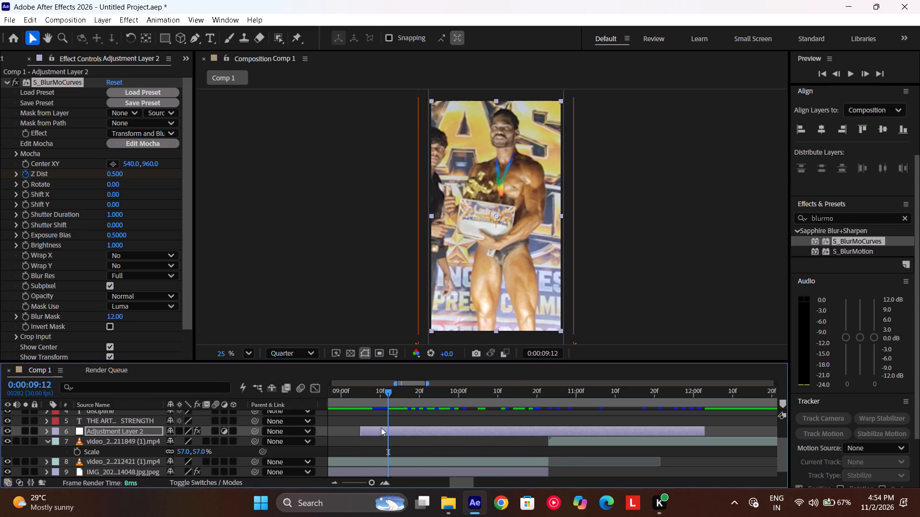
drag(376, 429, 564, 442)
scroll(564, 442, left, 1)
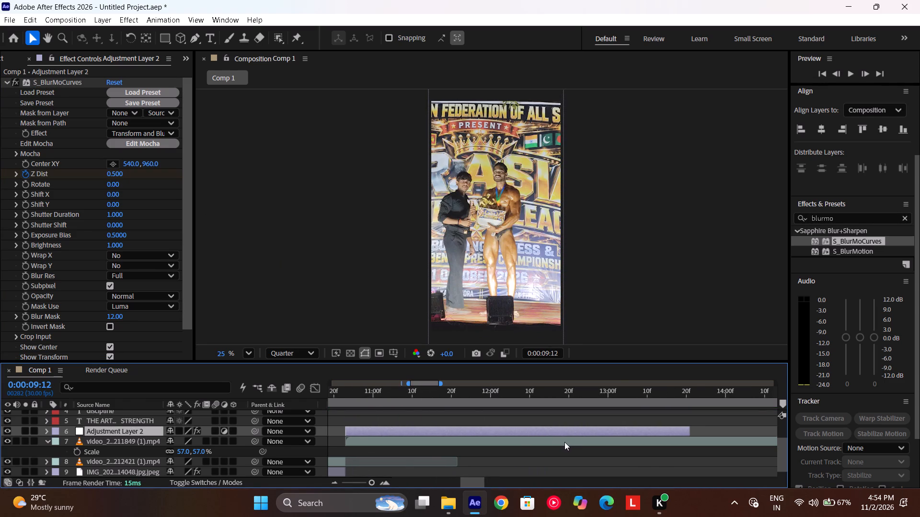
drag(354, 399, 379, 427)
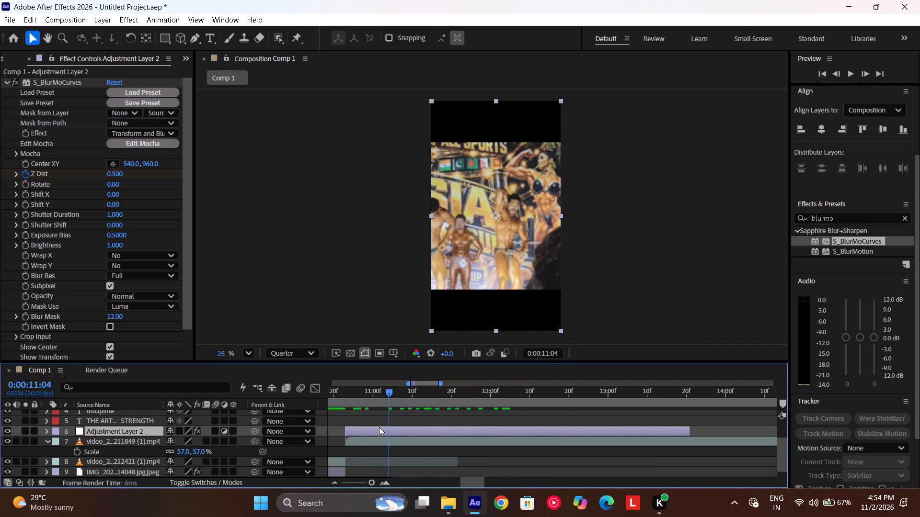
drag(379, 427, 347, 436)
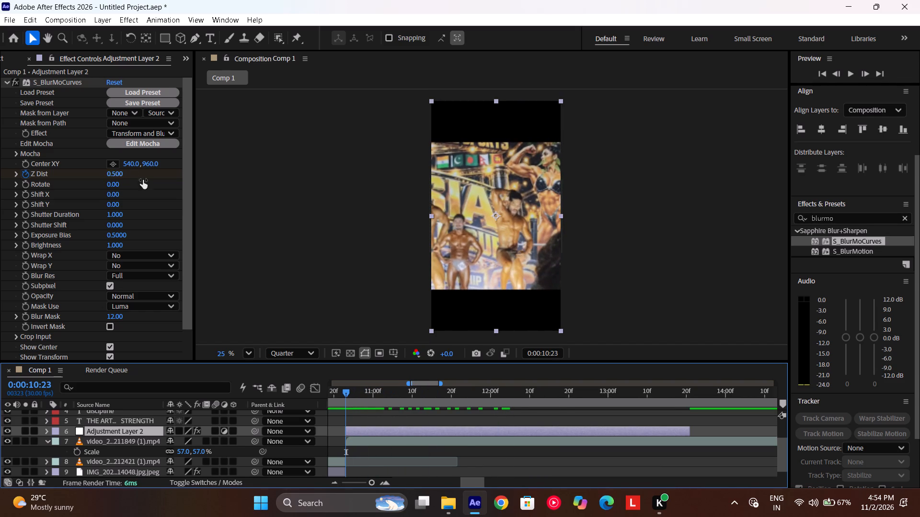
Keyframe the S_BlurMoCurves Z Dist to 1 at 0:00:13:22, just past the adjustment layer's end.
drag(361, 405, 687, 386)
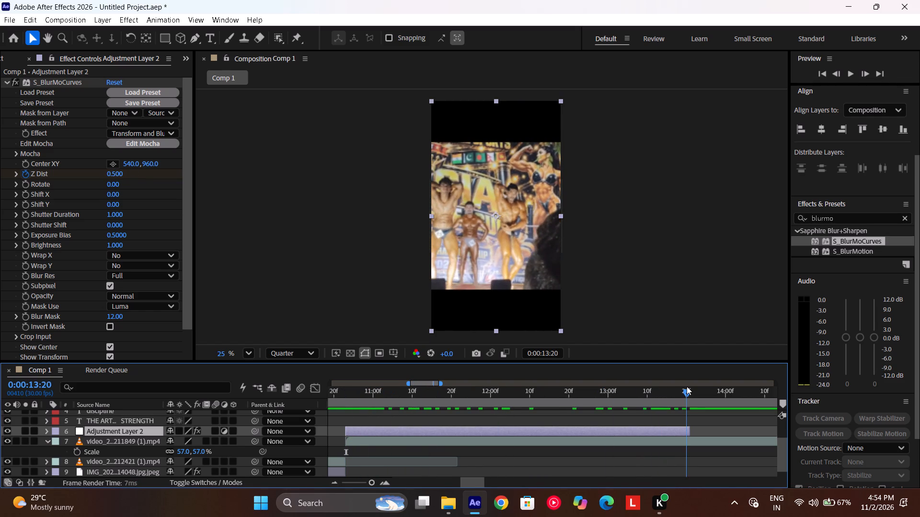
drag(687, 386, 693, 386)
click(113, 174)
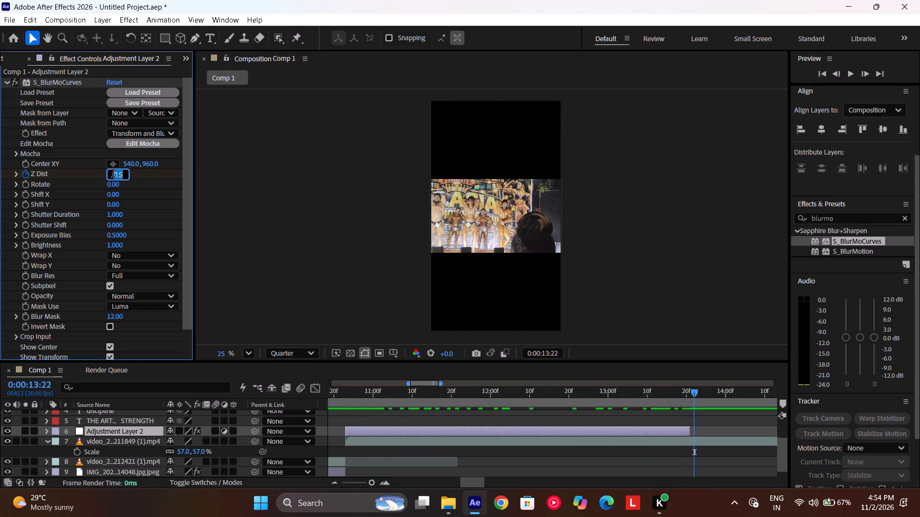
key(1)
key(Return)
Preview the Z Dist zoom animation from the cut at the start of the adjustment layer.
drag(507, 398, 568, 395)
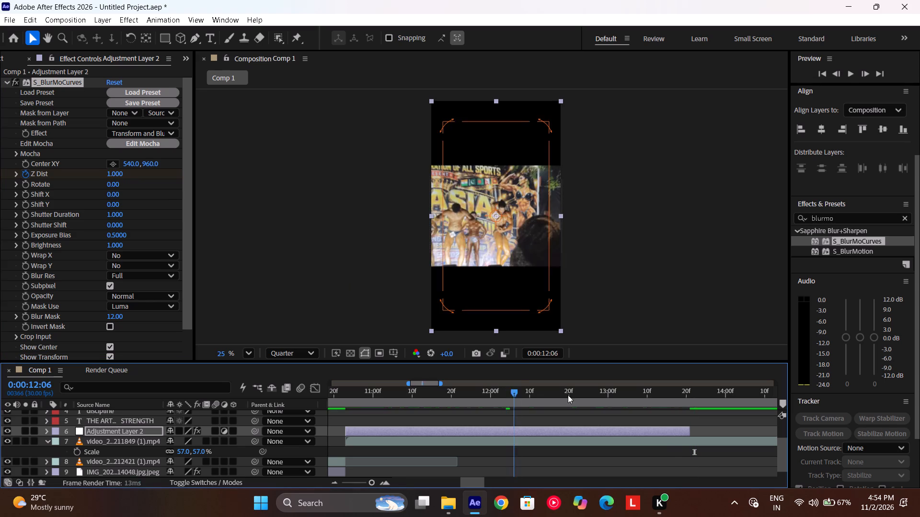
drag(568, 395, 343, 431)
key(space)
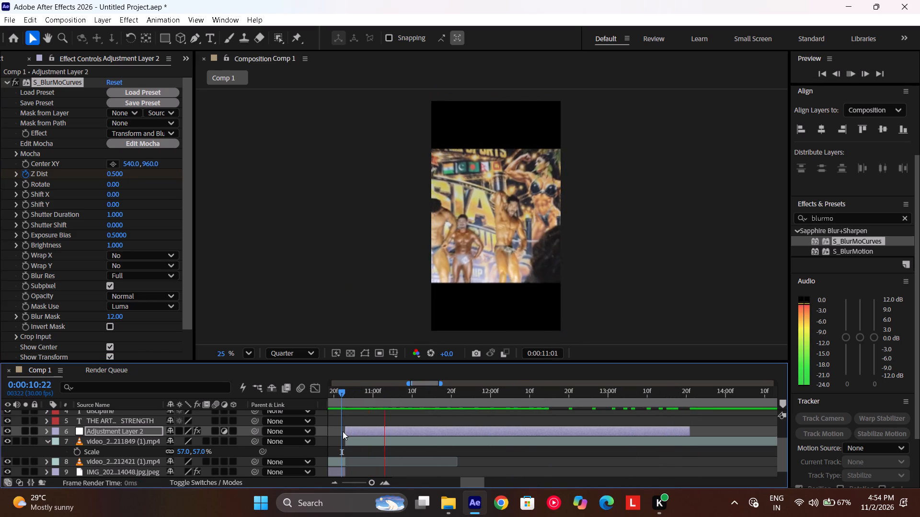
drag(496, 397, 381, 427)
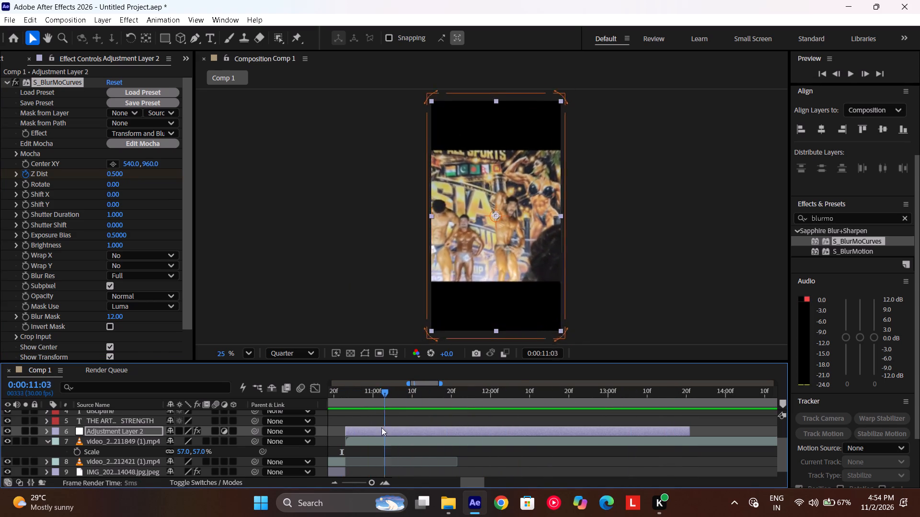
Duplicate the S_BlurMoCurves adjustment layer and place the copy so that it ends at the cut at 0:00:10:23.
drag(381, 427, 557, 427)
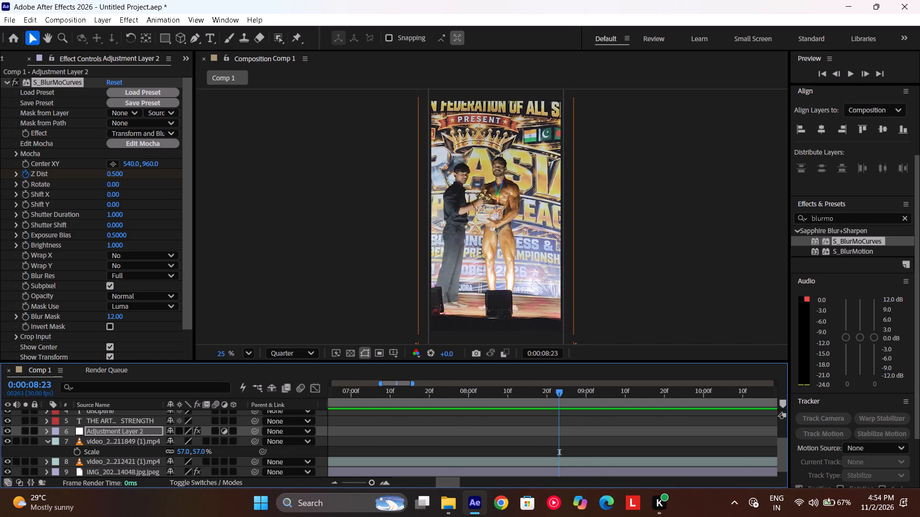
click(333, 486)
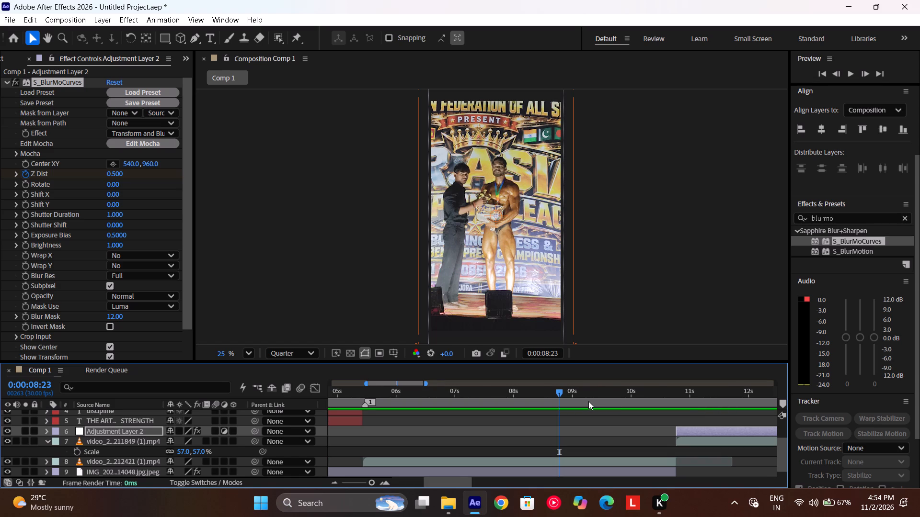
scroll(588, 401, left, 1)
key(ctrl+d)
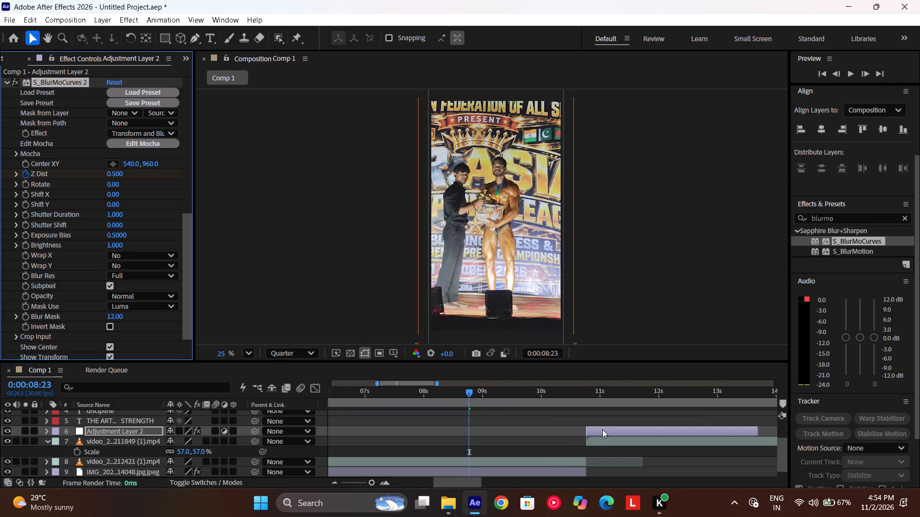
click(602, 429)
key(ctrl+d)
drag(602, 429, 429, 443)
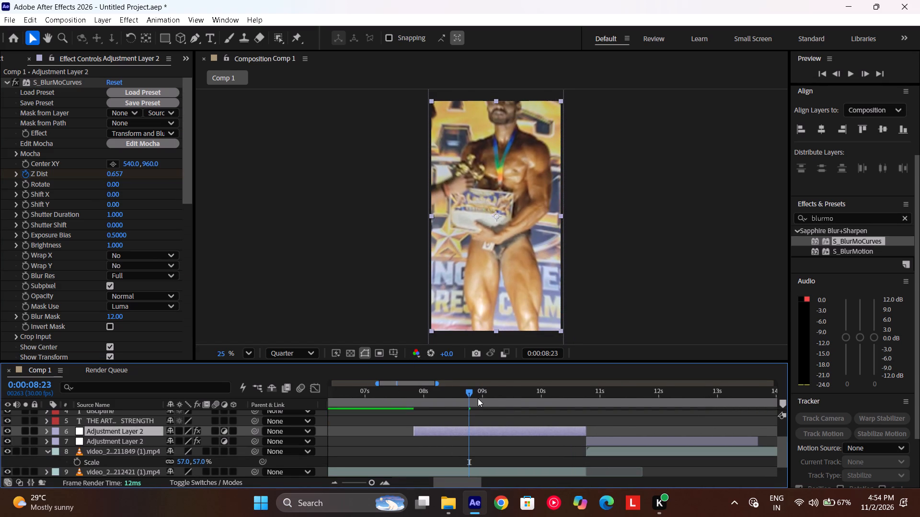
Check the copied adjustment layer's zoom before the cut and delete both S_BlurMoCurves effects from that copy.
drag(478, 398, 377, 437)
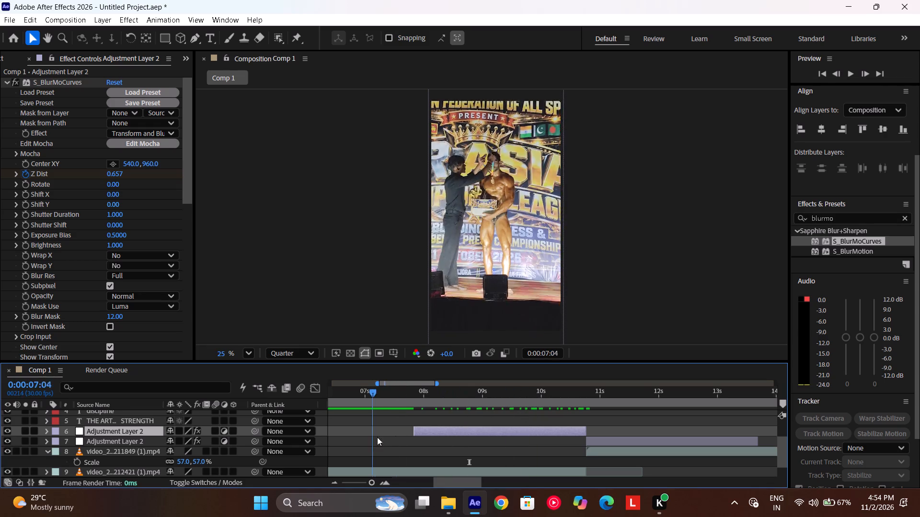
drag(377, 437, 585, 410)
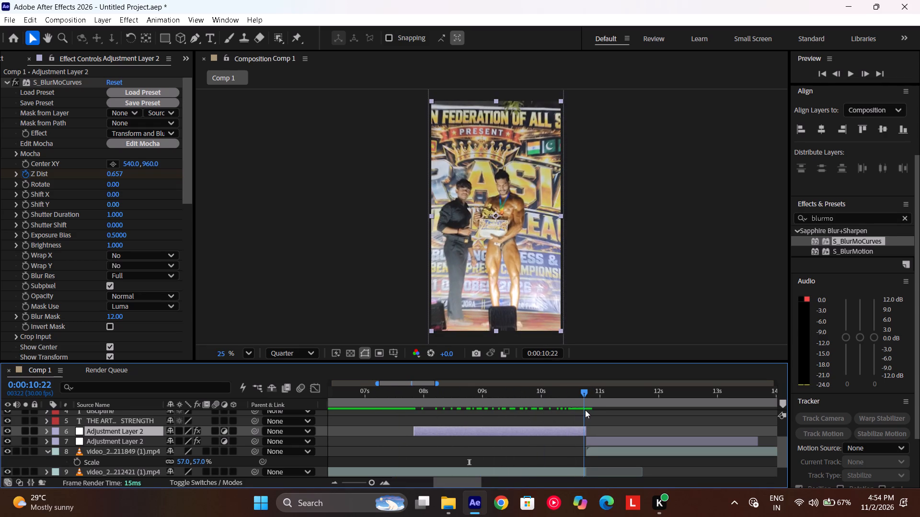
drag(585, 410, 569, 415)
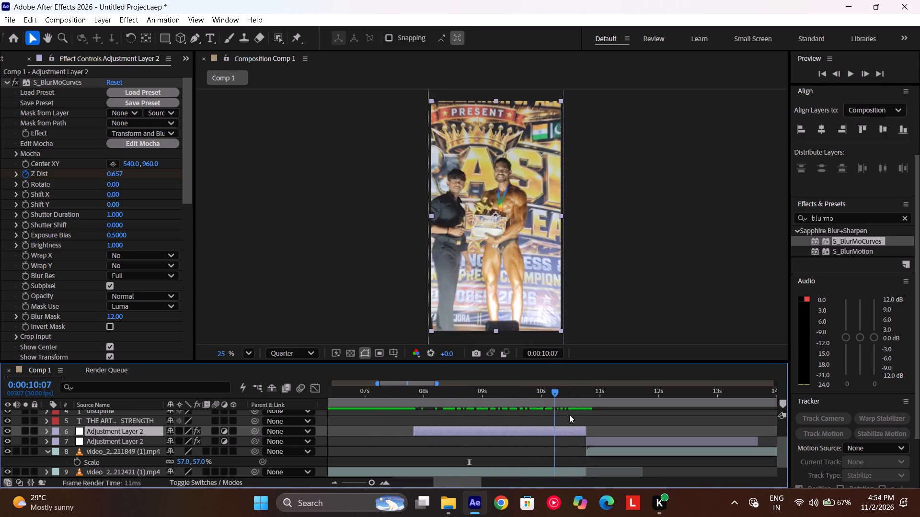
drag(569, 415, 527, 425)
click(59, 86)
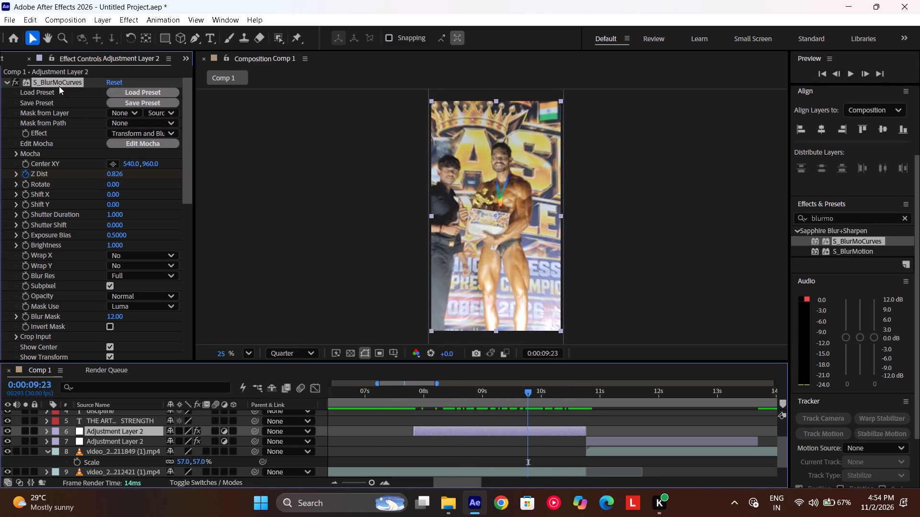
key(BackSpace)
drag(503, 393, 560, 391)
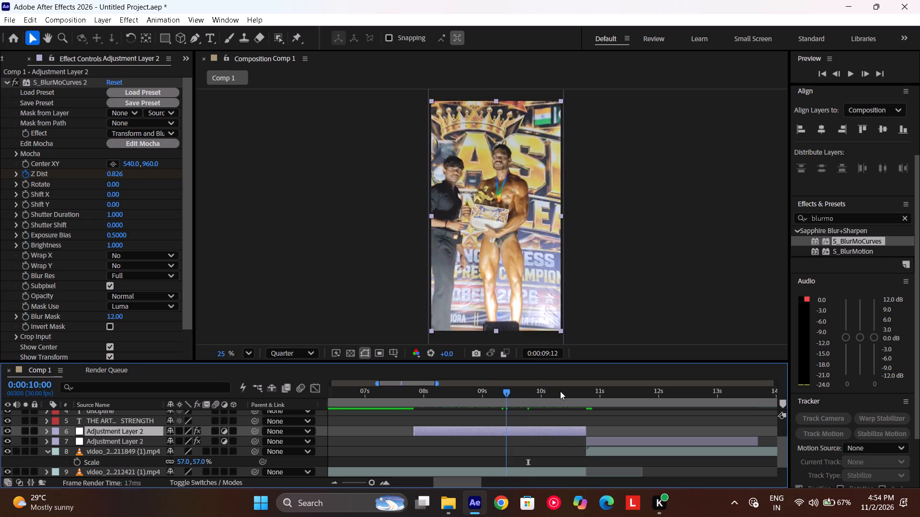
drag(560, 391, 514, 427)
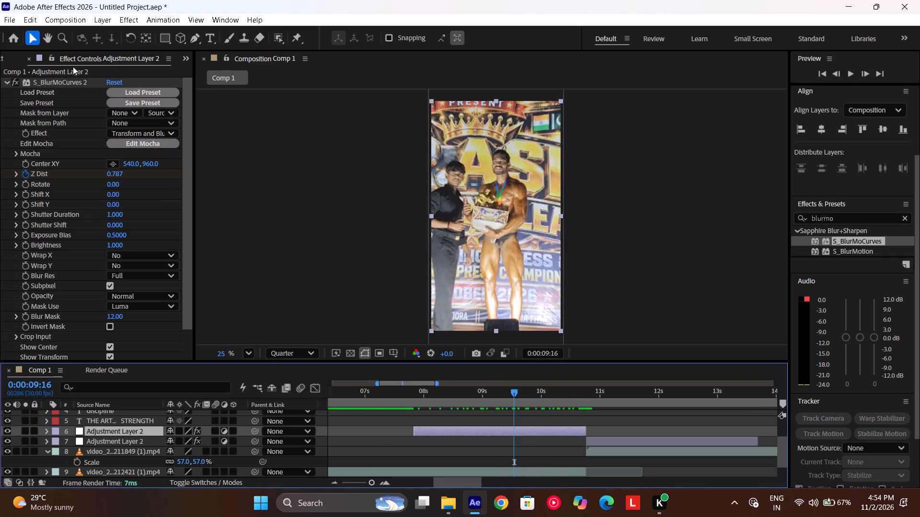
click(75, 79)
key(BackSpace)
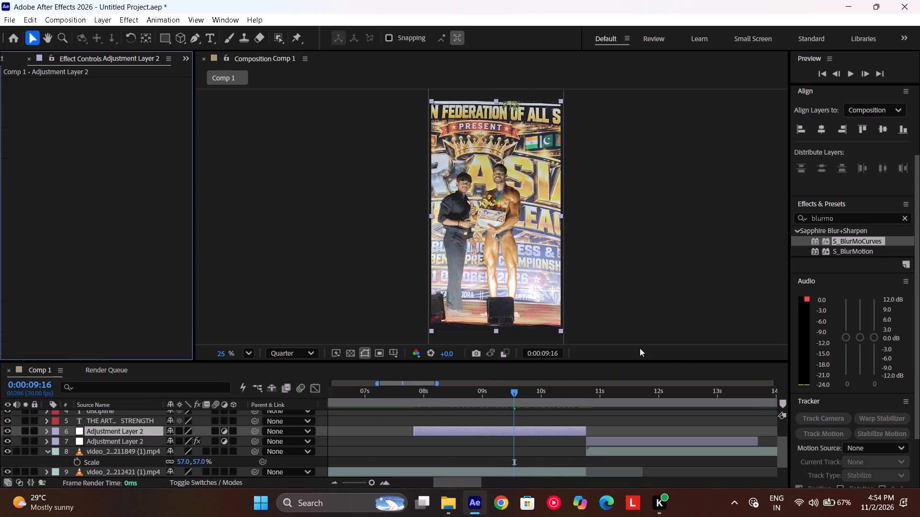
Duplicate the adjustment layer that starts at the 0:00:10:23 cut.
click(611, 442)
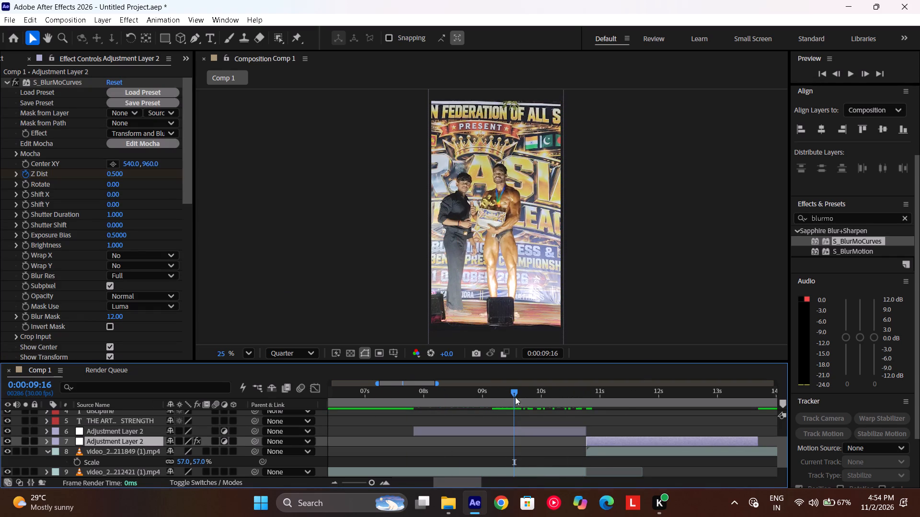
drag(492, 404, 518, 423)
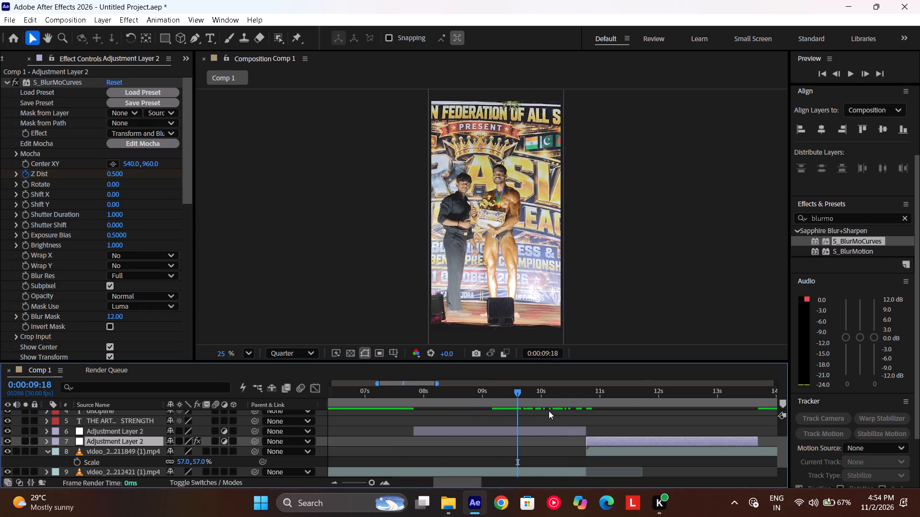
drag(547, 405, 555, 402)
key(ctrl+d)
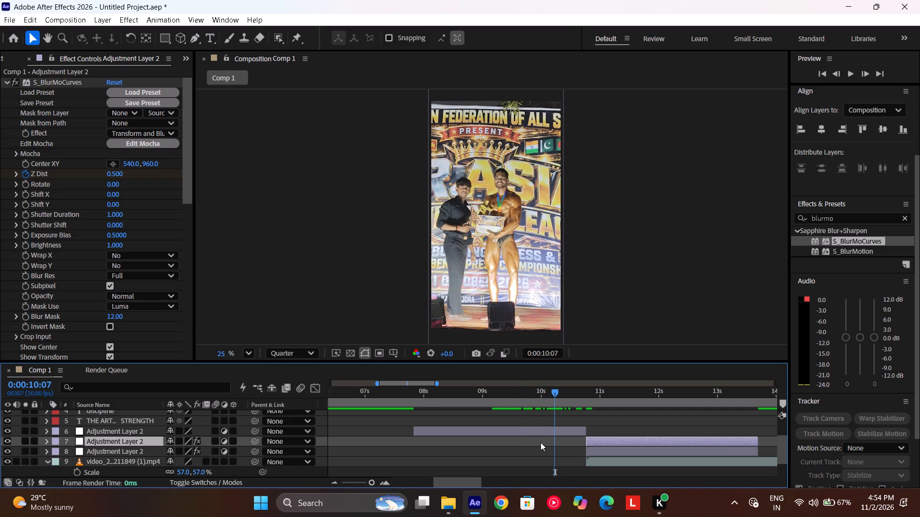
Trim the effect-free adjustment layer by splitting it at 0:00:10:07, deleting the first part and extending the remainder back to about 0:00:09:29.
click(556, 431)
key(ctrl+shift+d)
click(529, 439)
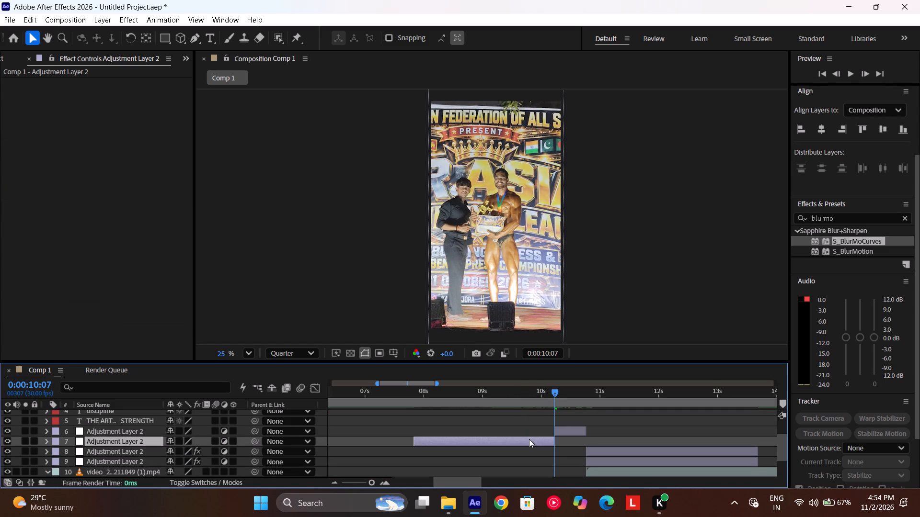
key(BackSpace)
drag(555, 435, 540, 435)
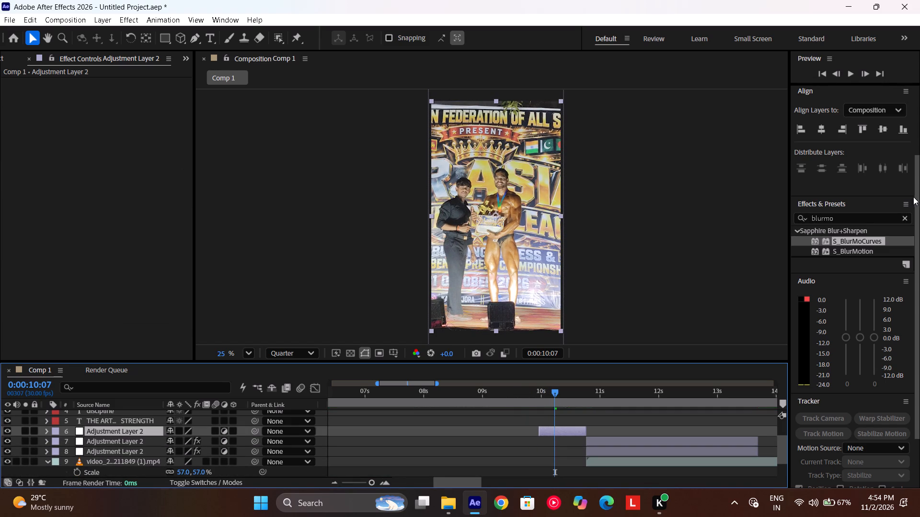
Apply a fresh S_BlurMoCurves effect to the short adjustment layer before the cut and preview it.
drag(862, 239, 552, 429)
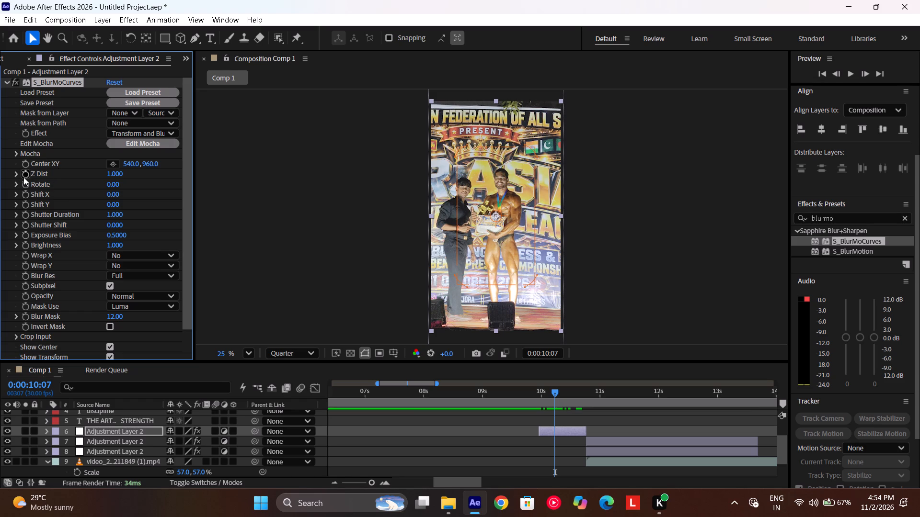
drag(565, 393, 515, 405)
key(space)
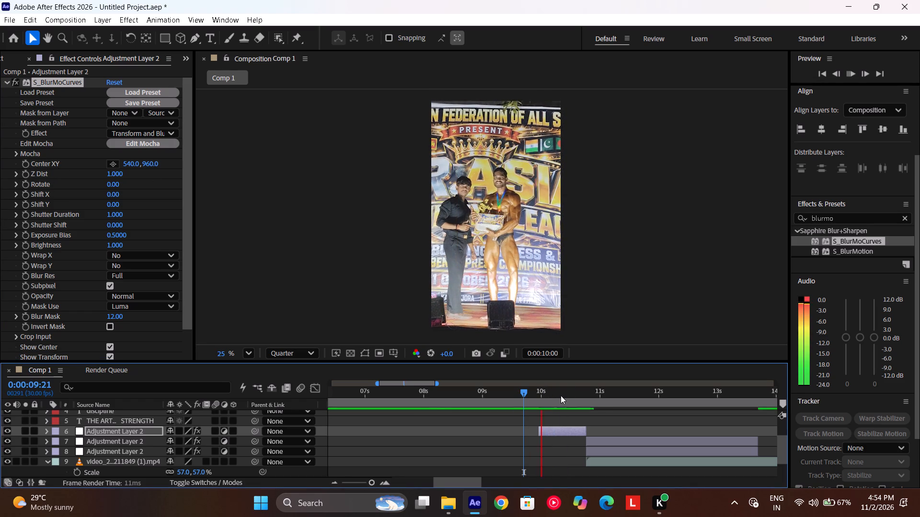
Keyframe the S_BlurMoCurves Z Dist at 0.53 at the short adjustment layer's start, 0:00:09:29.
drag(579, 400, 537, 424)
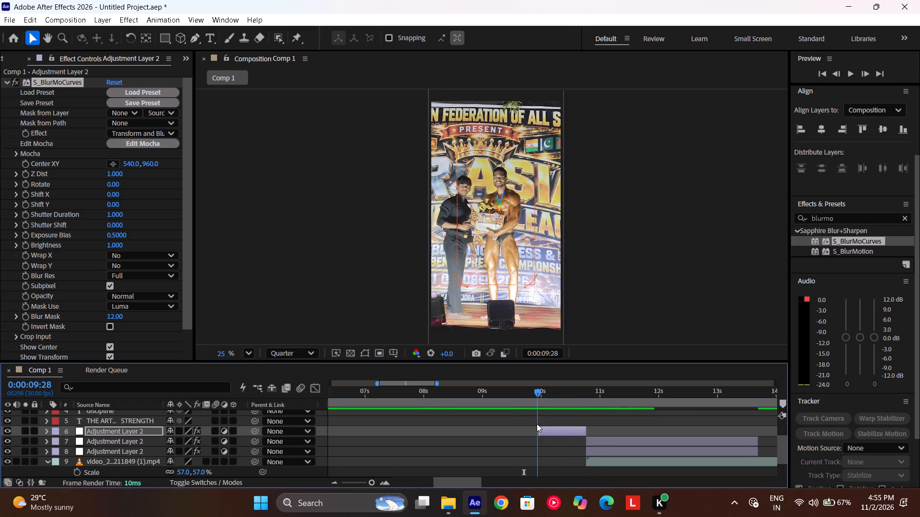
drag(537, 424, 539, 418)
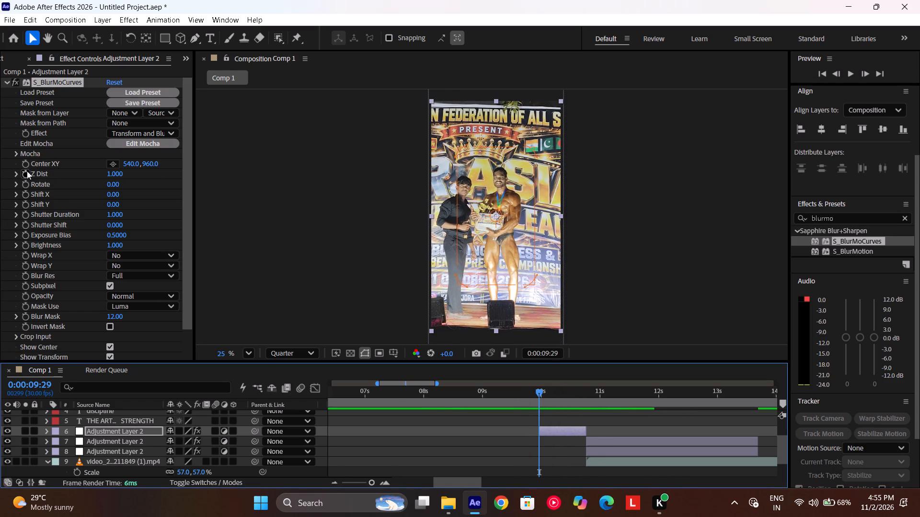
drag(28, 171, 116, 174)
drag(116, 174, 118, 173)
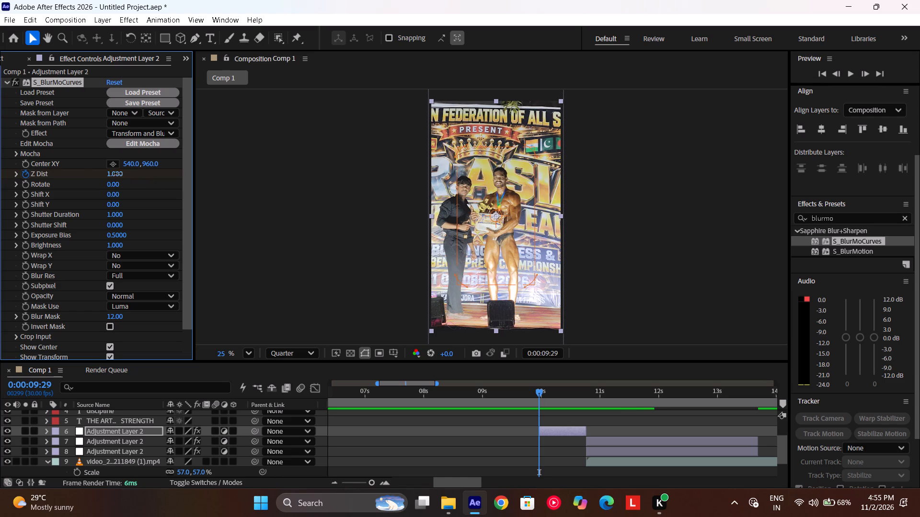
drag(118, 173, 90, 177)
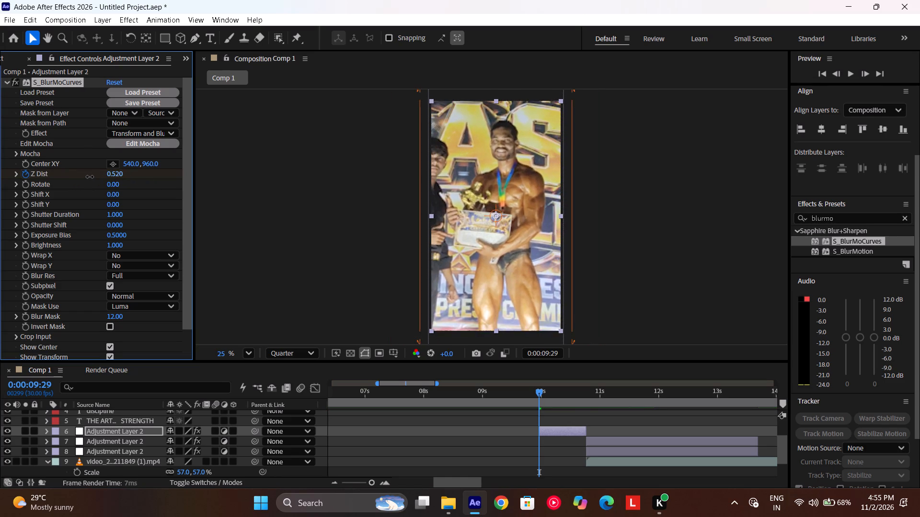
drag(90, 177, 90, 176)
Set the S_BlurMoCurves Shift X to -20 on the short adjustment layer to reframe the zoomed athlete.
drag(115, 195, 94, 200)
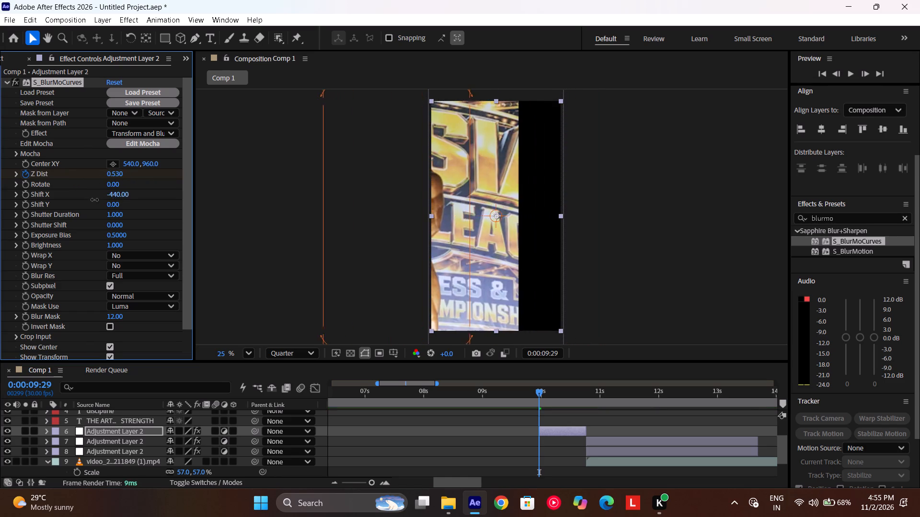
drag(94, 200, 106, 192)
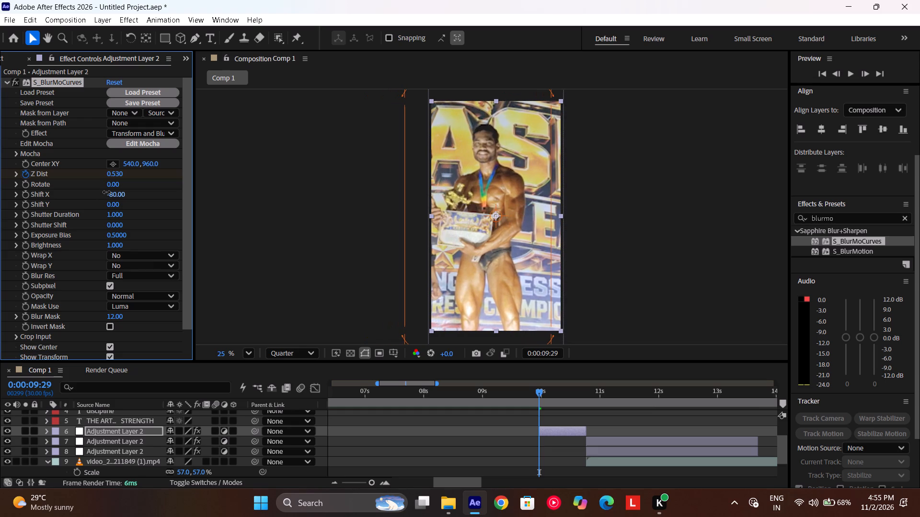
drag(106, 192, 106, 191)
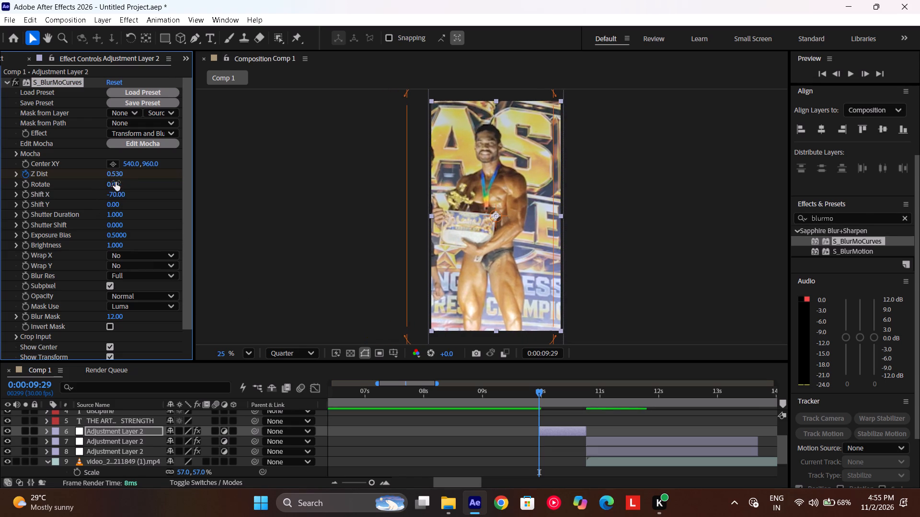
click(116, 195)
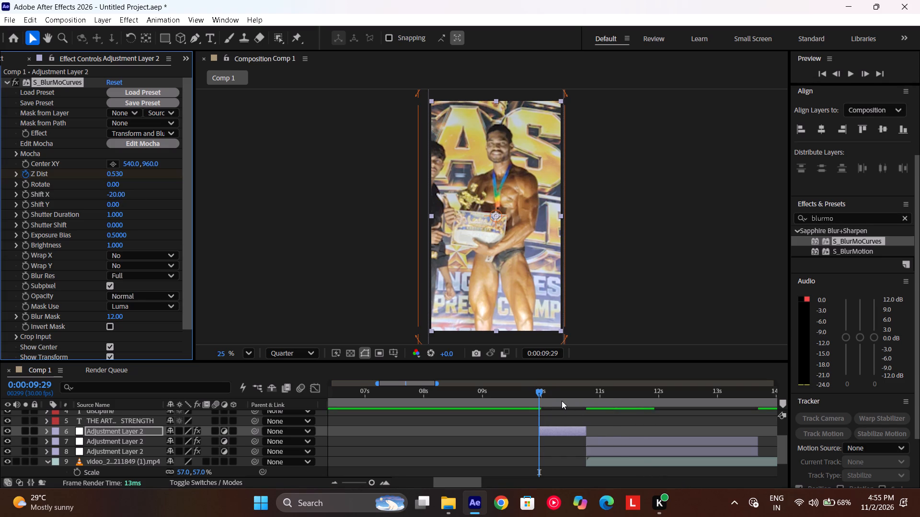
Preview the zoom transition across the 0:00:10:23 cut, from the first clip into the second.
drag(542, 398, 579, 397)
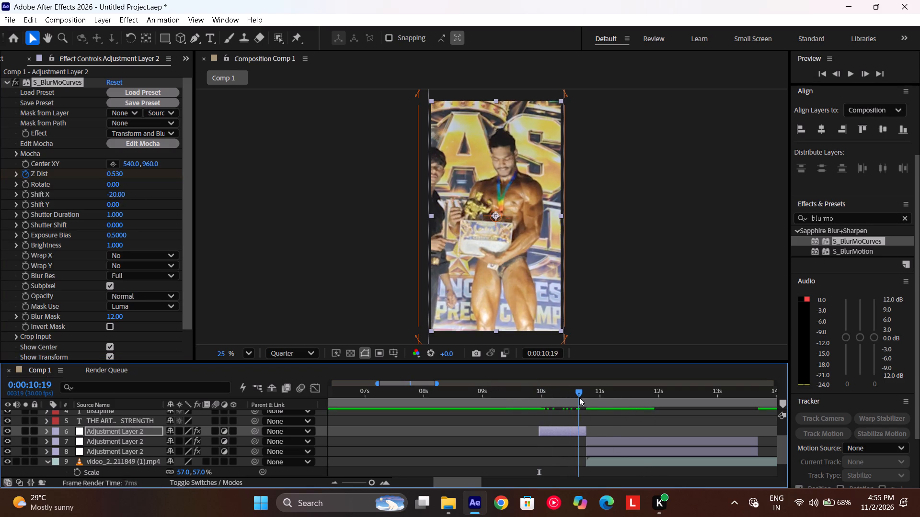
drag(579, 397, 586, 397)
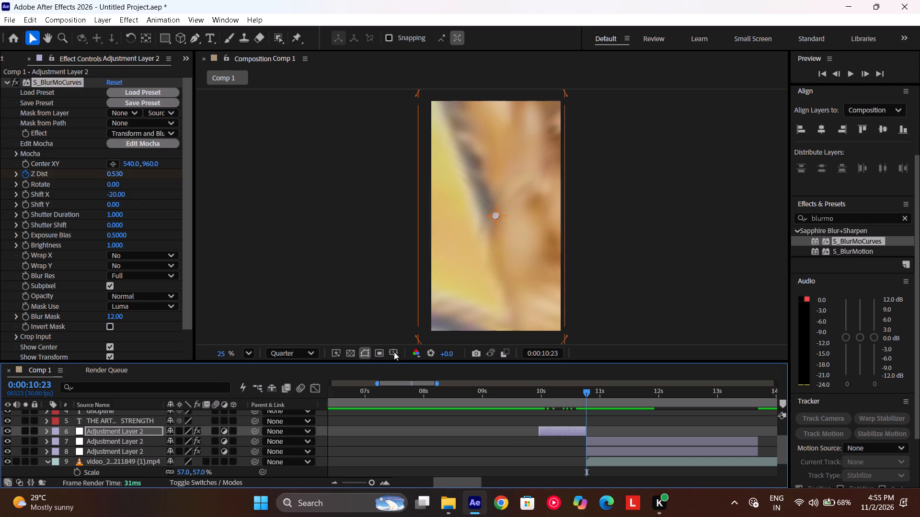
drag(556, 398, 452, 425)
key(space)
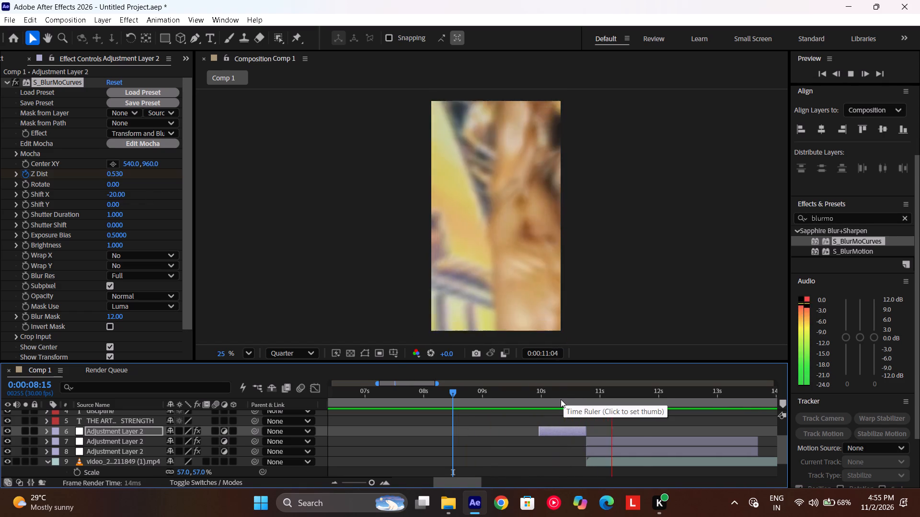
drag(561, 399, 529, 424)
key(space)
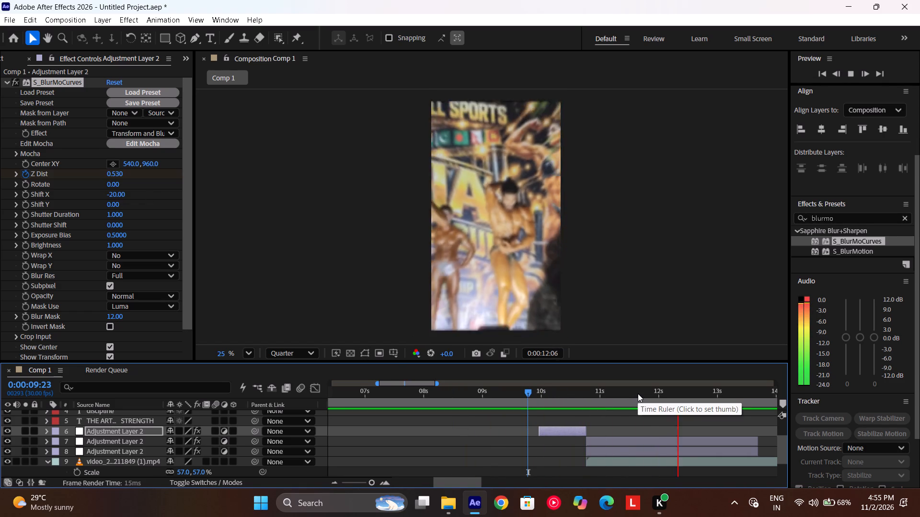
drag(638, 393, 589, 432)
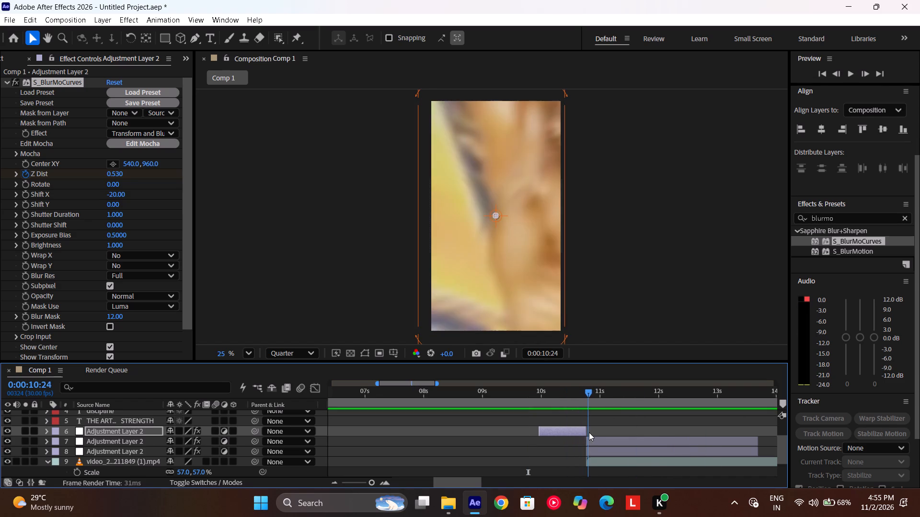
drag(589, 432, 586, 433)
key(space)
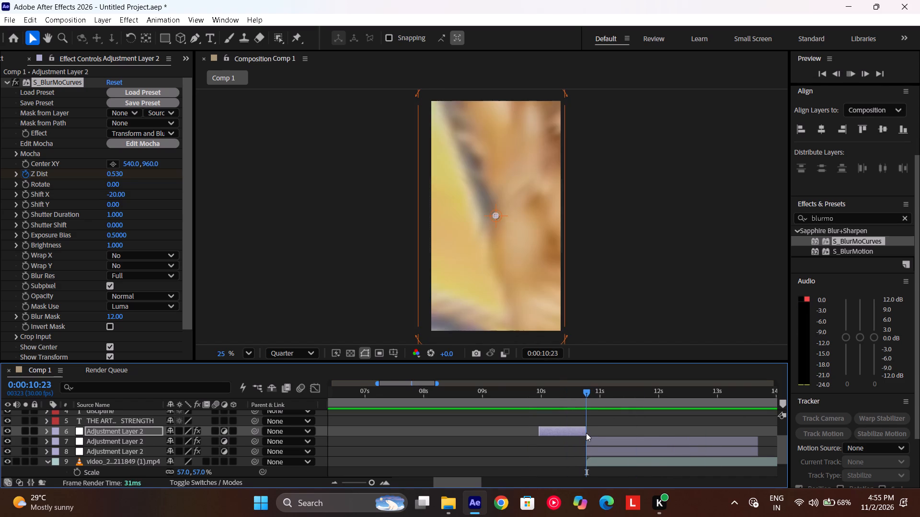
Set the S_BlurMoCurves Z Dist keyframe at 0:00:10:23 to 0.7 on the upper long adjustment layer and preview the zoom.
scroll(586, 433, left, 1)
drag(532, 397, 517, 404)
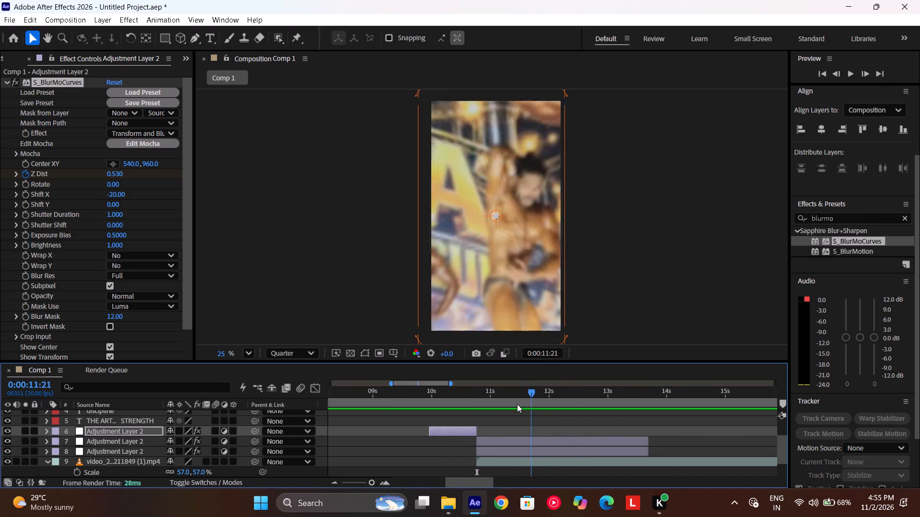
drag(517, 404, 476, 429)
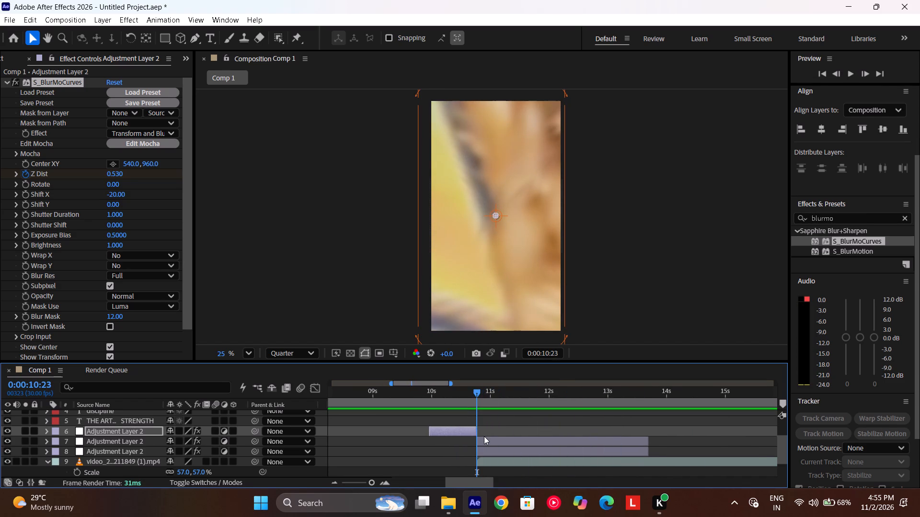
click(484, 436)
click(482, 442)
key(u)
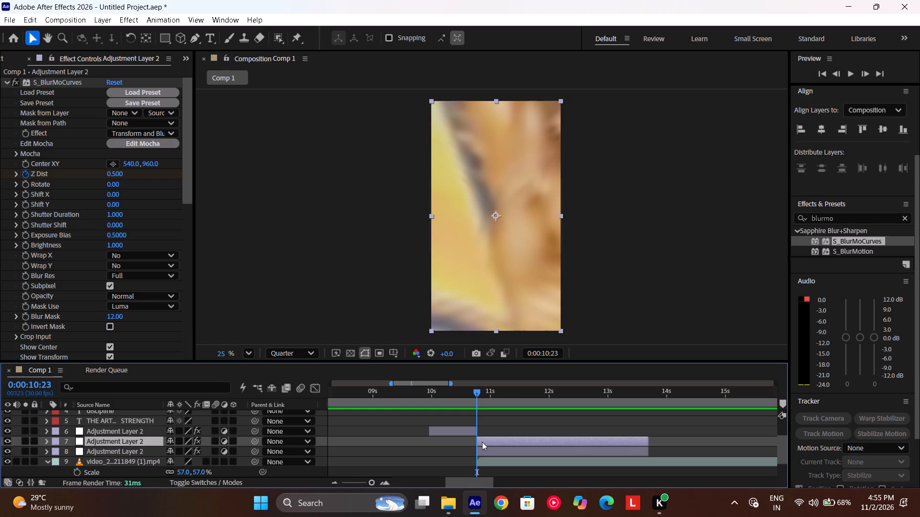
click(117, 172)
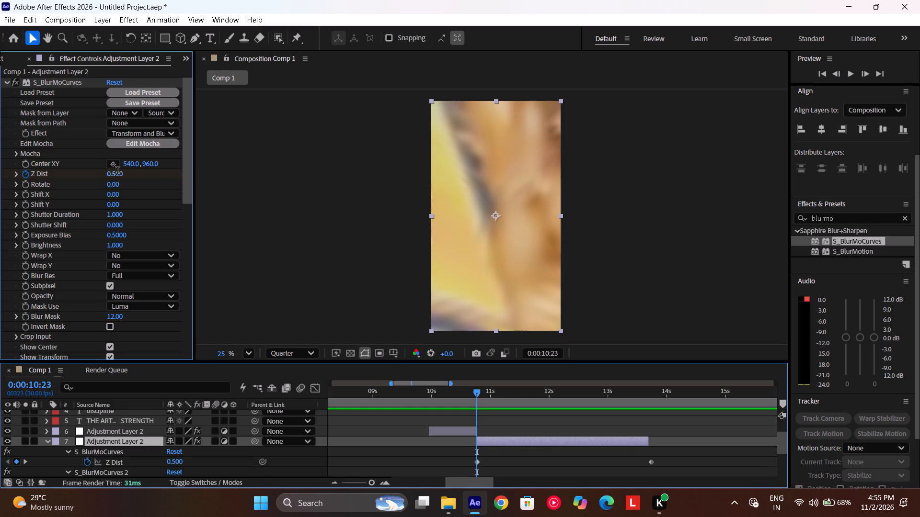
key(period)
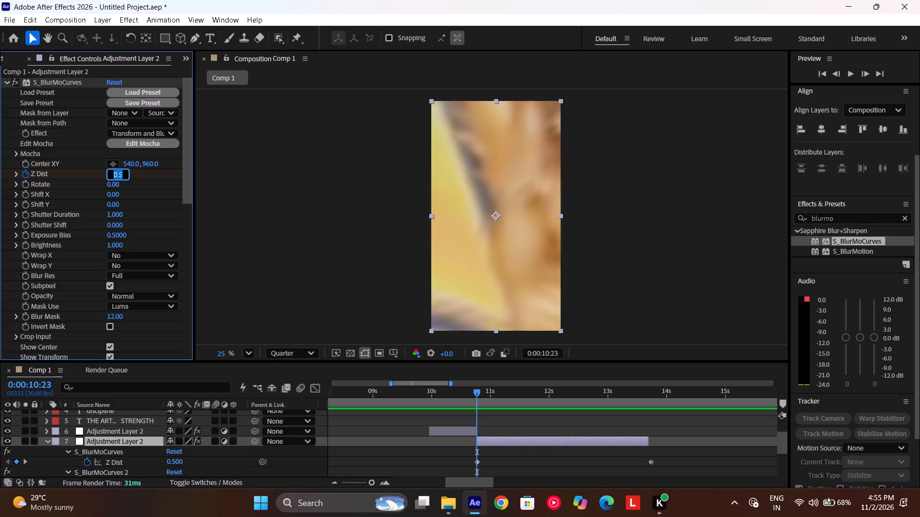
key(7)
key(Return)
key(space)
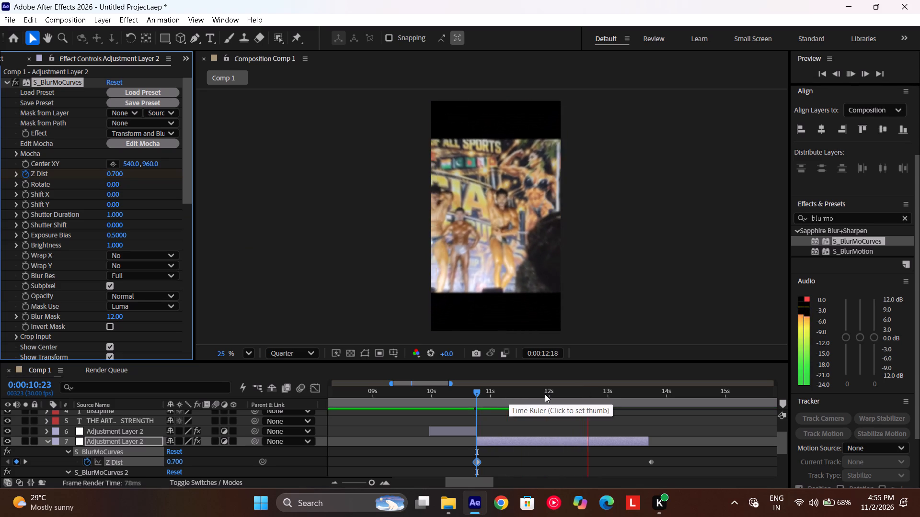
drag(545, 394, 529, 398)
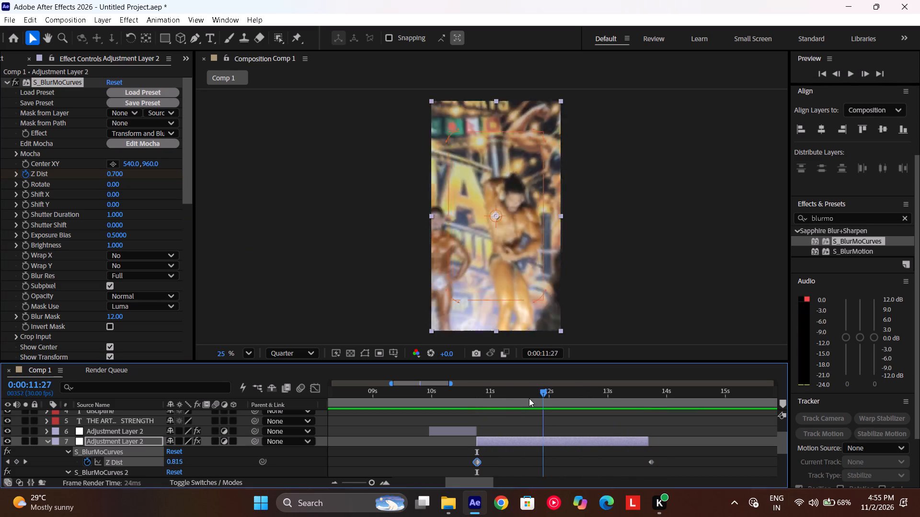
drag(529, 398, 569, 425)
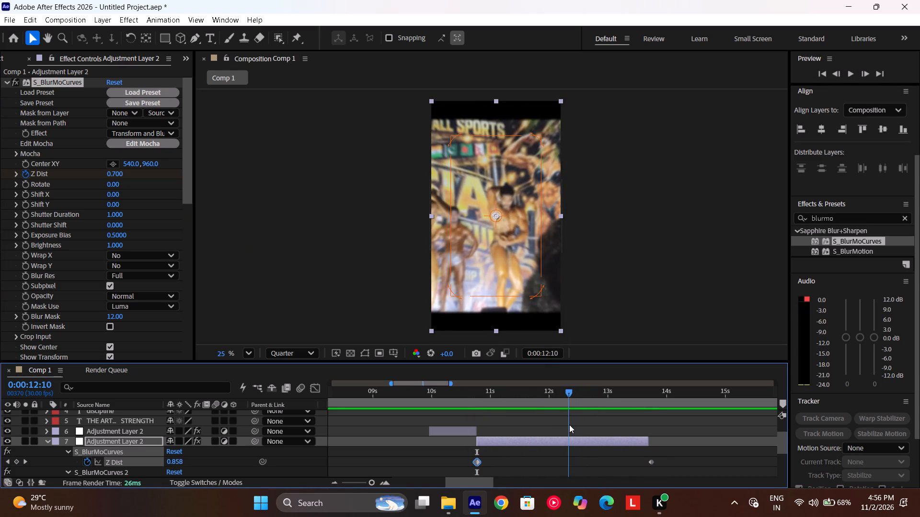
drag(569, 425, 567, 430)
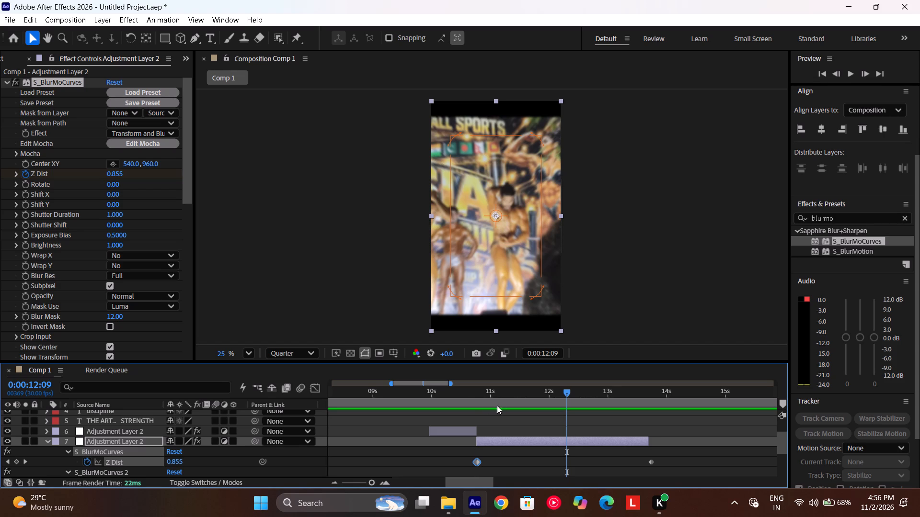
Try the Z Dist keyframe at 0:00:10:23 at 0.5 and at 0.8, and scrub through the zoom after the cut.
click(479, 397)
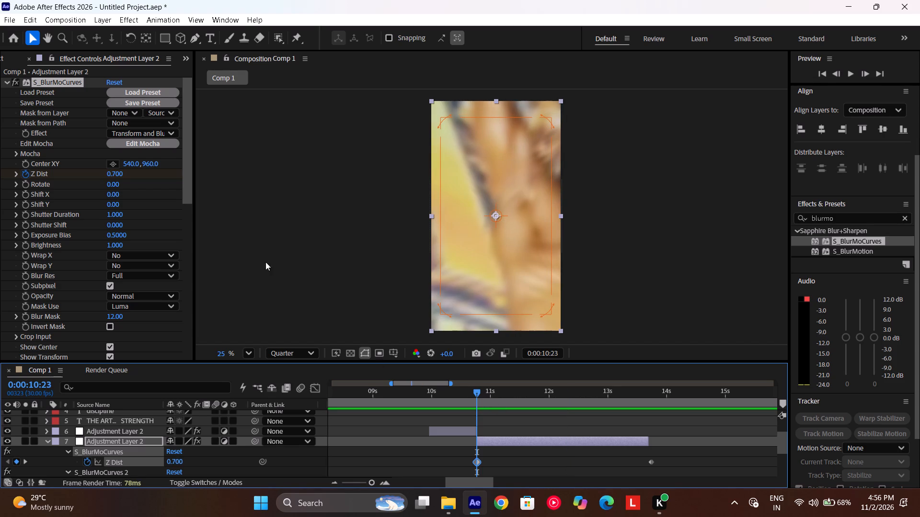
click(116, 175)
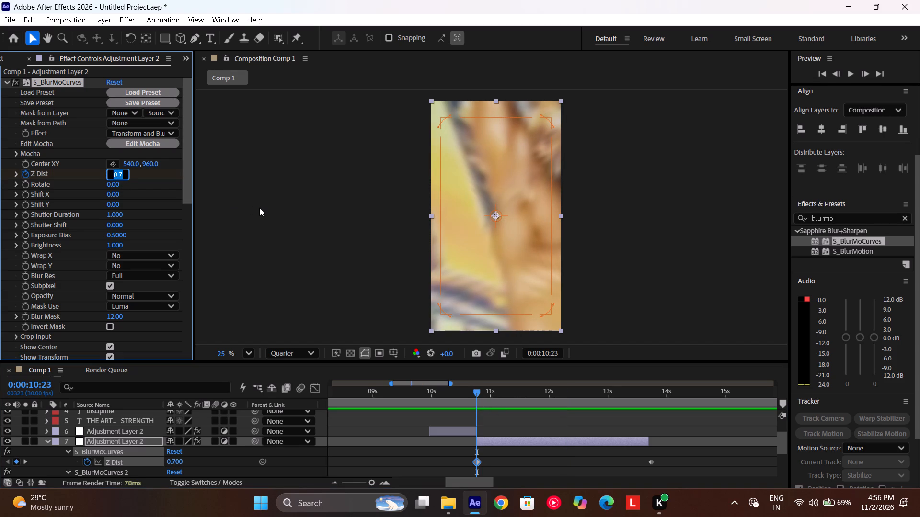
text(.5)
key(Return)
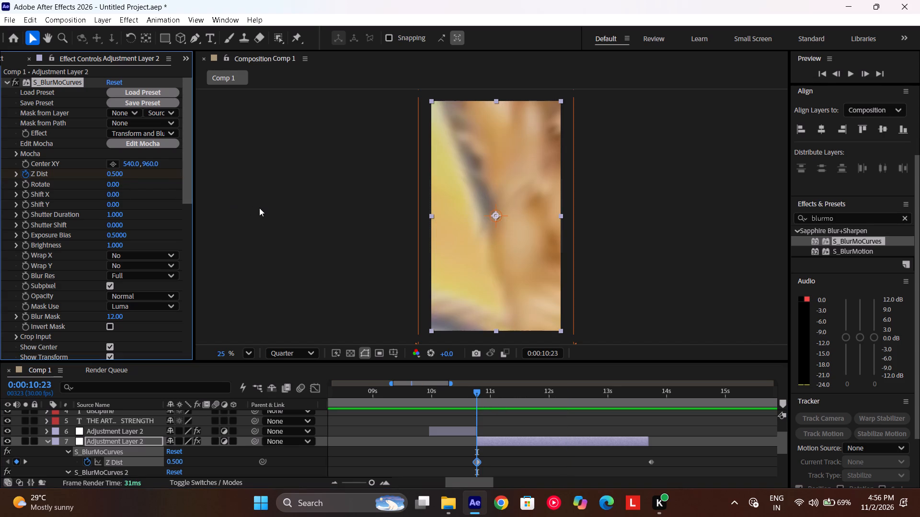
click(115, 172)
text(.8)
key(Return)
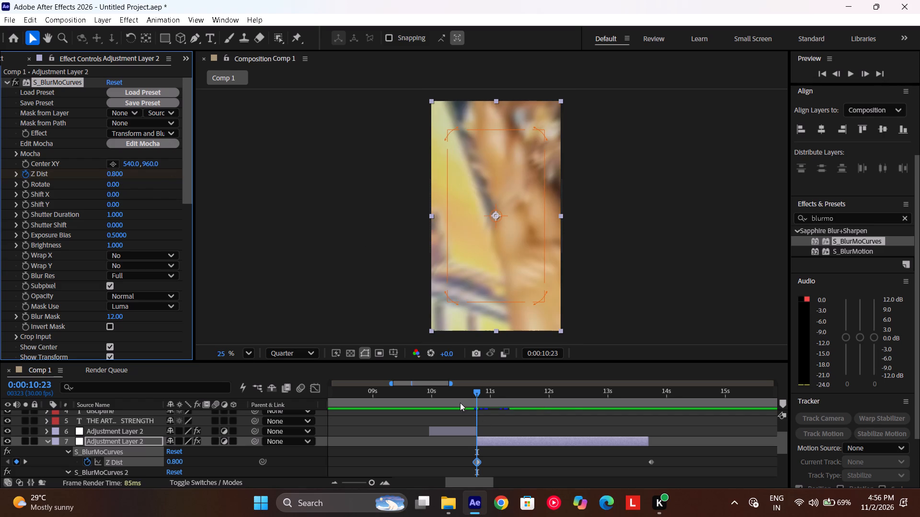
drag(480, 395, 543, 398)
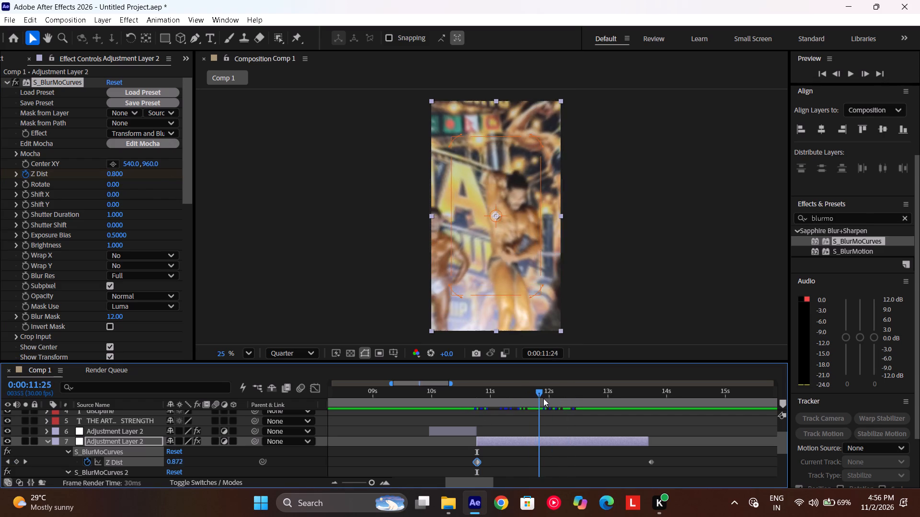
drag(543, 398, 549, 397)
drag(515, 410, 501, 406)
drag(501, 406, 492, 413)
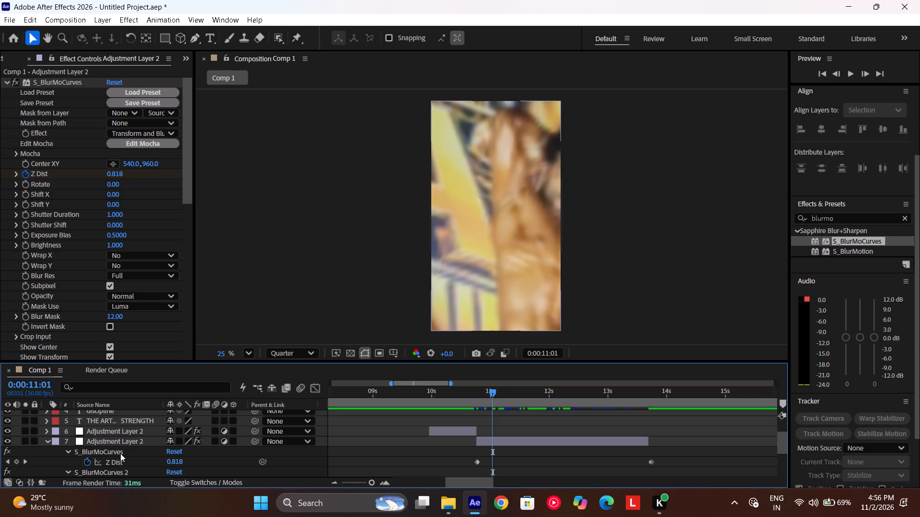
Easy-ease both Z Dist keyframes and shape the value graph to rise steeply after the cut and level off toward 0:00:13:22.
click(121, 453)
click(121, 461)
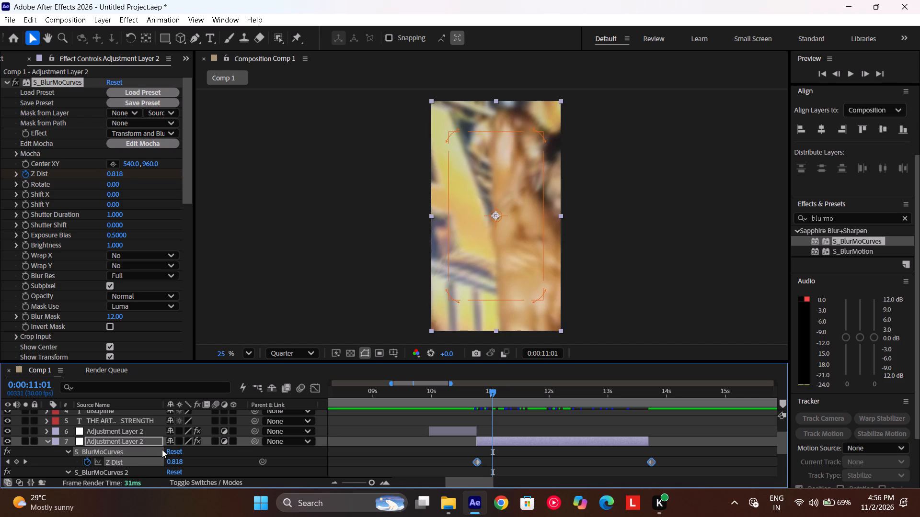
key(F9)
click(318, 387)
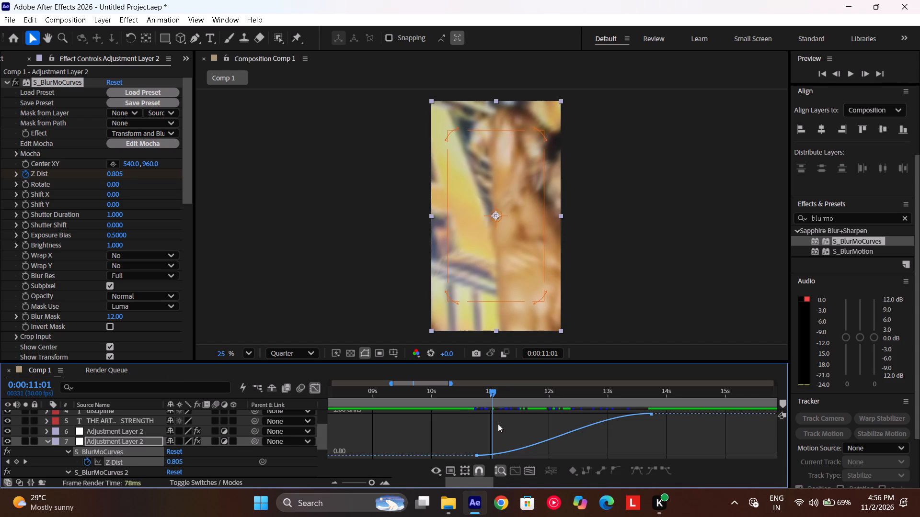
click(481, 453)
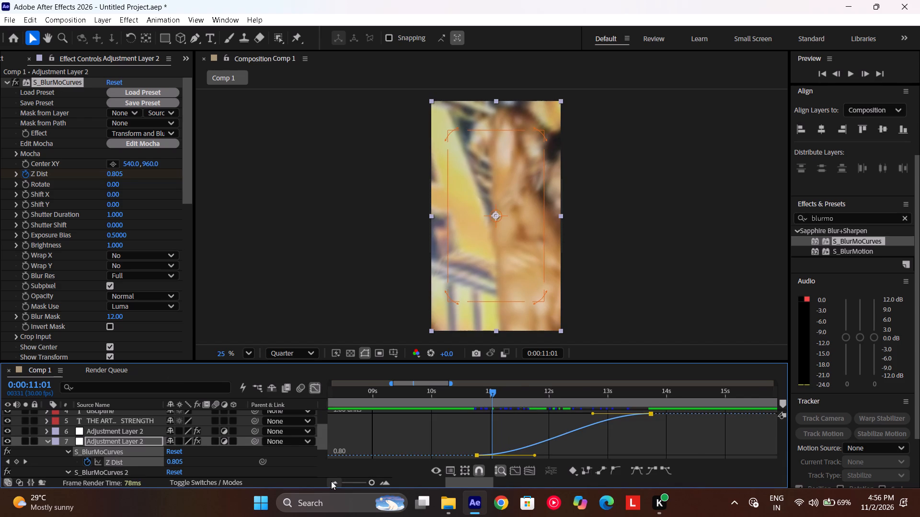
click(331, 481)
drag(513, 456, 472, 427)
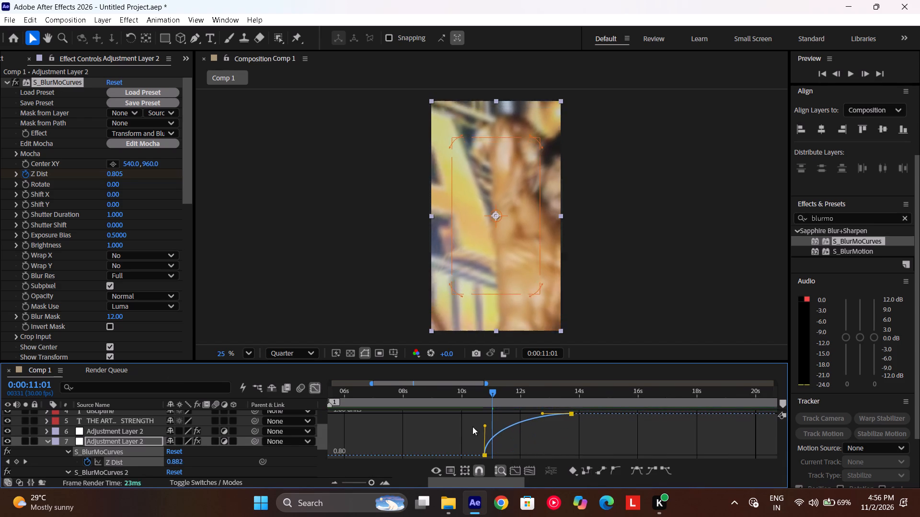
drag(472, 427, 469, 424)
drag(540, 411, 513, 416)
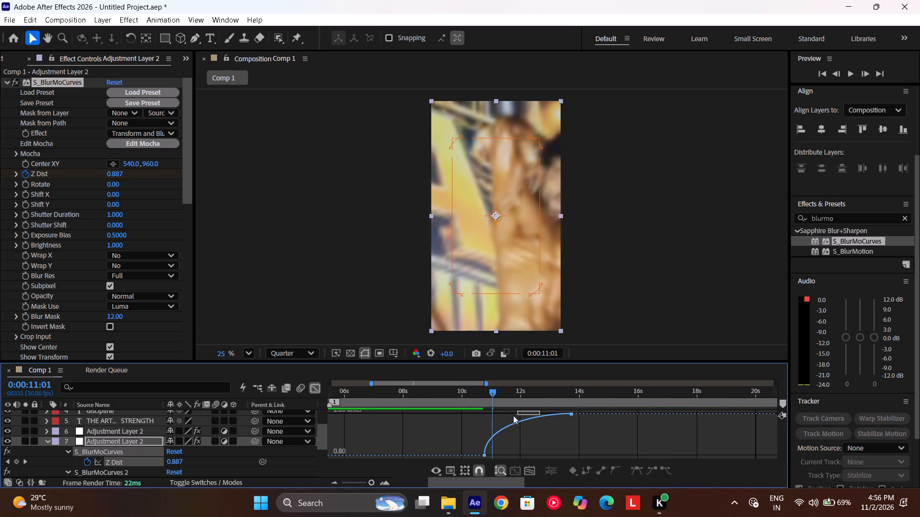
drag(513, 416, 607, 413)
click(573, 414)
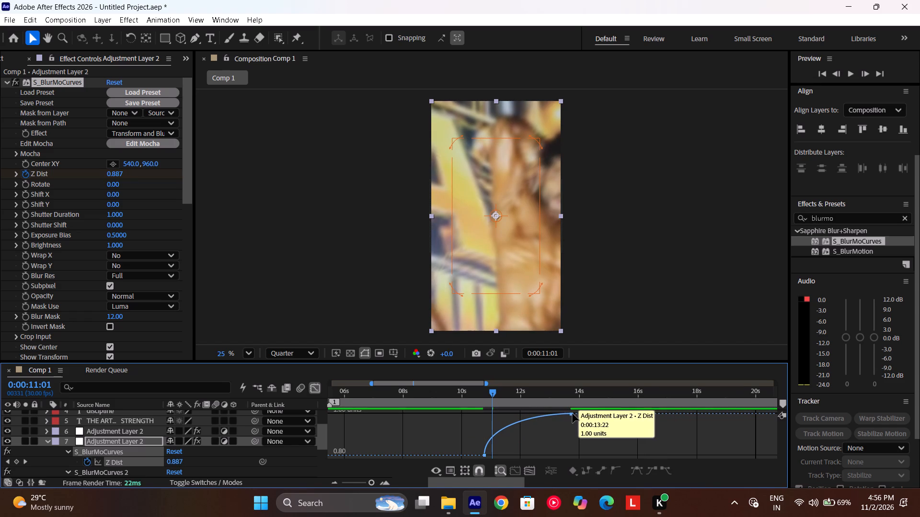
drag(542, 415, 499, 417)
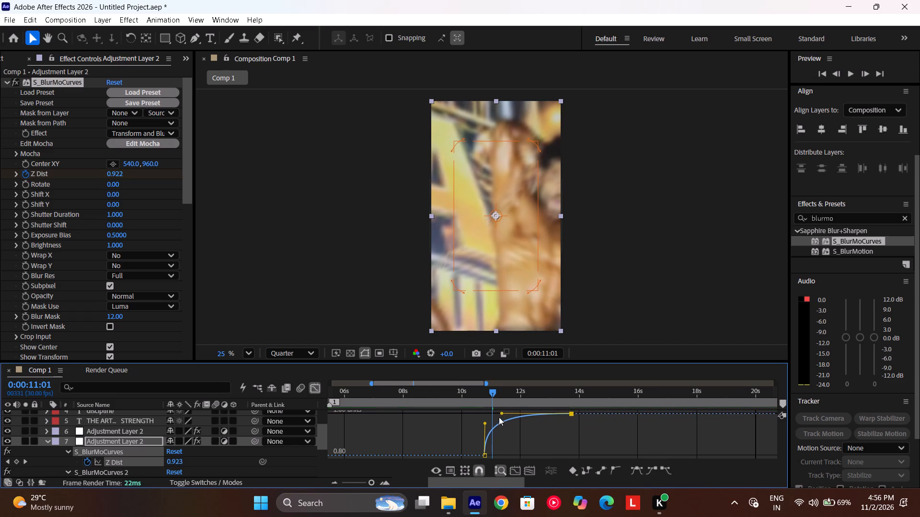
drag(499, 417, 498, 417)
Preview the eased zoom from the short adjustment layer across the cut into the second clip.
drag(486, 399, 465, 406)
key(space)
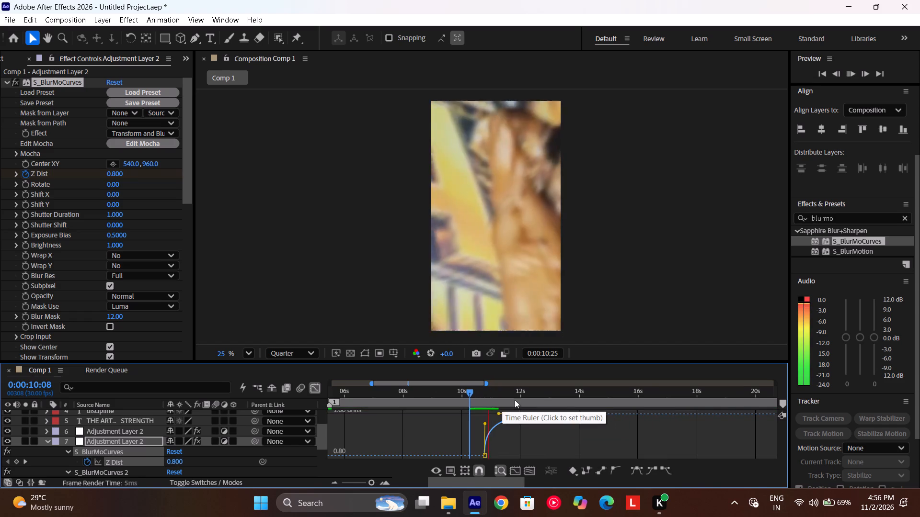
drag(531, 396, 460, 416)
key(space)
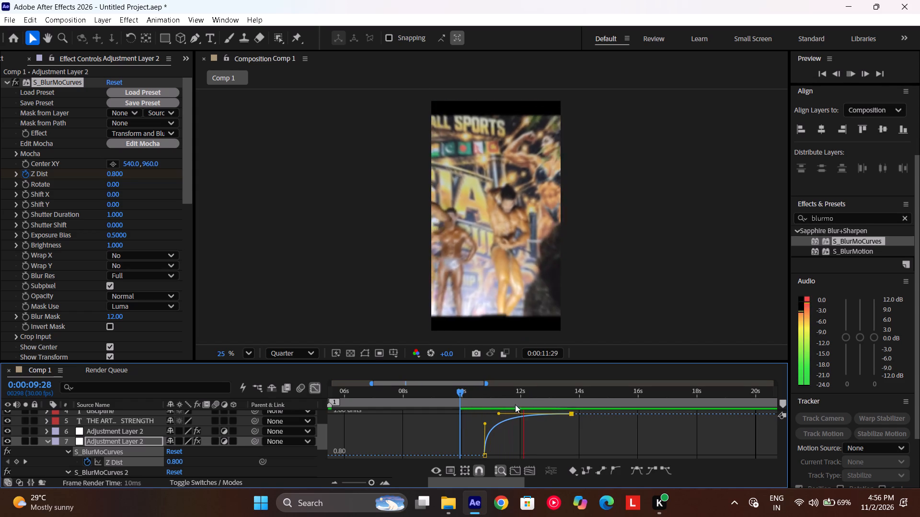
drag(531, 400, 510, 405)
click(319, 387)
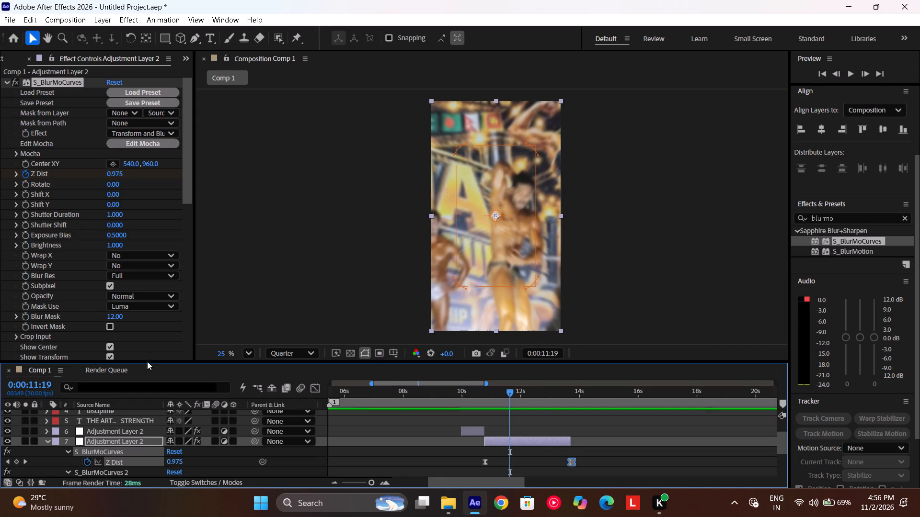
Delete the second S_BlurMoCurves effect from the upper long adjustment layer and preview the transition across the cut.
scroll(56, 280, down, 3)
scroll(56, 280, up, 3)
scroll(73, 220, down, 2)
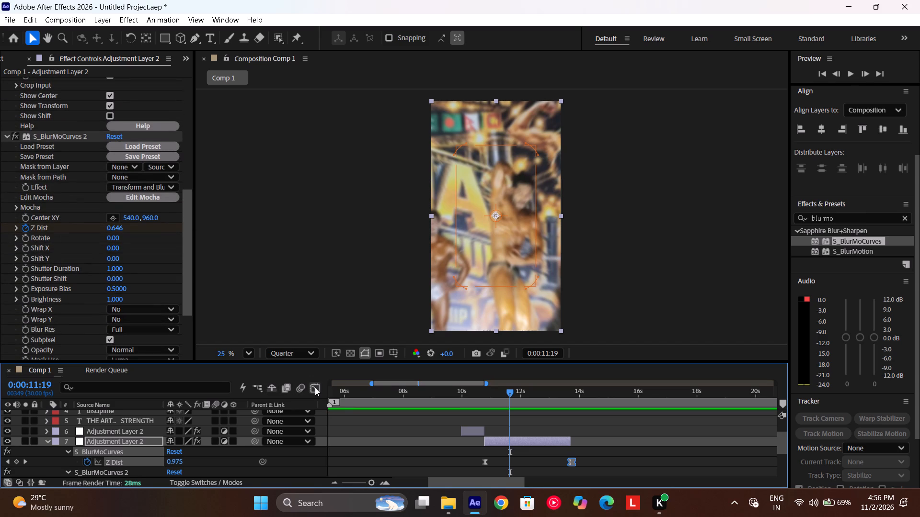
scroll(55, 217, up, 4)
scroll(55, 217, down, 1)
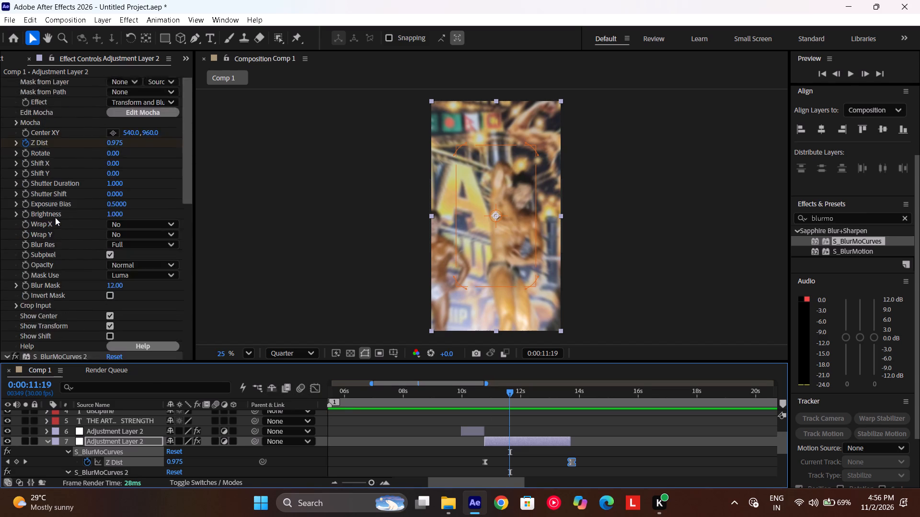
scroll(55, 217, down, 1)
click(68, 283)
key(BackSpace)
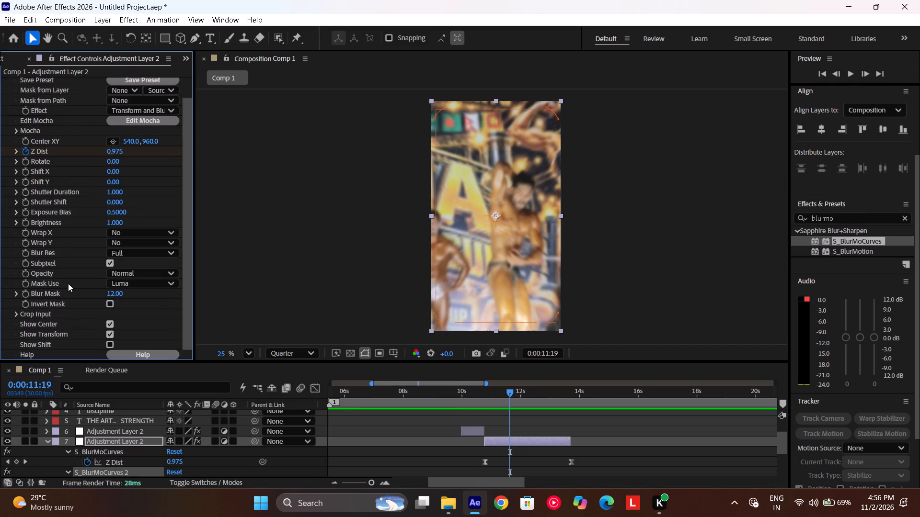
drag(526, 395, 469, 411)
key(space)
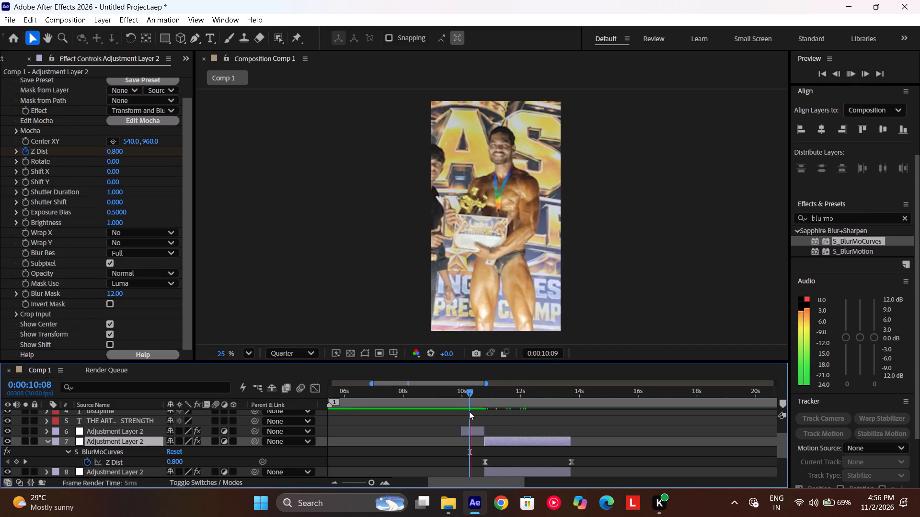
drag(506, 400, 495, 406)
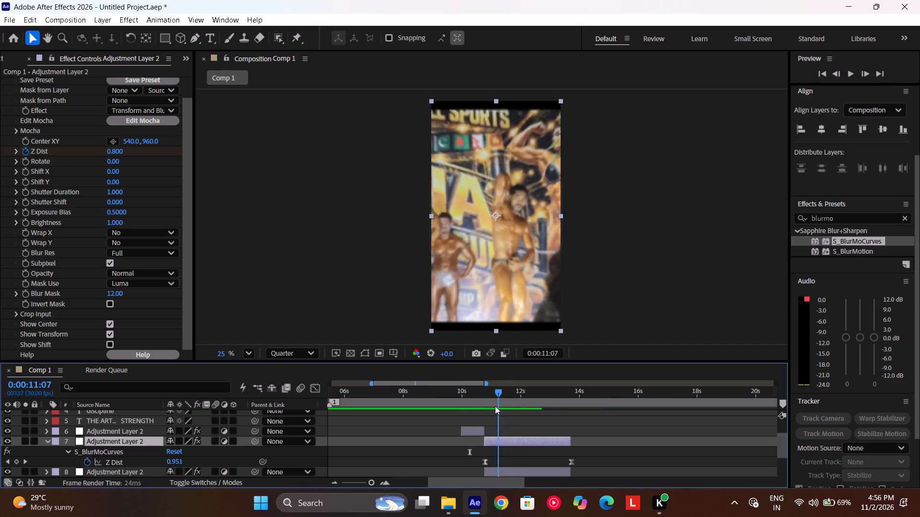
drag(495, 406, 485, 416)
Remove the remaining S_BlurMoCurves and delete the upper long adjustment layer after the cut, then preview with the layer beneath it.
scroll(11, 112, up, 5)
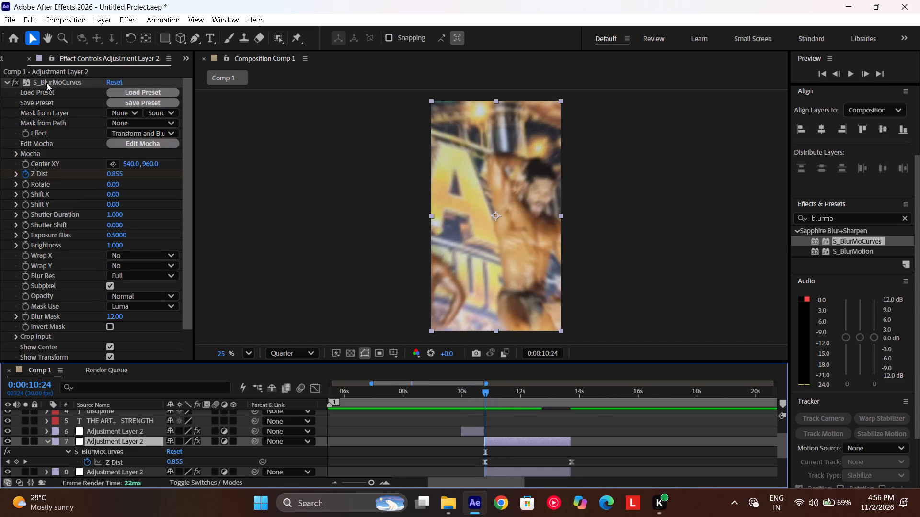
click(46, 83)
key(BackSpace)
drag(489, 392, 505, 426)
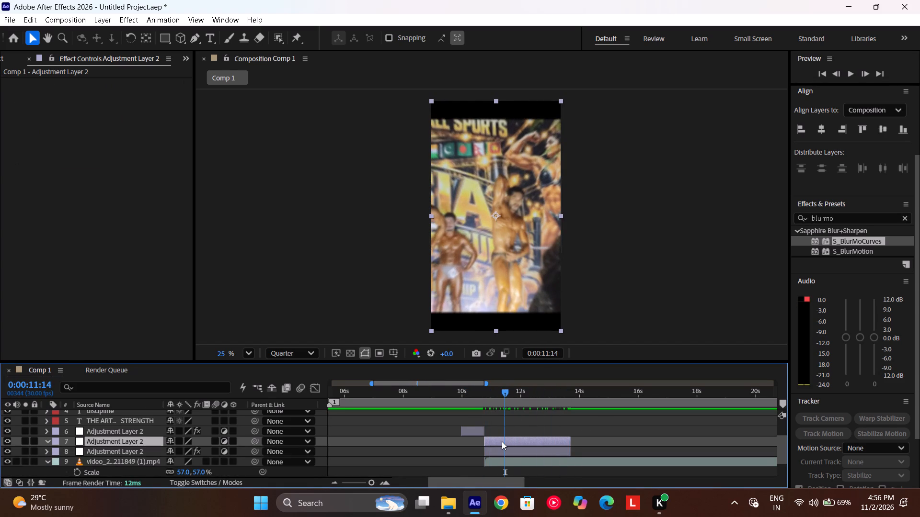
key(BackSpace)
click(492, 439)
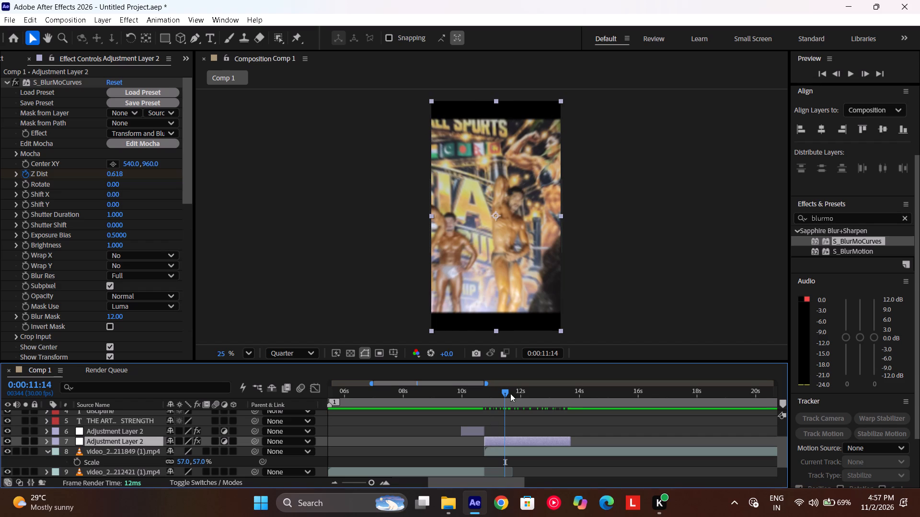
drag(510, 393, 482, 430)
key(space)
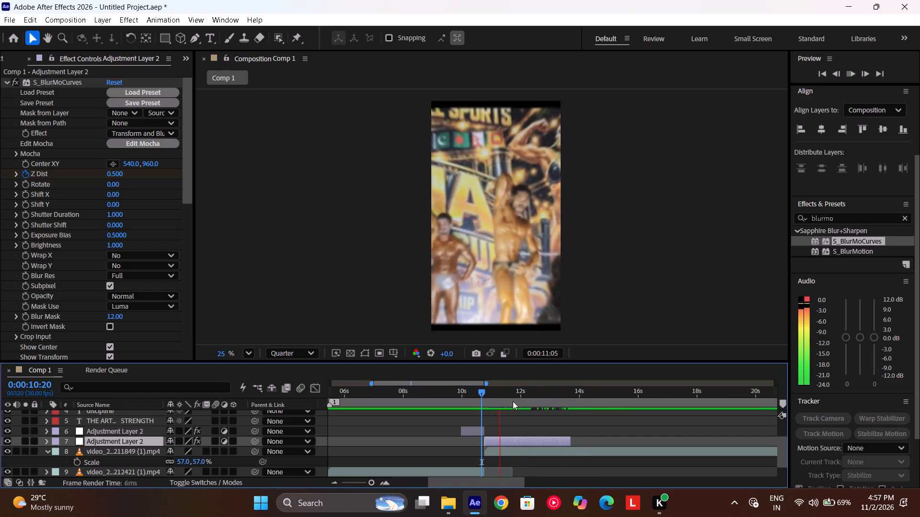
Set Z Dist to 0.8 at 0:00:10:23, the start of the long adjustment layer after the cut.
drag(537, 393, 486, 434)
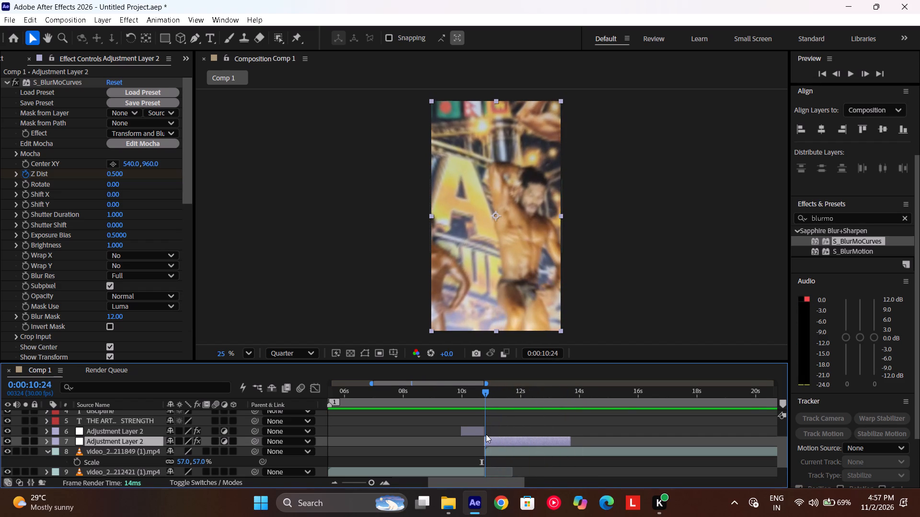
drag(486, 434, 484, 455)
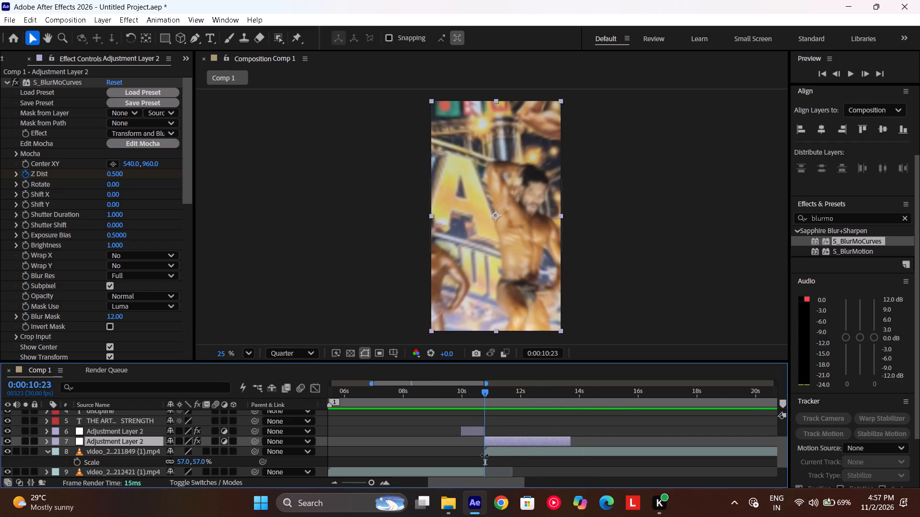
double_click(386, 482)
drag(386, 482, 412, 357)
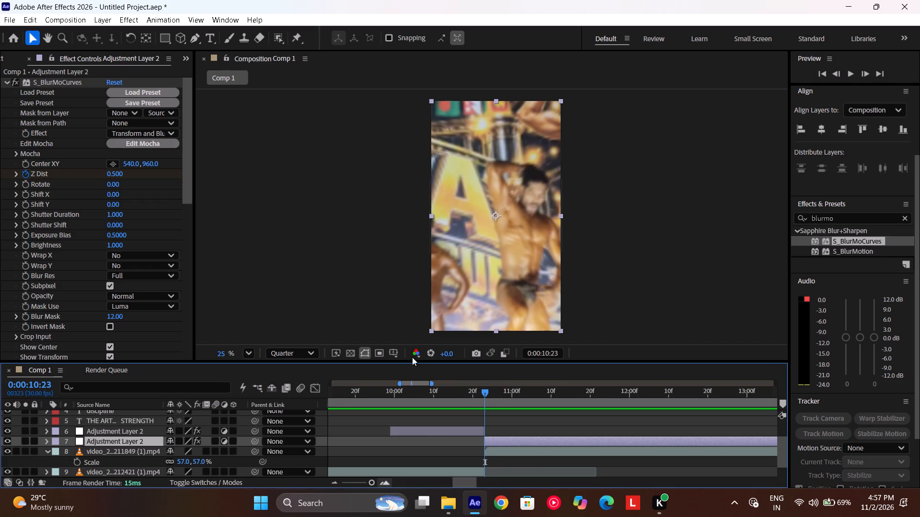
drag(412, 357, 344, 319)
click(121, 171)
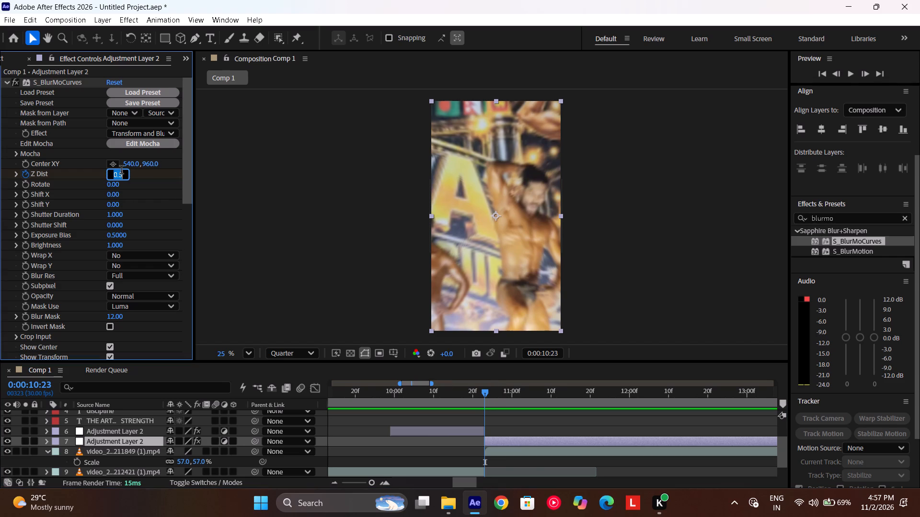
text(.4)
key(BackSpace)
key(8)
key(Return)
Move that layer's final Z Dist keyframe to 0:00:13:21 so it falls at the layer's end.
drag(499, 400, 623, 423)
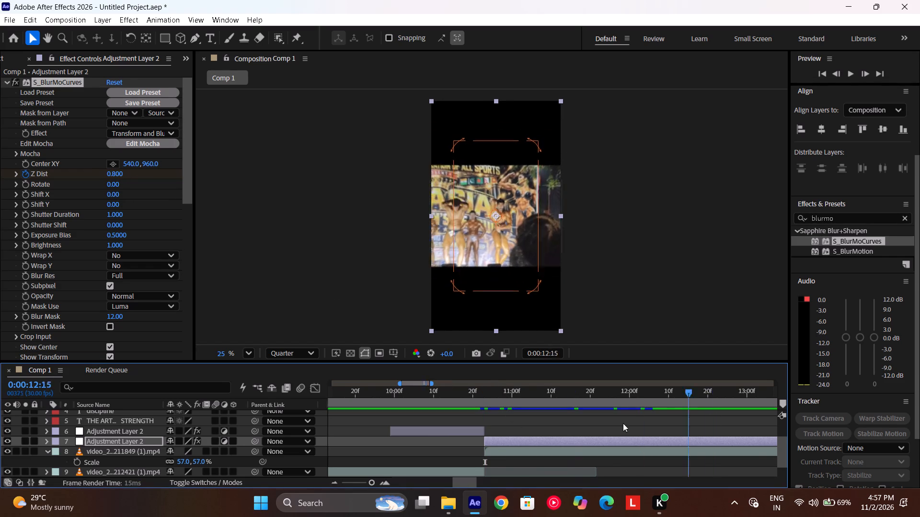
drag(623, 423, 708, 433)
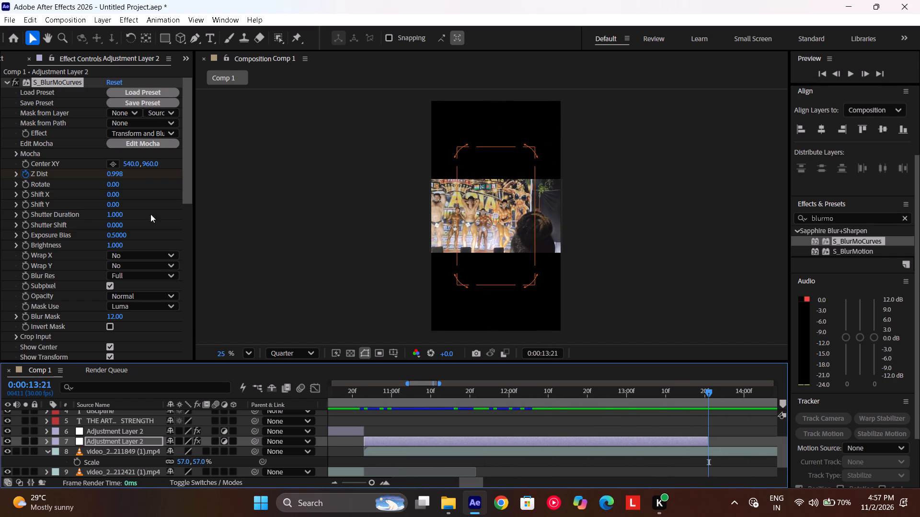
key(u)
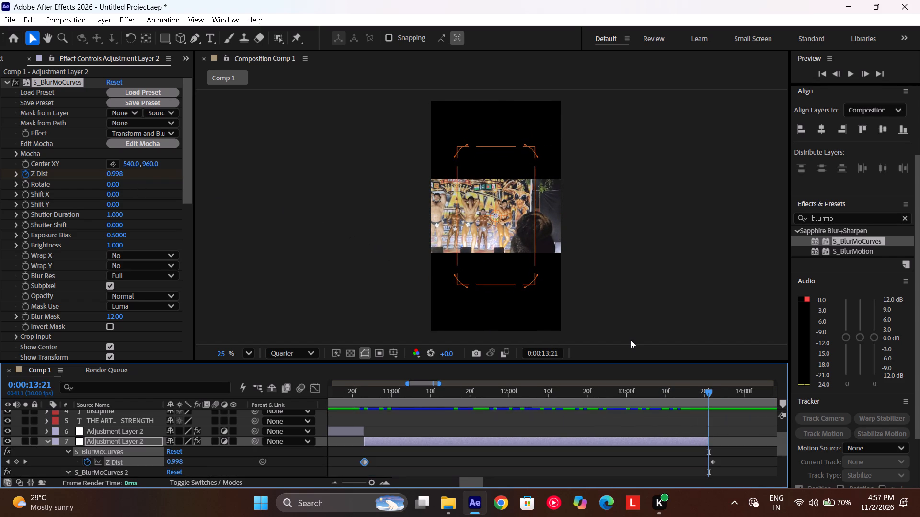
drag(712, 461, 707, 463)
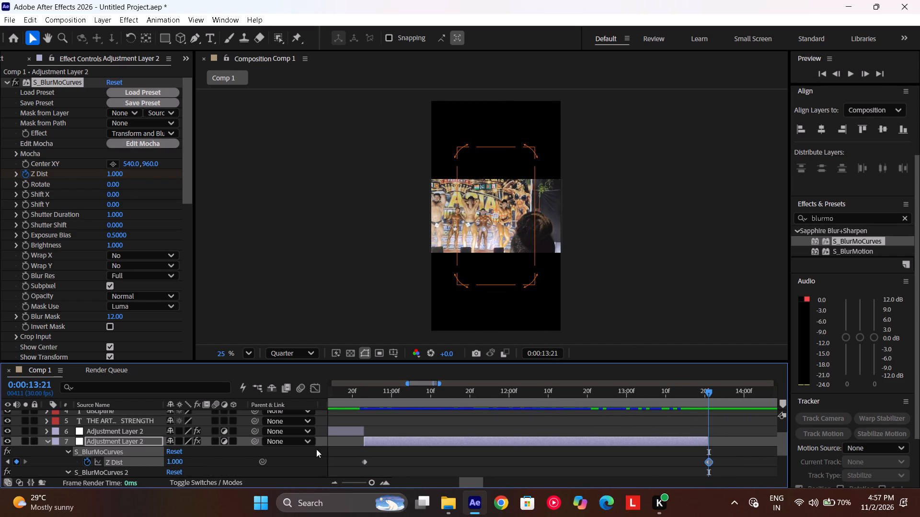
Easy-ease both Z Dist keyframes and shape the value graph to rise steeply after the cut and level off toward 0:00:13:21.
click(141, 462)
key(F9)
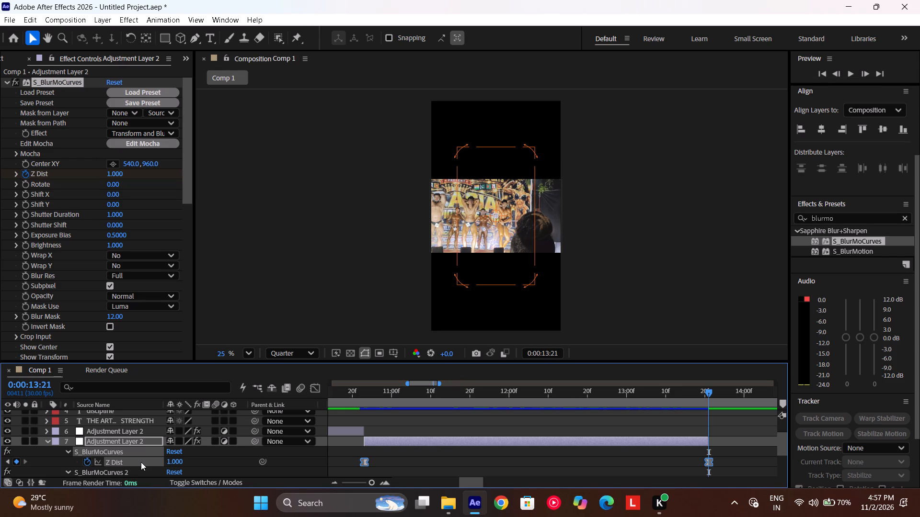
click(314, 390)
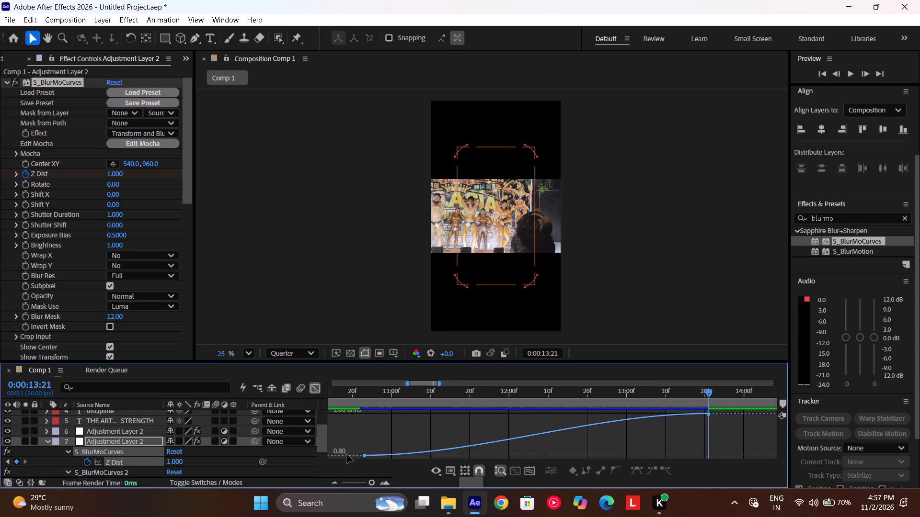
click(334, 480)
click(334, 480)
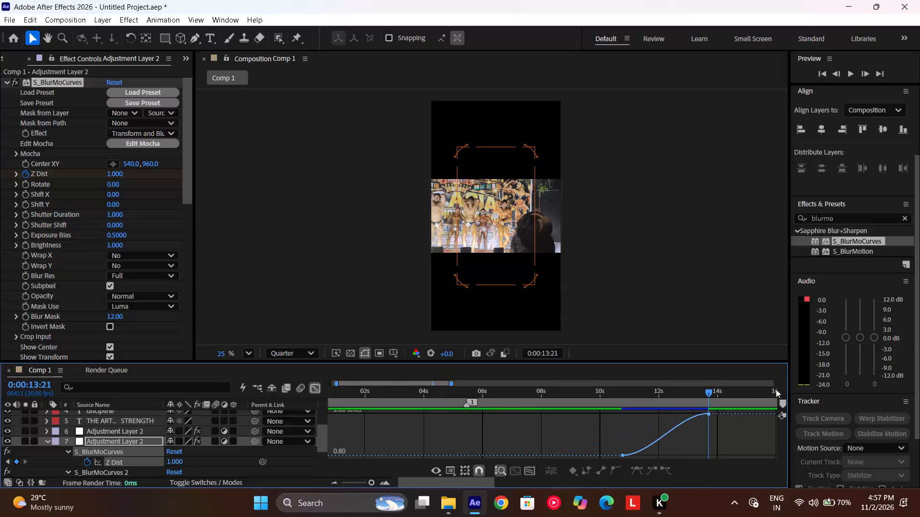
click(708, 416)
drag(679, 414, 676, 414)
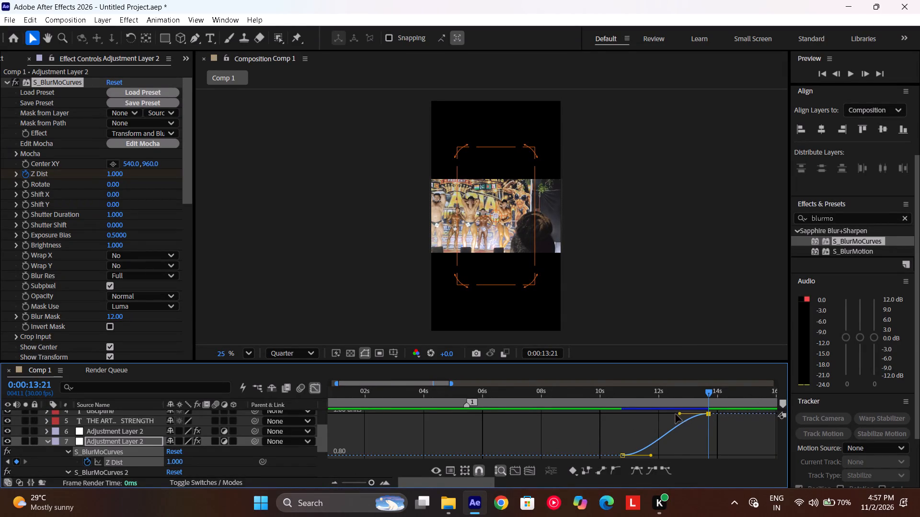
drag(676, 414, 625, 414)
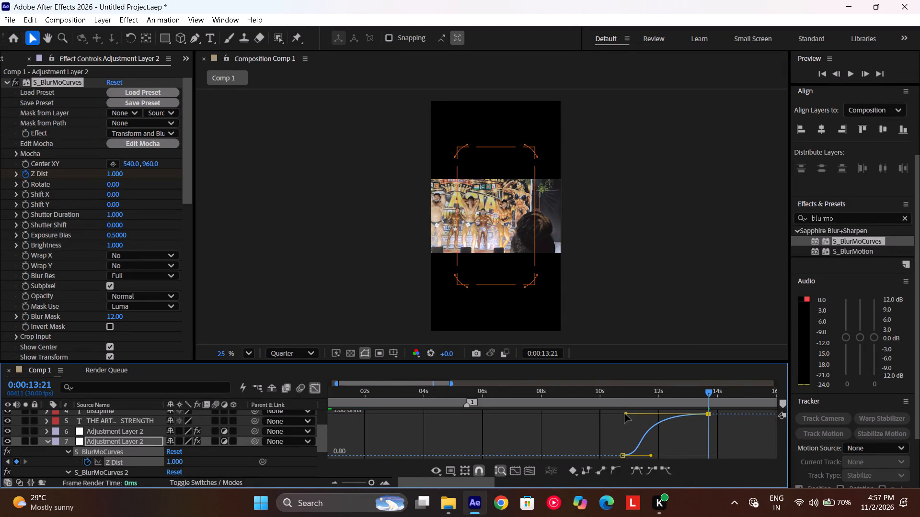
drag(650, 454, 604, 422)
drag(627, 412, 637, 414)
Preview the reshaped zoom transition across the cut, starting from about 0:00:09:25 and again from 0:00:10:07.
drag(629, 398, 596, 409)
key(space)
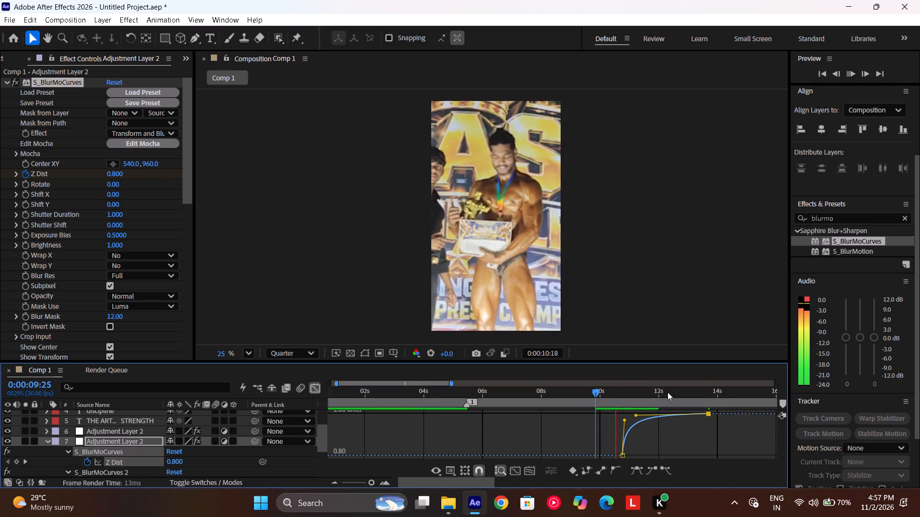
drag(668, 393, 626, 406)
key(space)
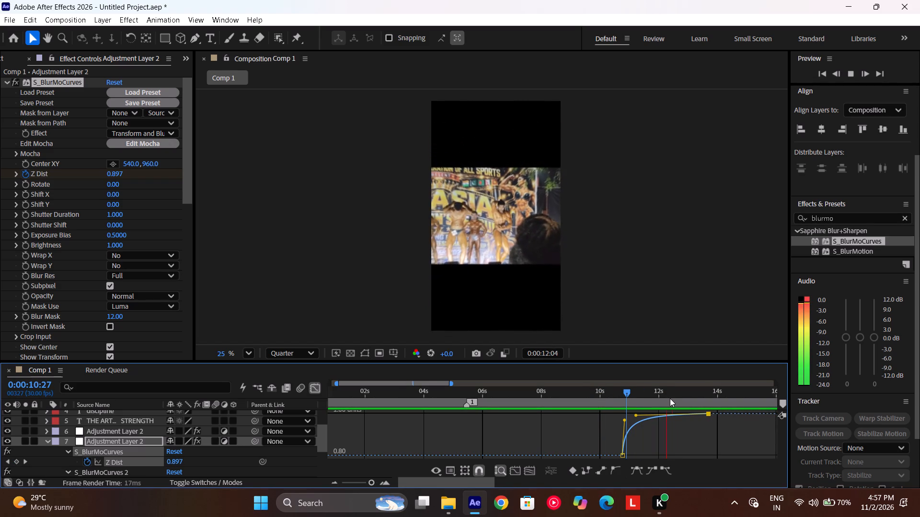
drag(670, 398, 665, 400)
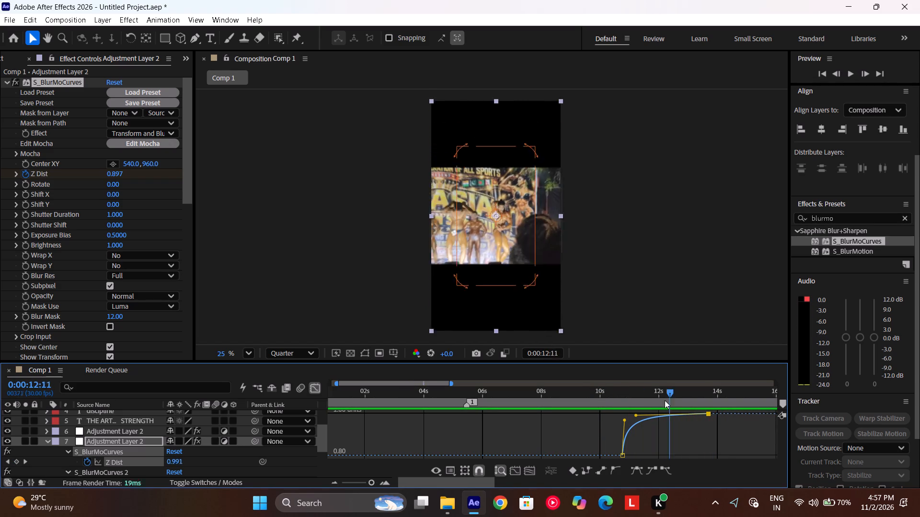
drag(665, 400, 605, 417)
key(space)
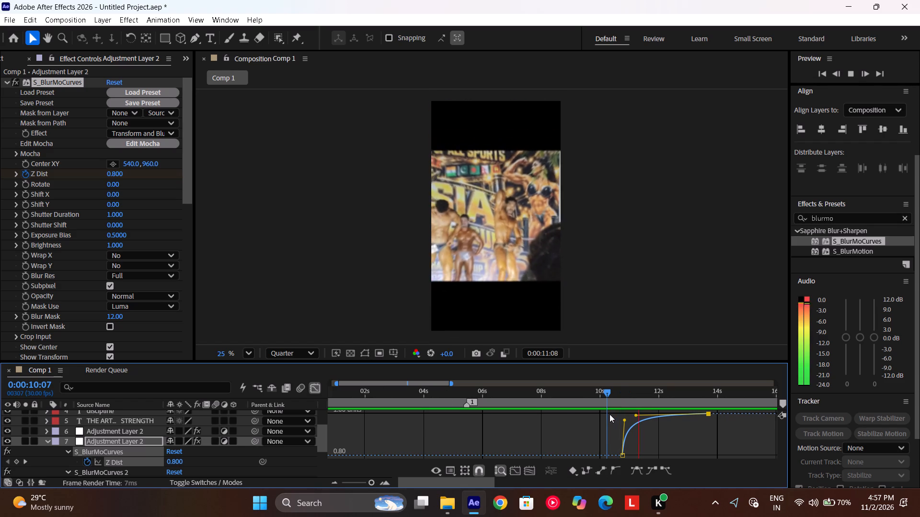
Close the graph editor and preview the first clip from 0:00:06:23 through the transition into the second clip.
click(312, 387)
drag(606, 394, 502, 413)
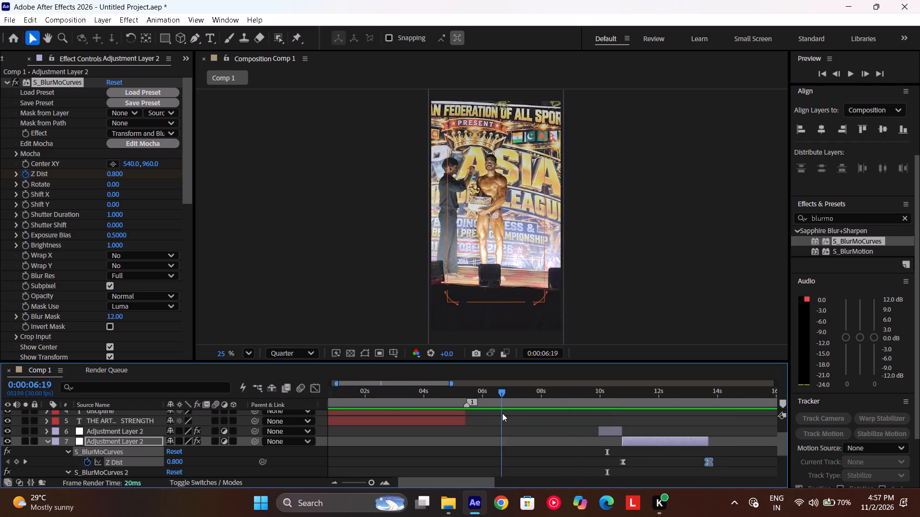
drag(502, 413, 504, 413)
key(space)
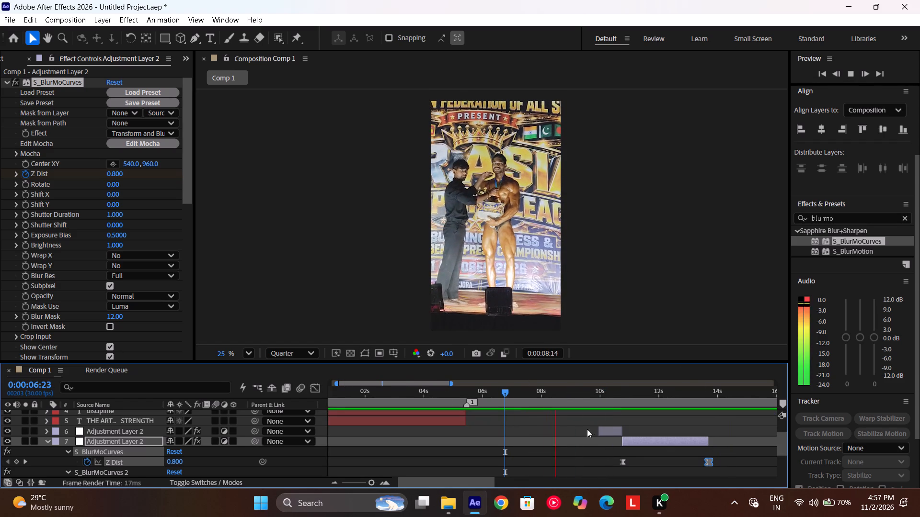
scroll(569, 421, left, 1)
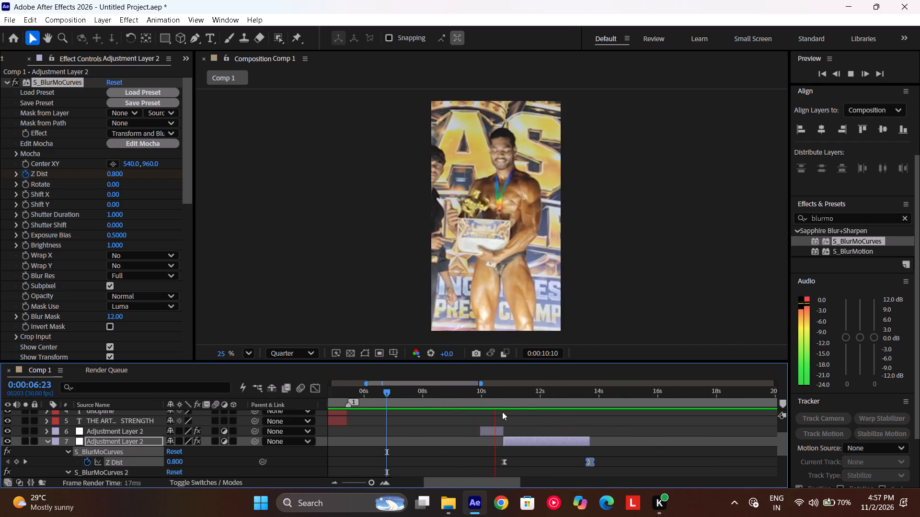
drag(525, 405, 516, 408)
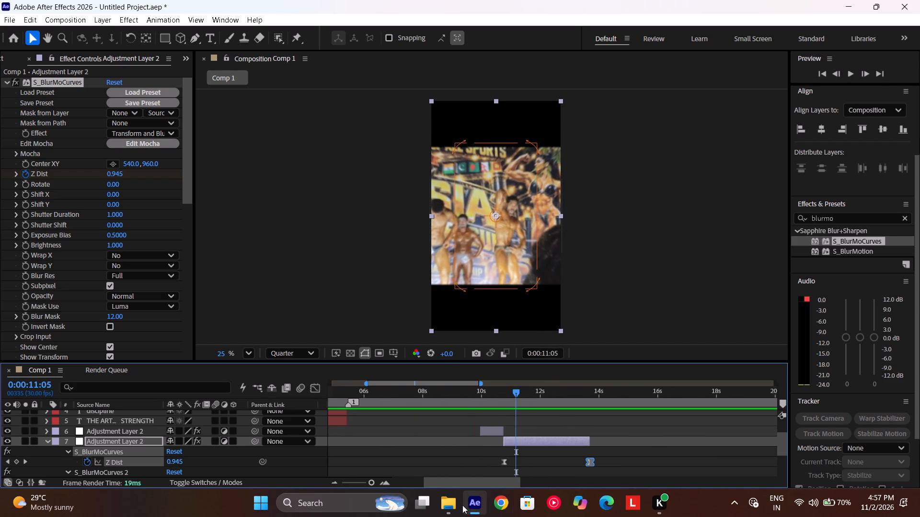
Switch to File Explorer and open the Light Leaks folder on drive D, inside after effects > graphics.
click(455, 505)
click(391, 435)
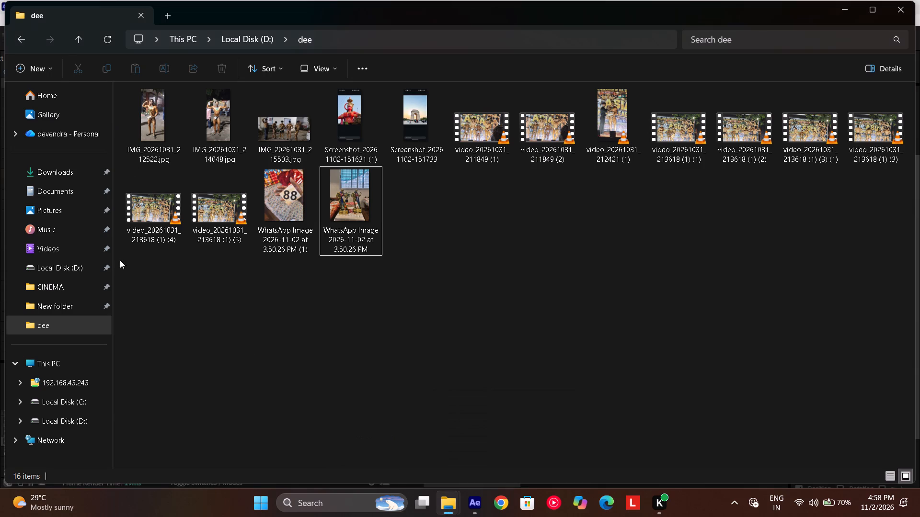
click(81, 416)
scroll(354, 207, down, 2)
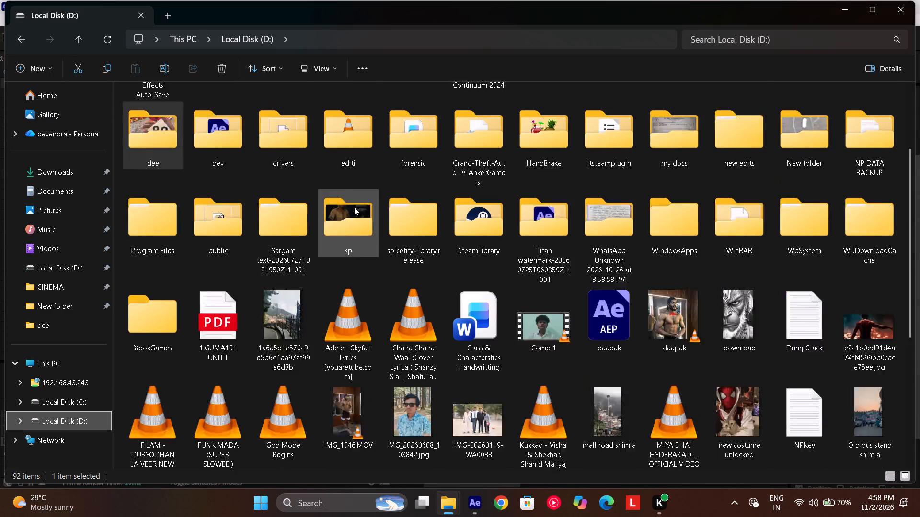
scroll(354, 207, down, 3)
scroll(354, 207, up, 6)
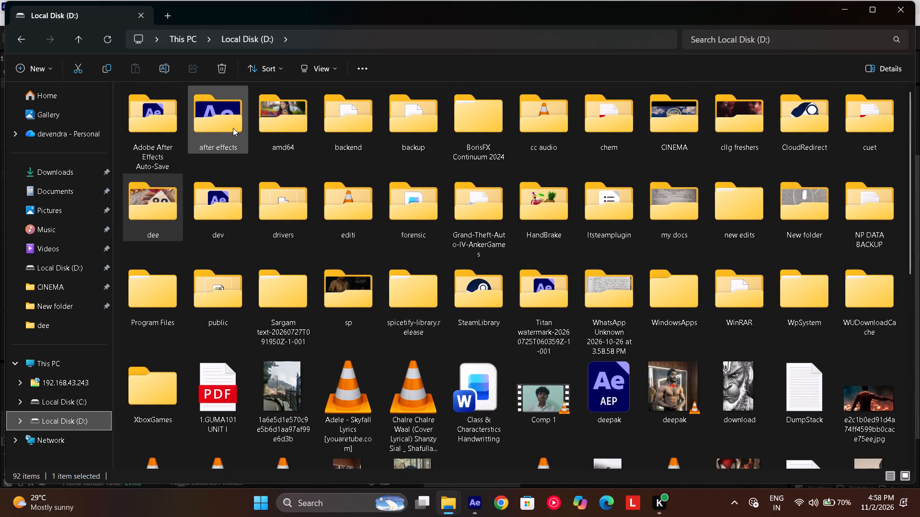
double_click(233, 128)
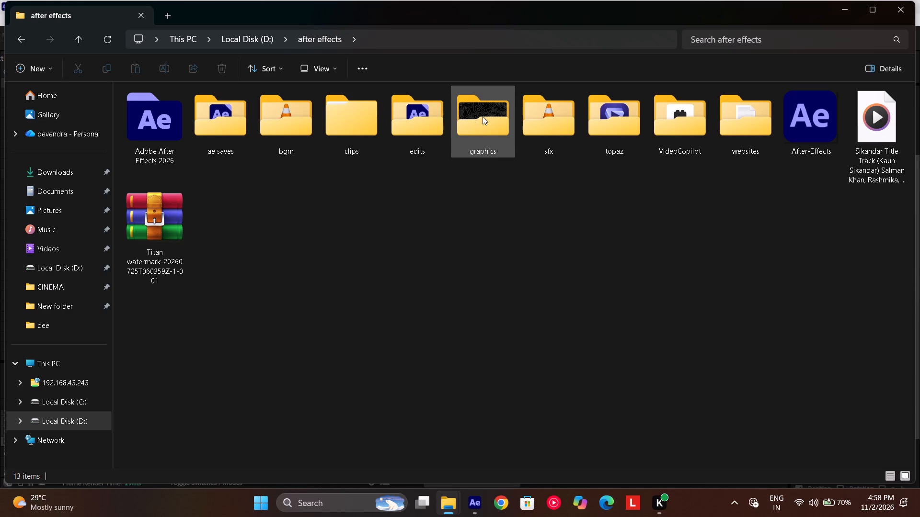
double_click(483, 116)
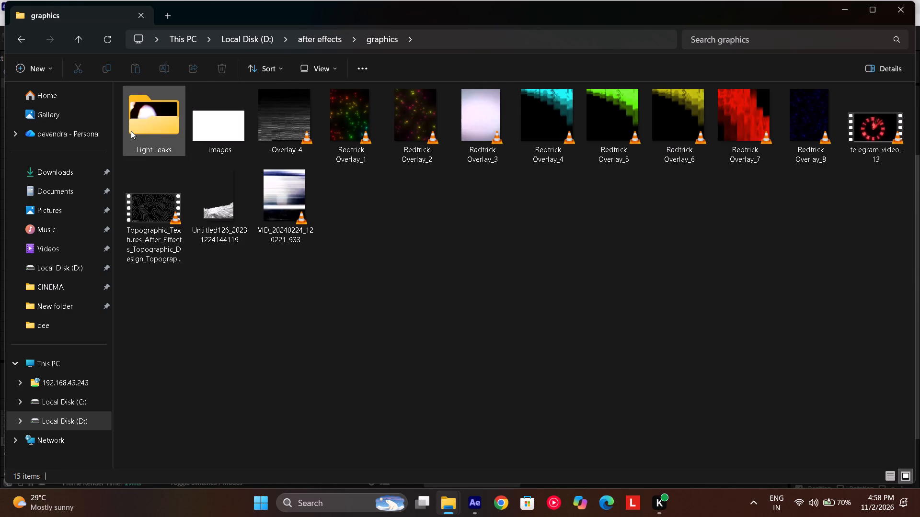
double_click(131, 131)
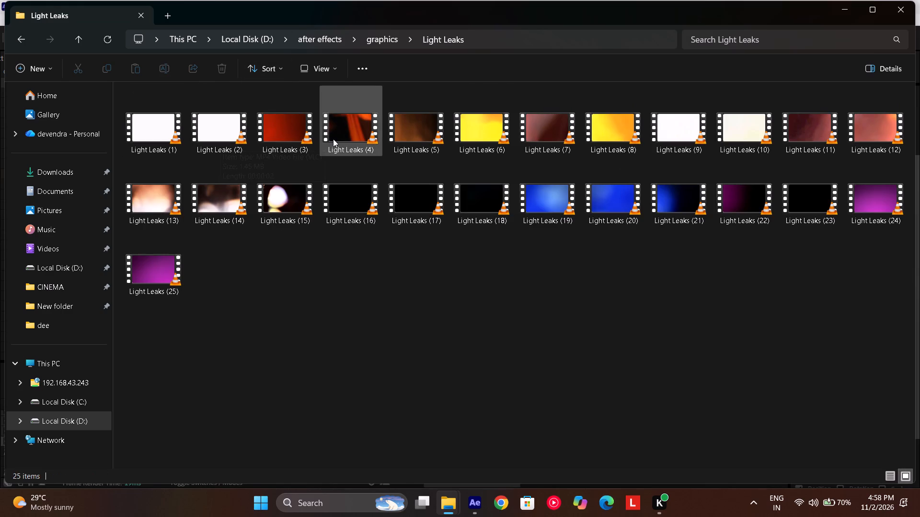
Import the Light Leaks (6) video from the Light Leaks folder into the After Effects project.
drag(482, 143, 518, 390)
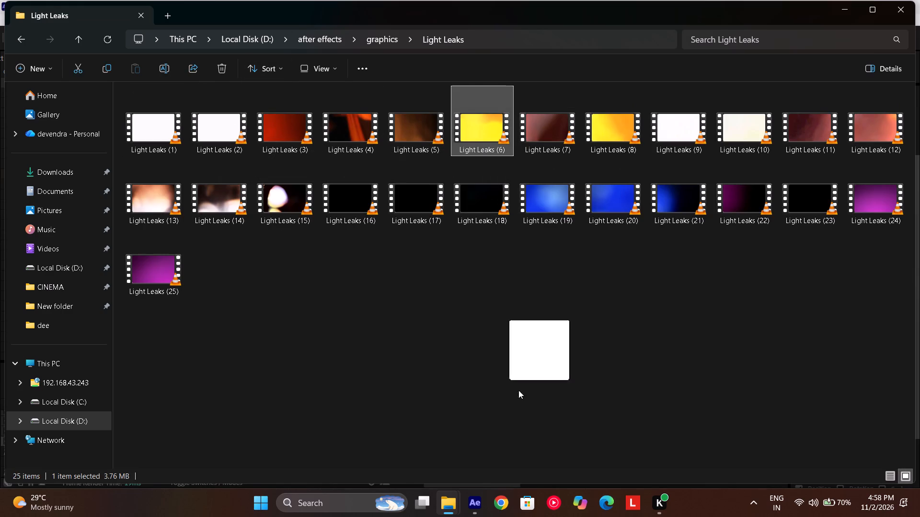
drag(518, 390, 64, 256)
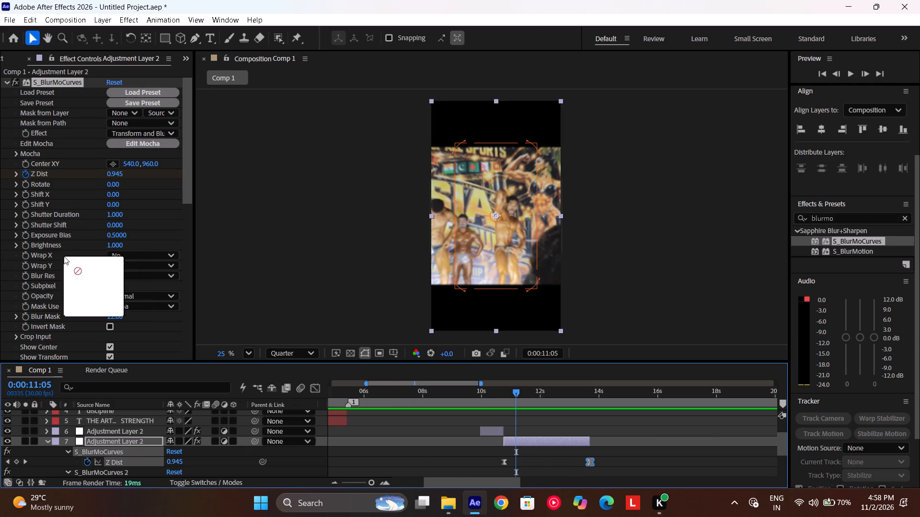
drag(64, 256, 478, 510)
click(440, 500)
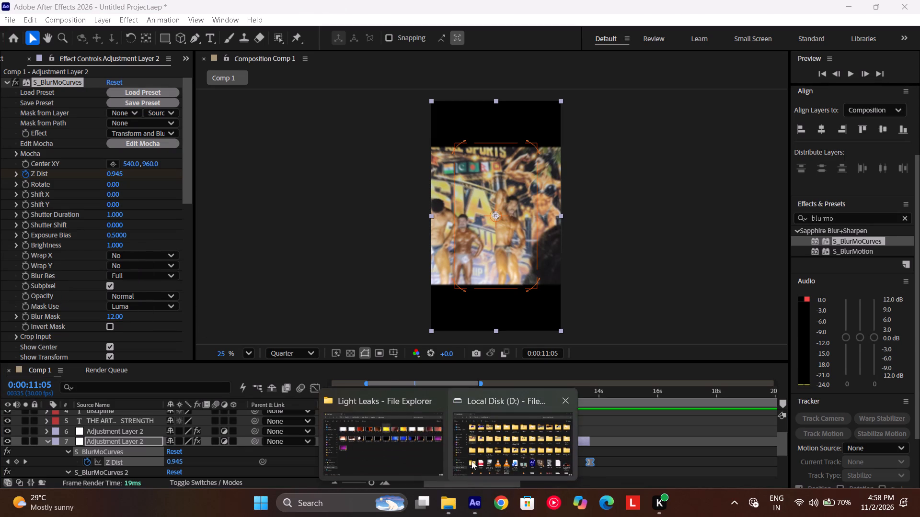
scroll(65, 62, right, 4)
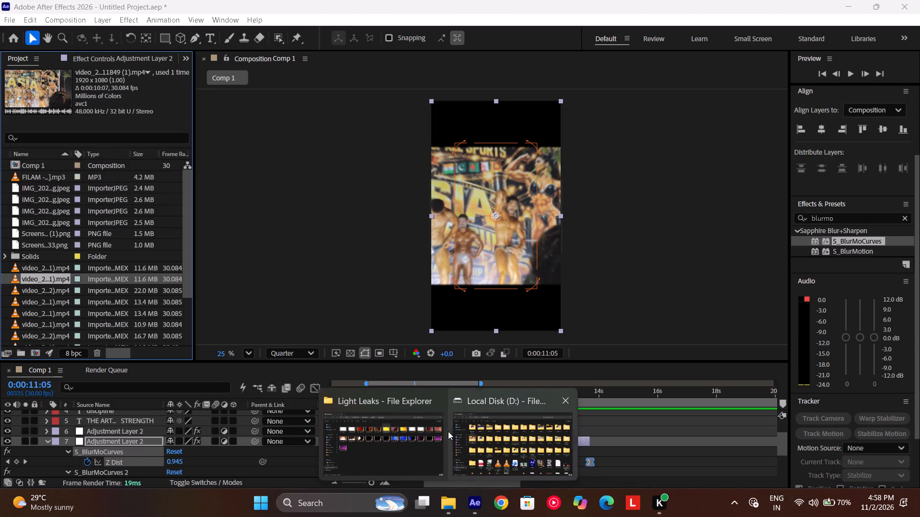
click(453, 516)
click(502, 448)
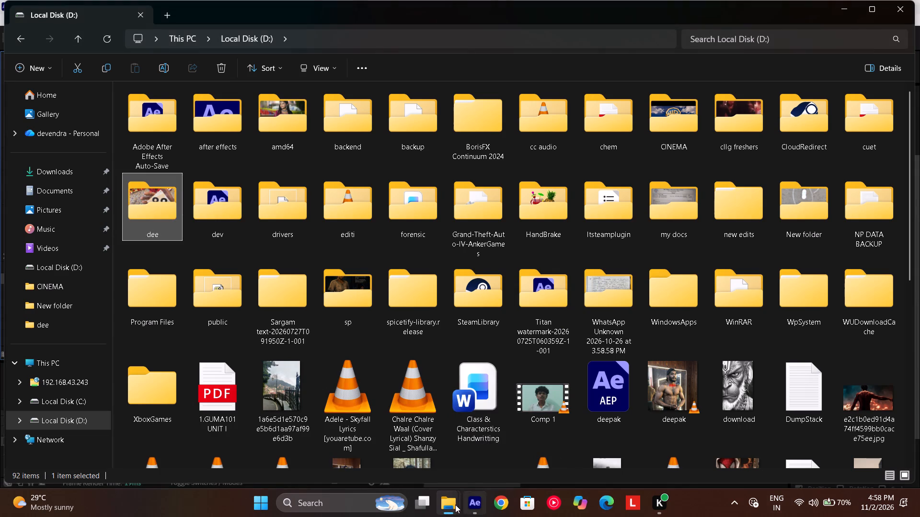
click(410, 447)
drag(476, 149, 57, 221)
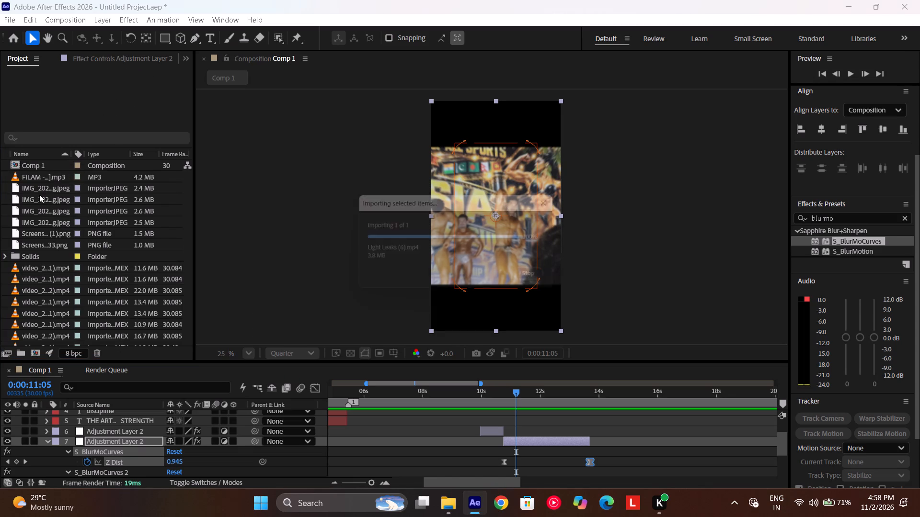
Add the Light Leaks (6) video to the Comp 1 timeline above both Adjustment Layer 2 layers, starting at about 0:00:10:00.
drag(57, 235, 499, 422)
drag(560, 434, 541, 435)
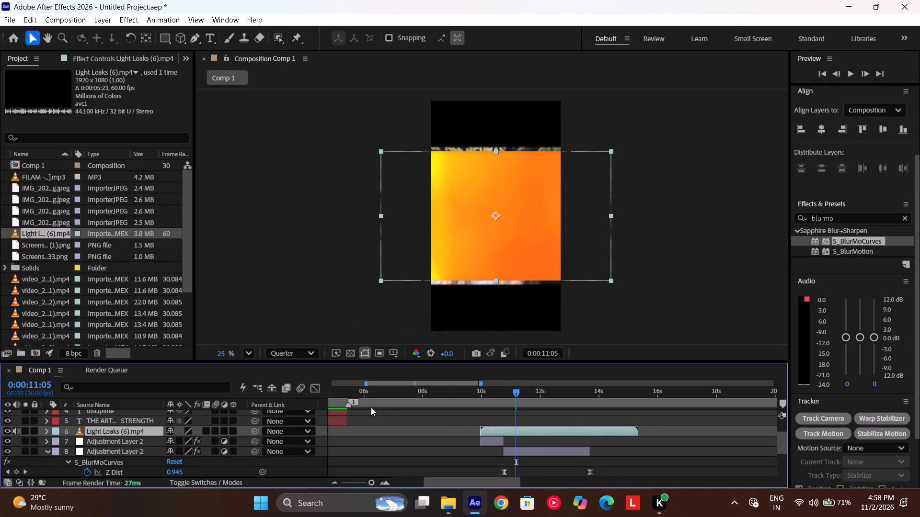
Set the Light Leaks (6) layer's rotation to 90° so it fills the vertical frame.
key(r)
click(180, 440)
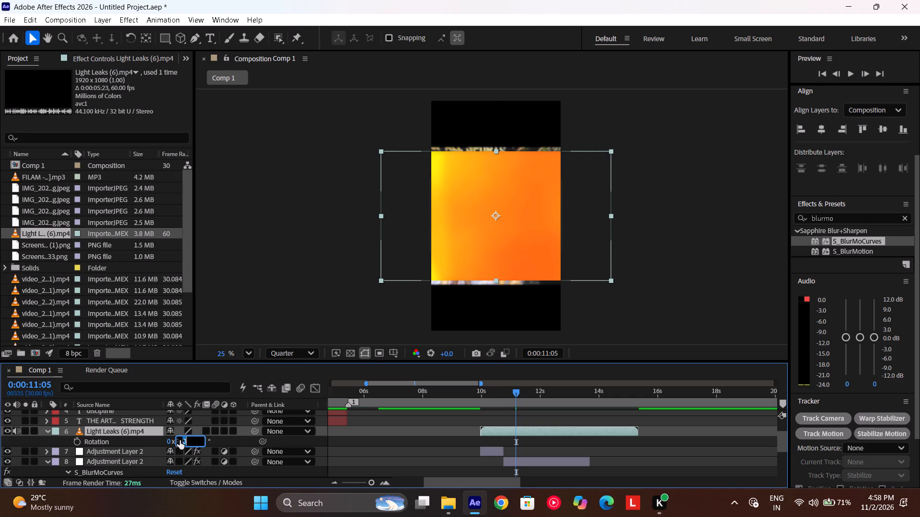
text(90\)
key(Return)
Set the Light Leaks (6) layer's blending mode to Screen.
drag(505, 402, 516, 401)
right_click(515, 431)
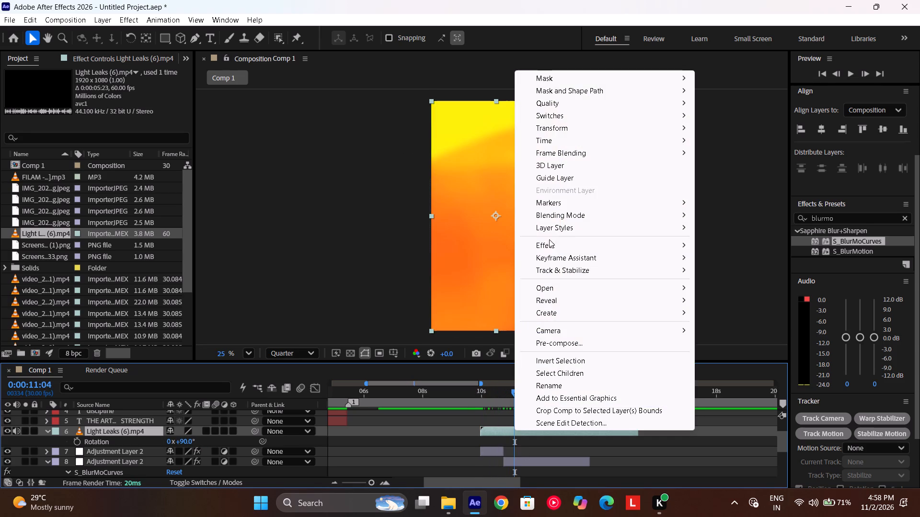
click(751, 220)
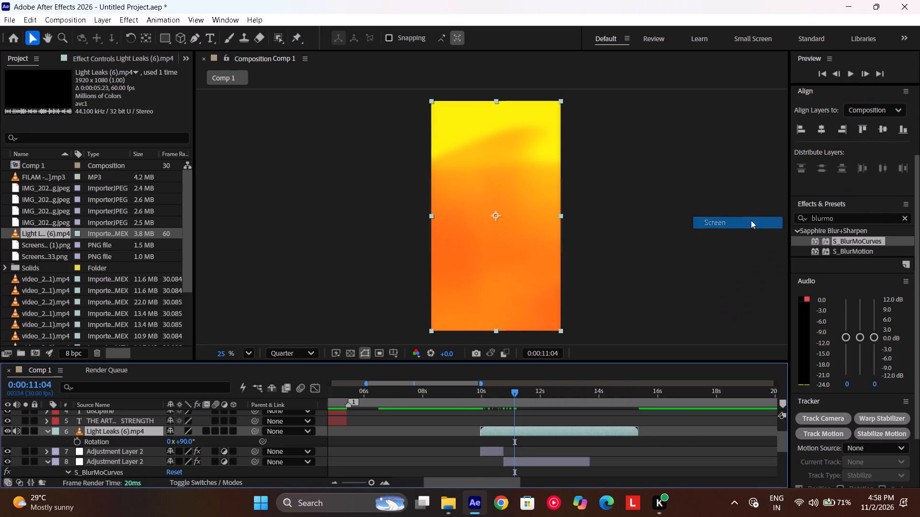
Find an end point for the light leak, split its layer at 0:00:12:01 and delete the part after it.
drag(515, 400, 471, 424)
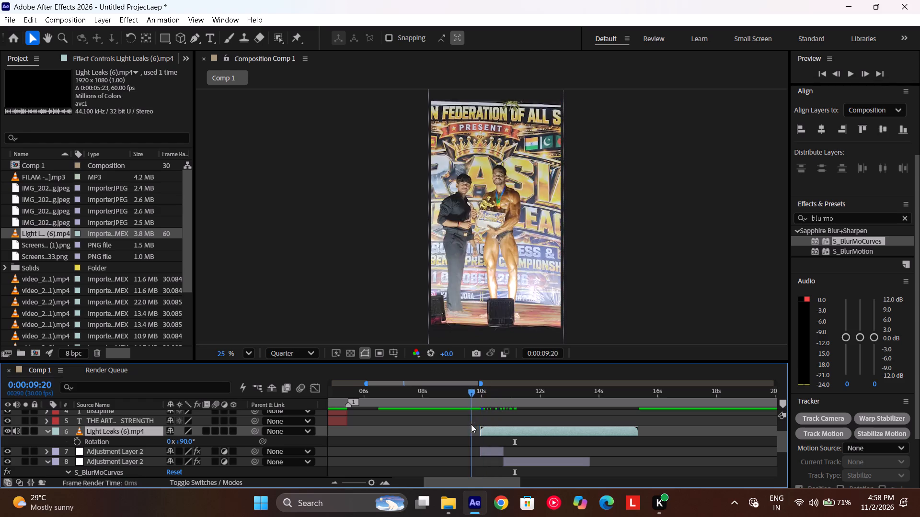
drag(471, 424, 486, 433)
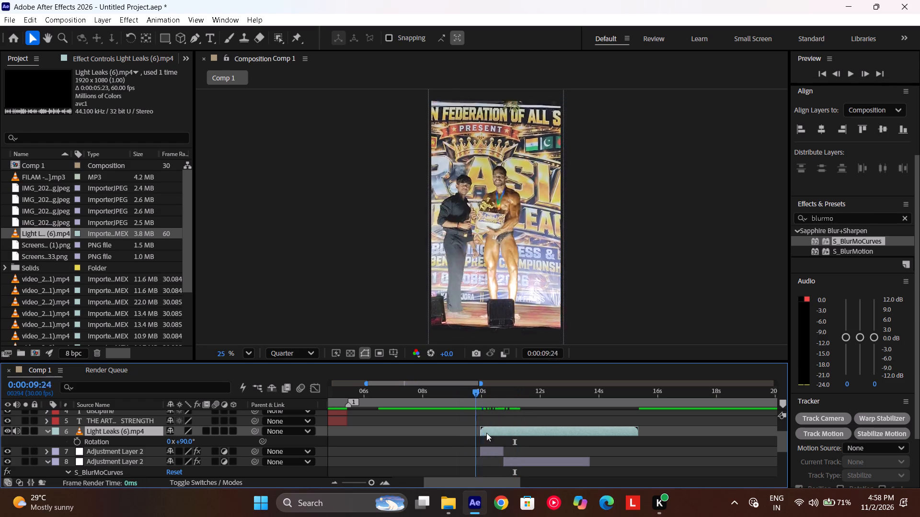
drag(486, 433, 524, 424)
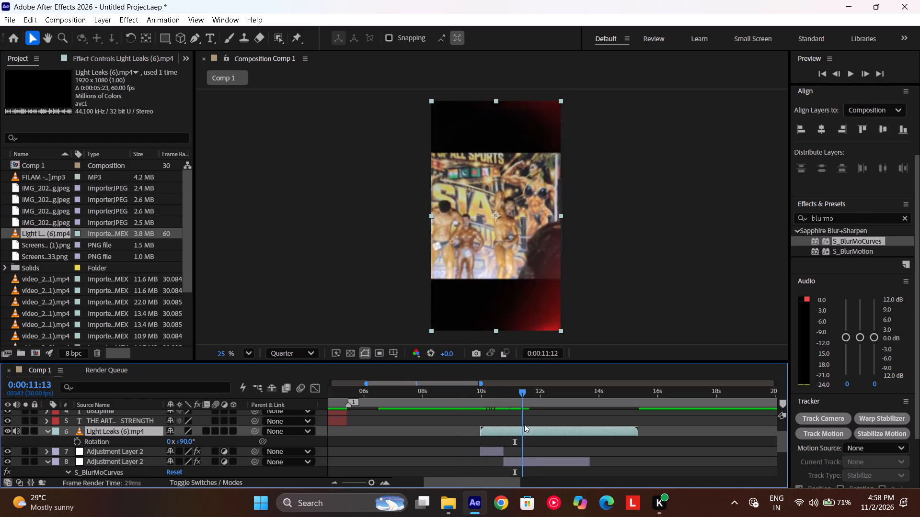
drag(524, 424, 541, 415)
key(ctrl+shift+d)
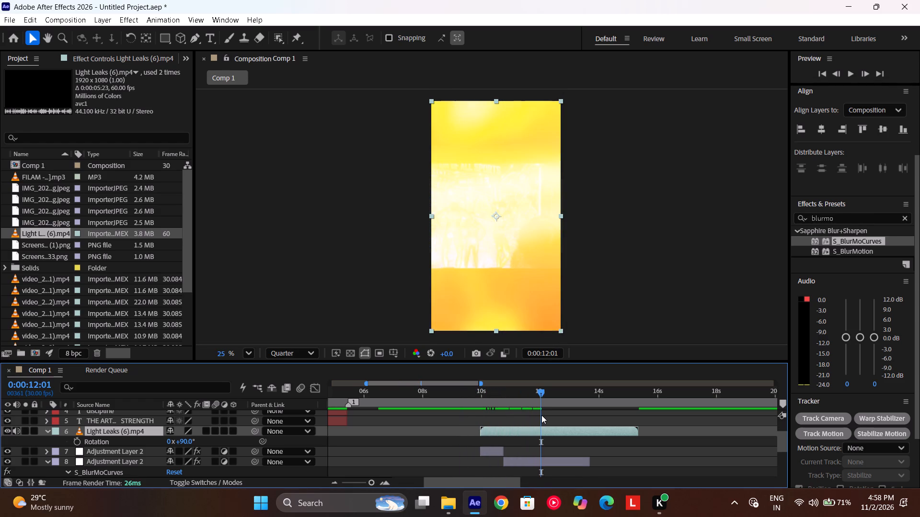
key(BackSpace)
Preview the light leak over the transition, starting from 0:00:09:00.
drag(531, 402, 451, 408)
key(space)
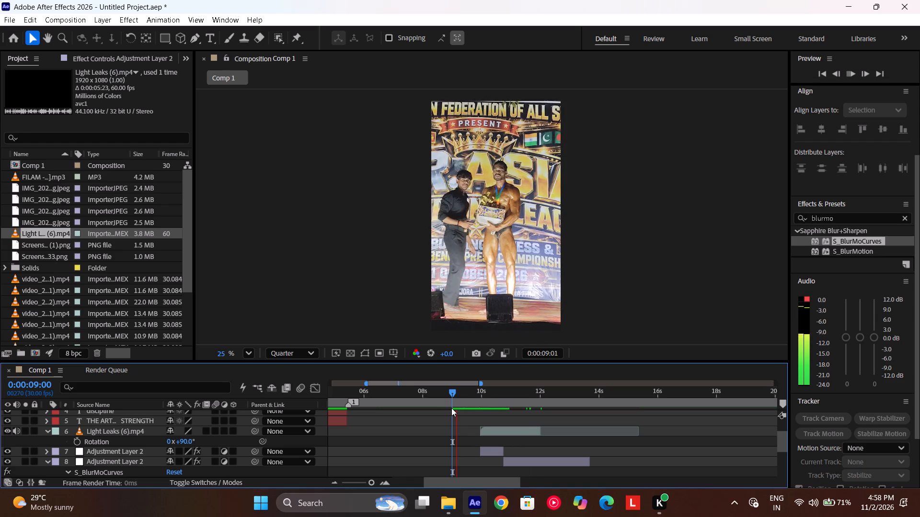
click(516, 399)
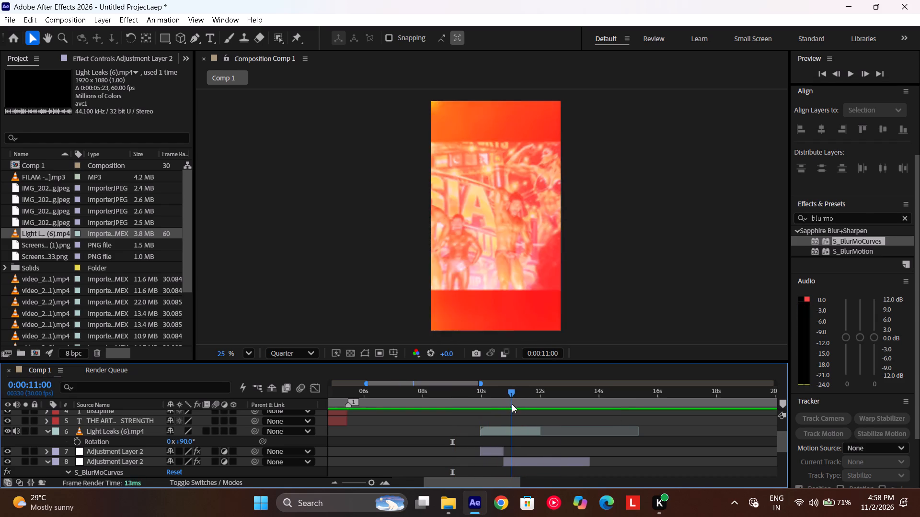
Split the Light Leaks (6) layer at 0:00:11:04 and delete the part after it.
click(523, 429)
key(ctrl+shift+d)
key(BackSpace)
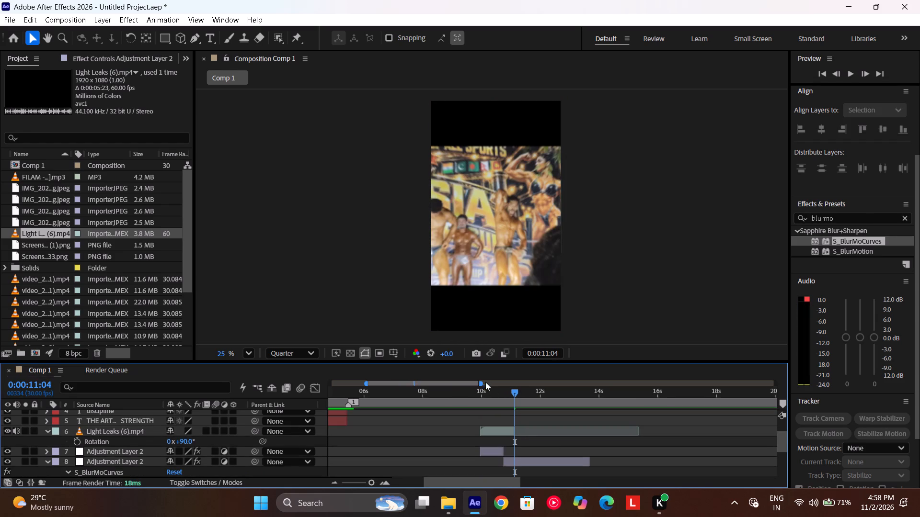
Preview the shortened light leak over the transition, starting from 0:00:10:06.
drag(495, 397, 487, 399)
key(space)
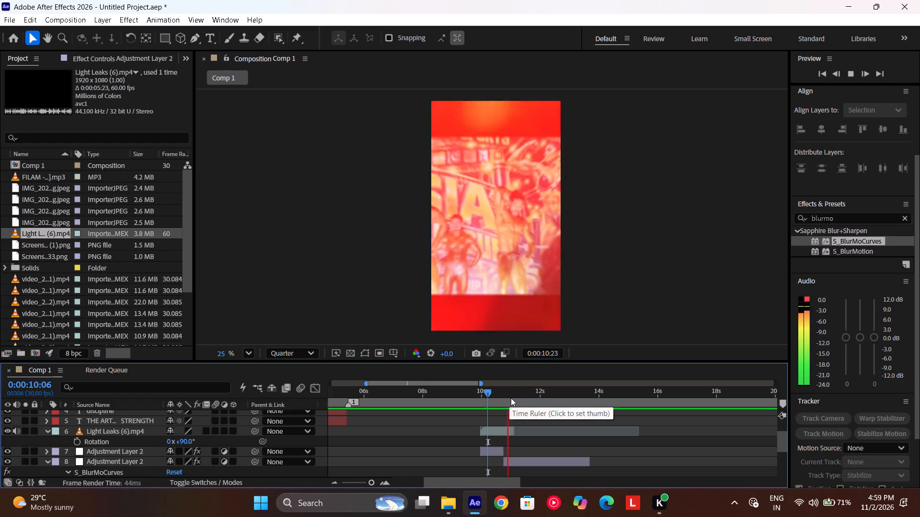
click(511, 398)
Switch to File Explorer and open the sfx folder inside after effects on drive D.
click(453, 502)
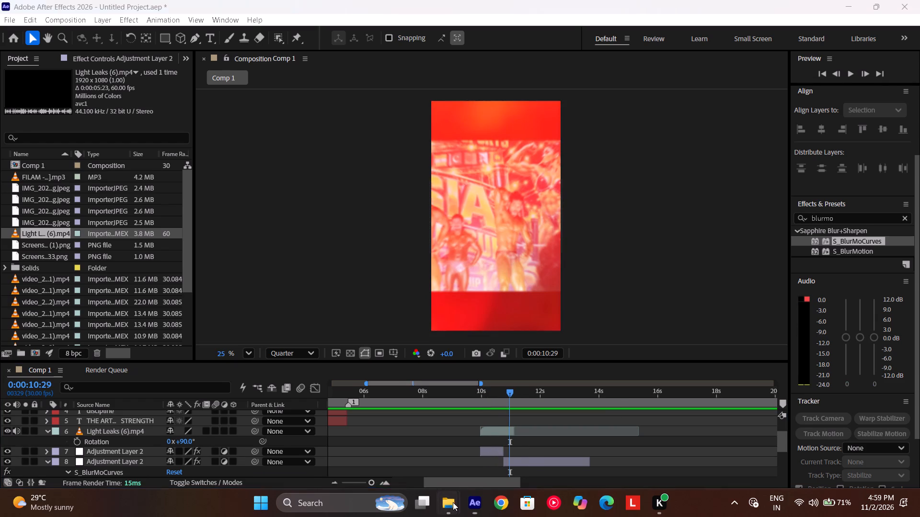
click(394, 449)
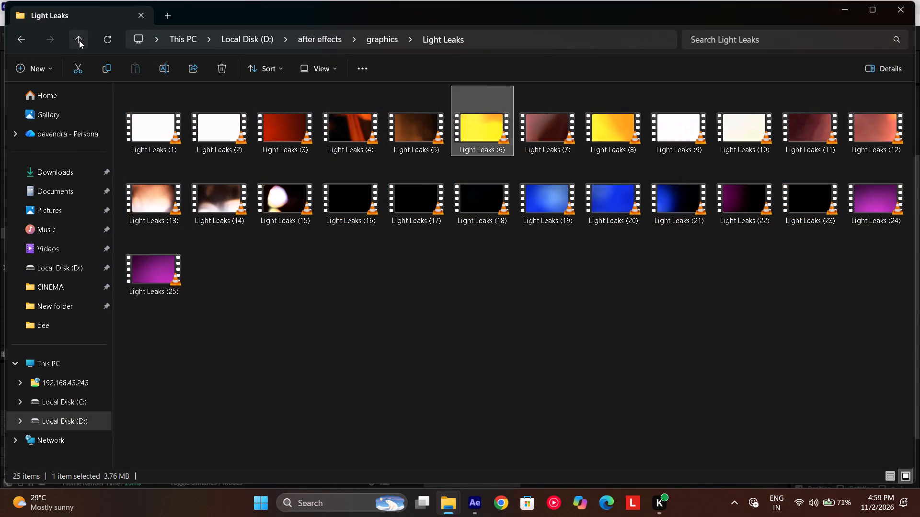
click(79, 40)
click(78, 43)
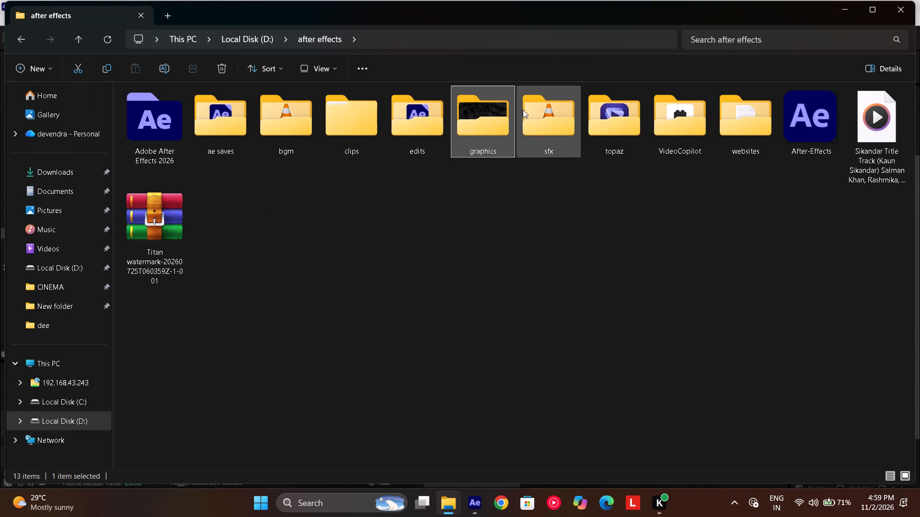
double_click(523, 110)
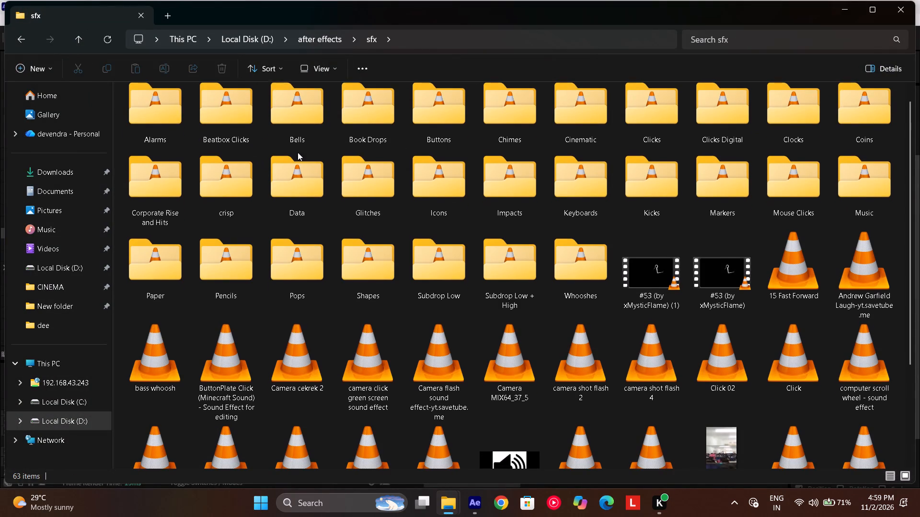
Listen to the Crisp (5), Crisp (7) and Crisp (3) sounds in the crisp folder, and return to the sfx folder.
double_click(234, 181)
double_click(216, 203)
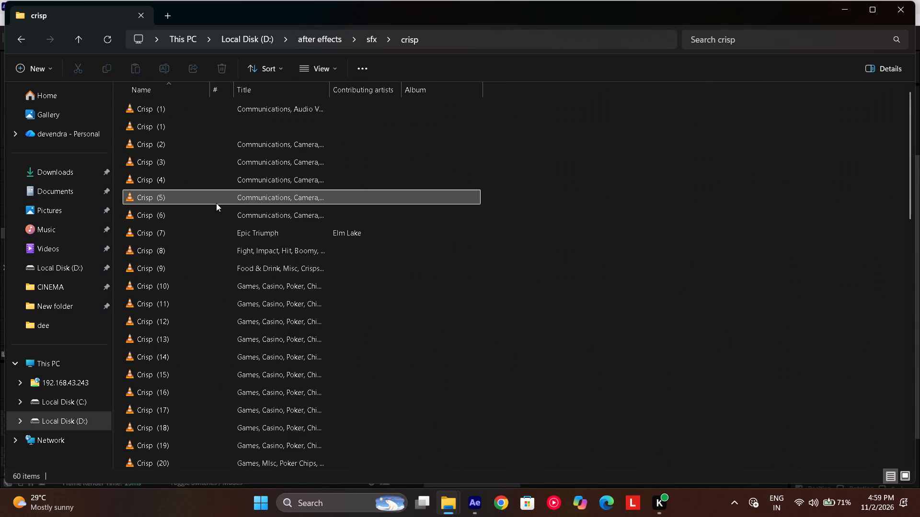
click(905, 7)
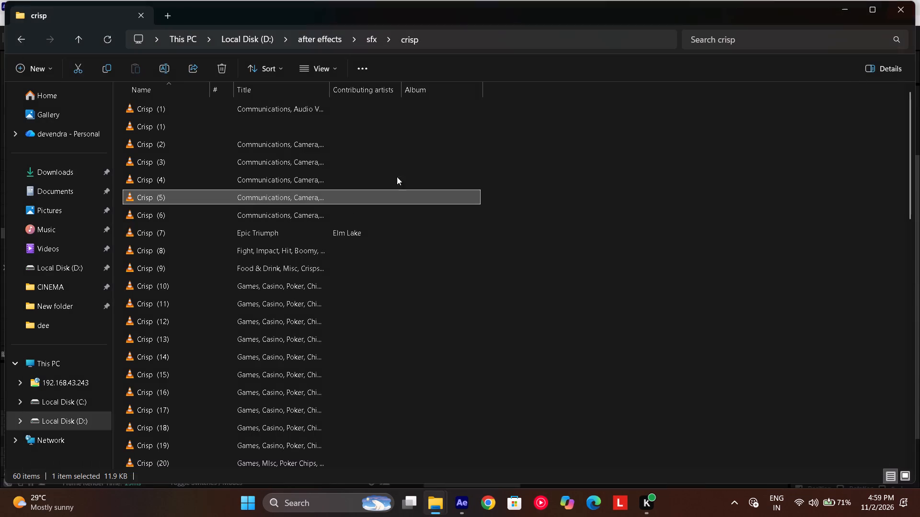
click(312, 242)
drag(312, 242, 292, 237)
double_click(292, 237)
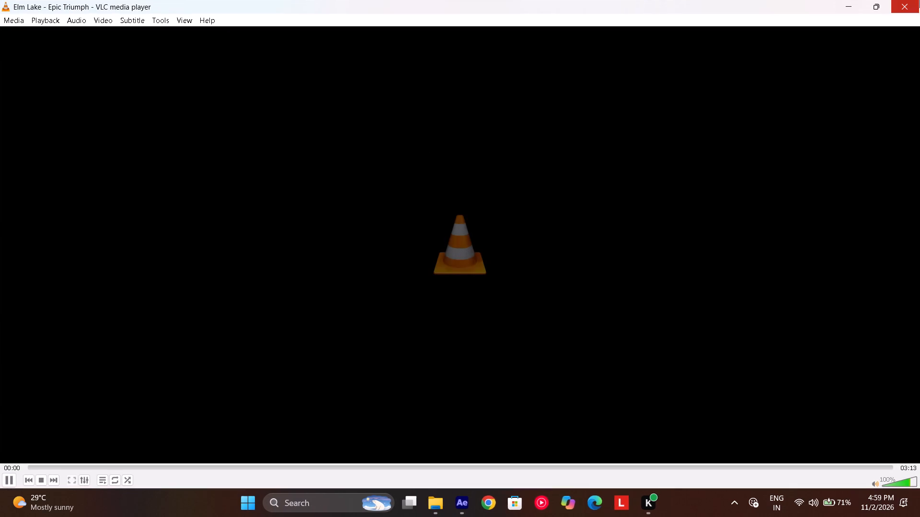
key(Right)
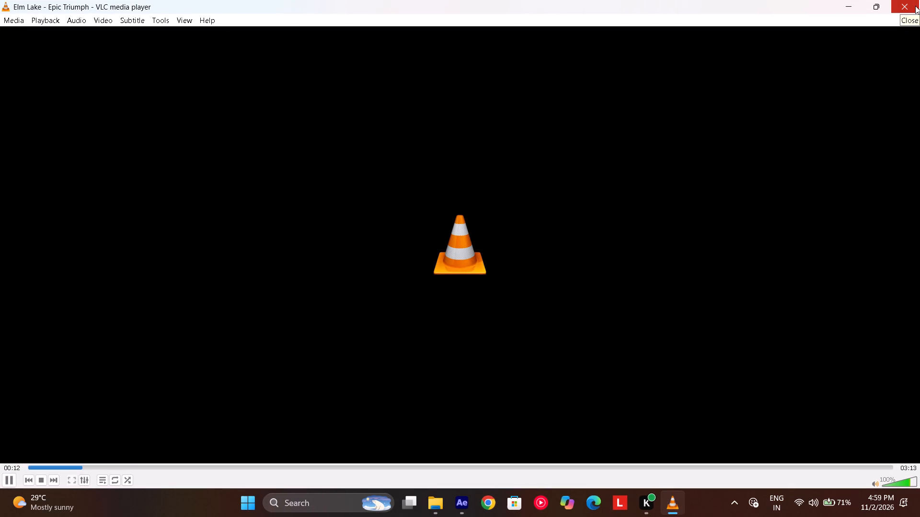
key(Right)
key(Right)
click(915, 6)
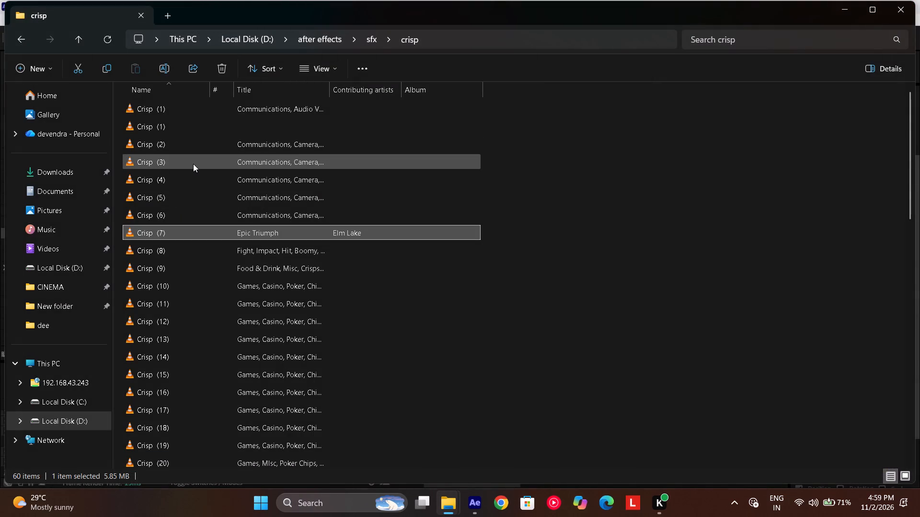
double_click(193, 164)
click(919, 0)
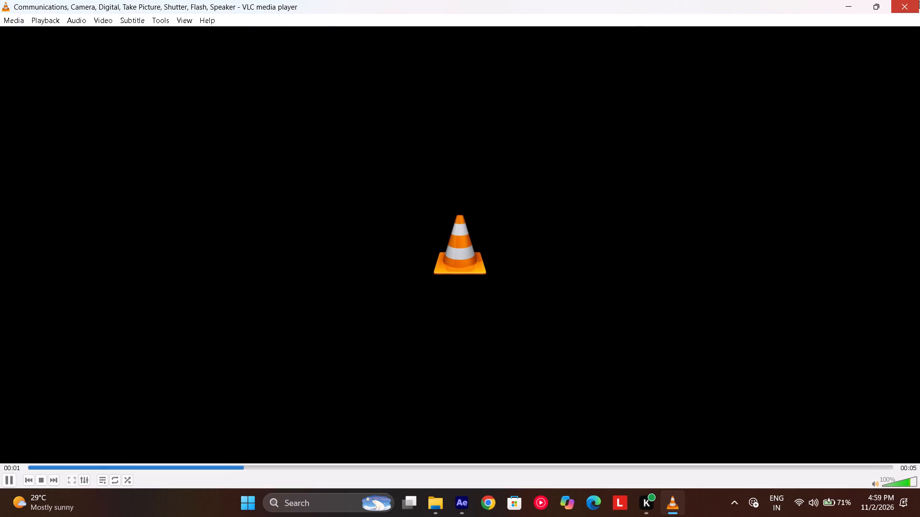
click(68, 43)
click(75, 43)
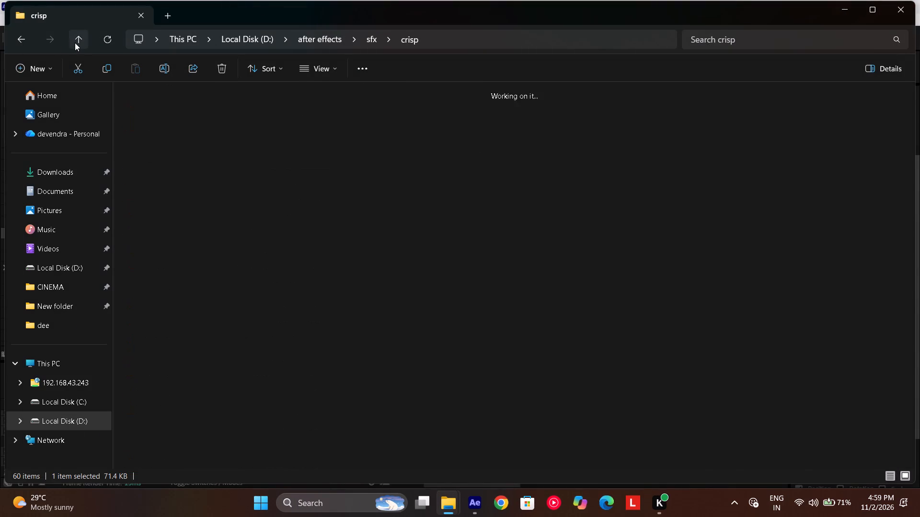
Listen to the zoom (1), zoom (2), zoom (3), Click 02 and camera shot flash 2 sounds in the sfx folder.
scroll(431, 188, down, 2)
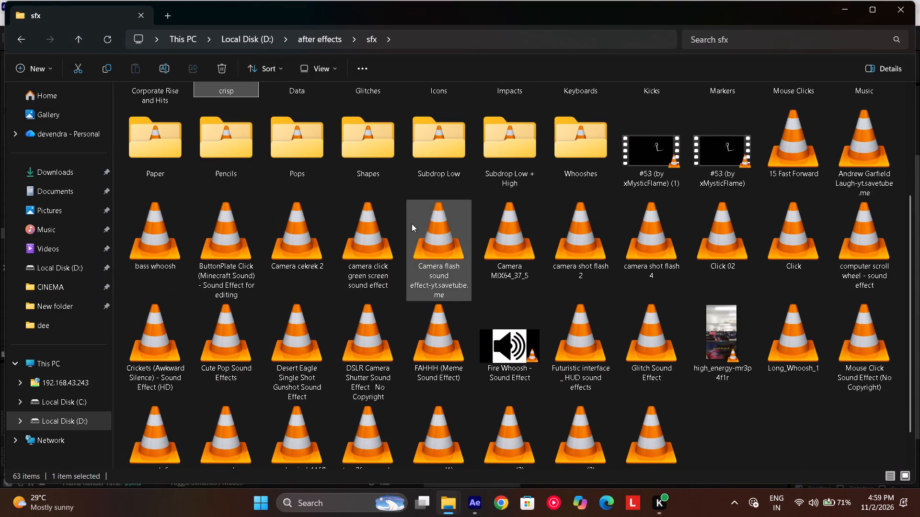
scroll(379, 312, down, 1)
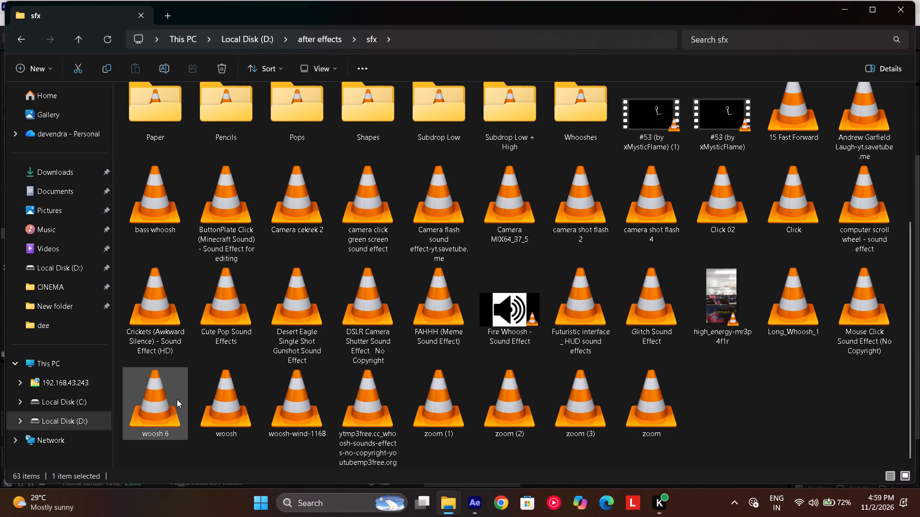
double_click(439, 413)
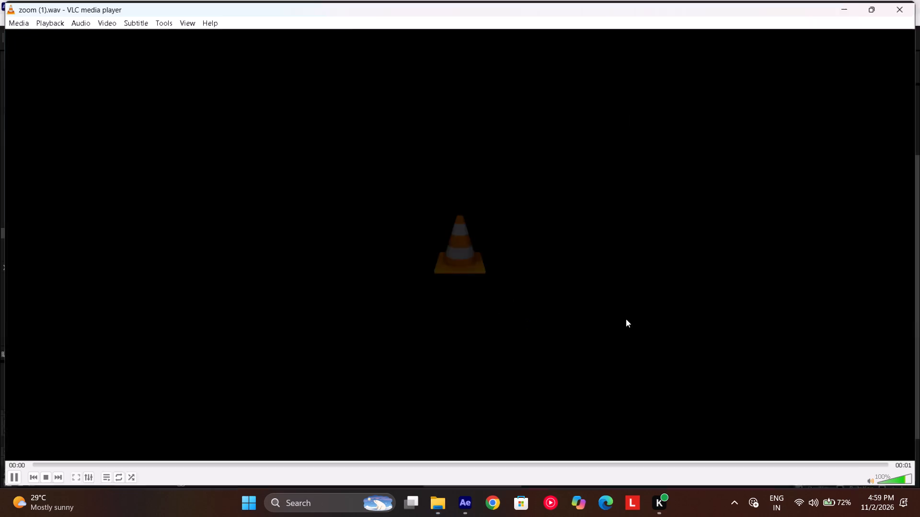
click(919, 0)
double_click(513, 407)
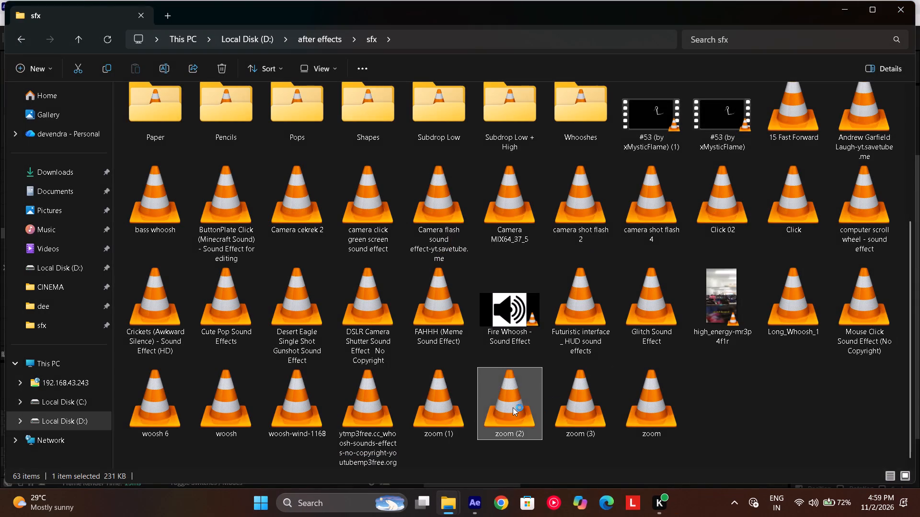
click(919, 0)
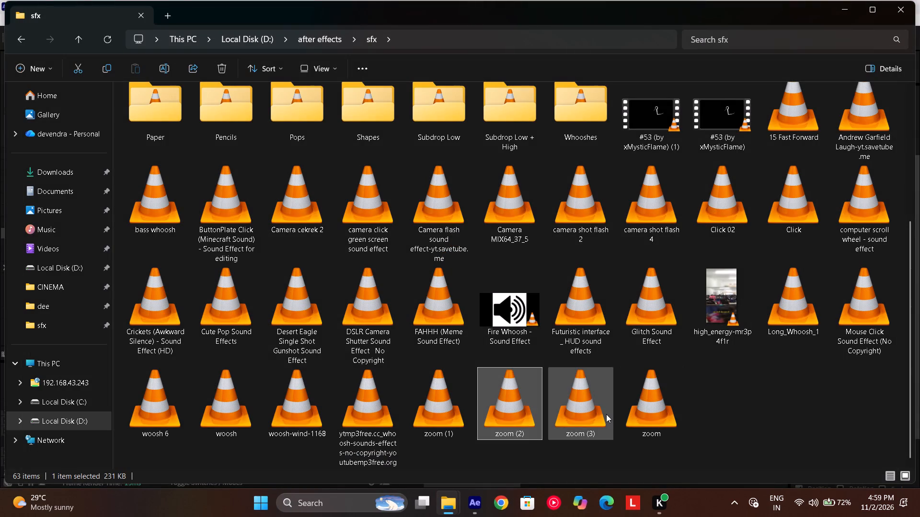
double_click(606, 414)
click(919, 0)
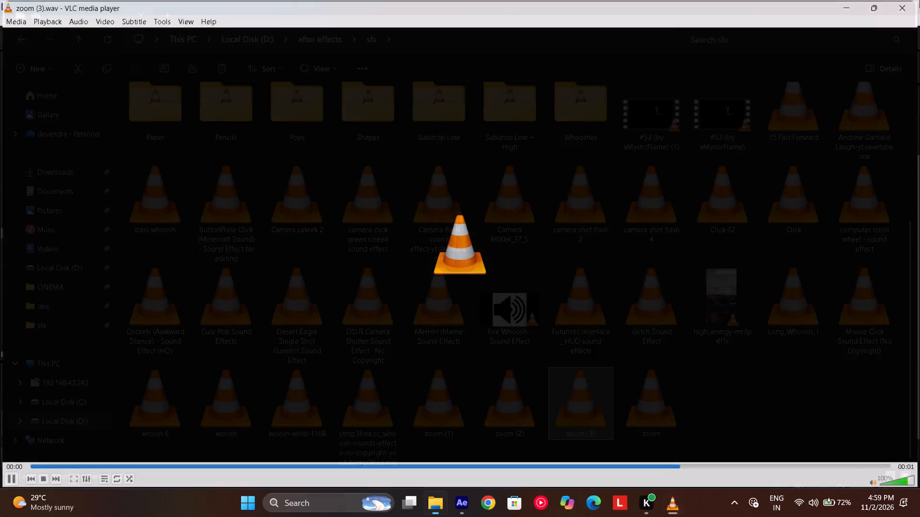
double_click(726, 208)
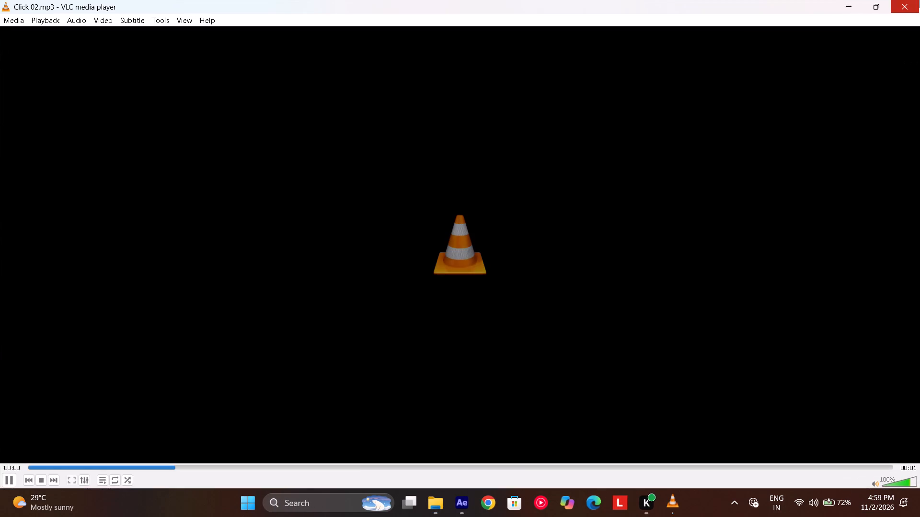
click(919, 0)
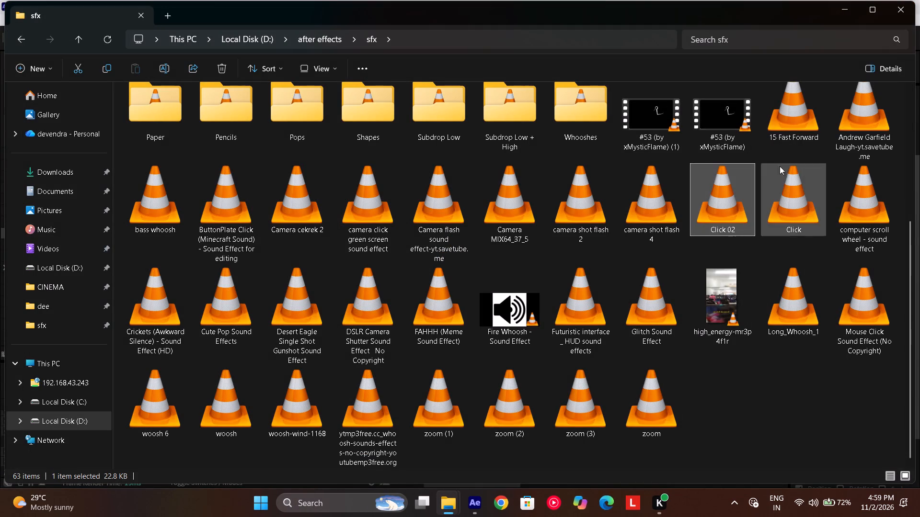
double_click(611, 211)
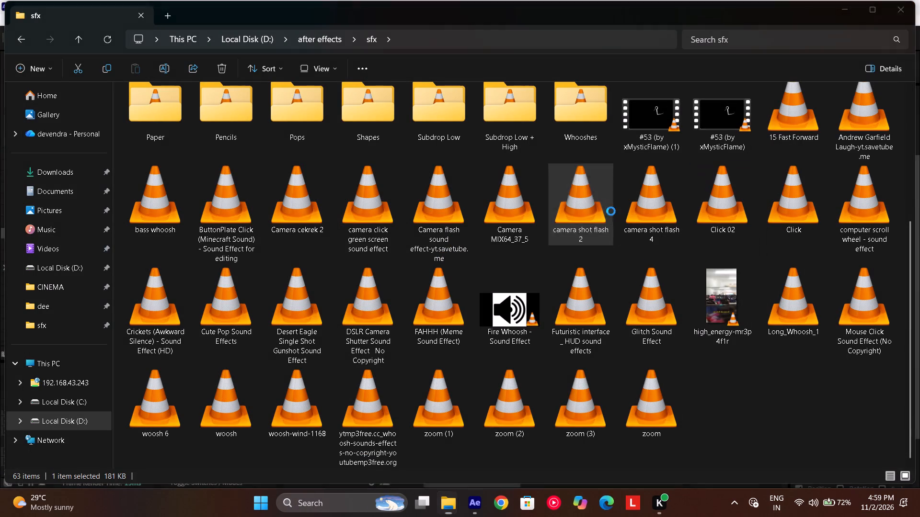
click(919, 0)
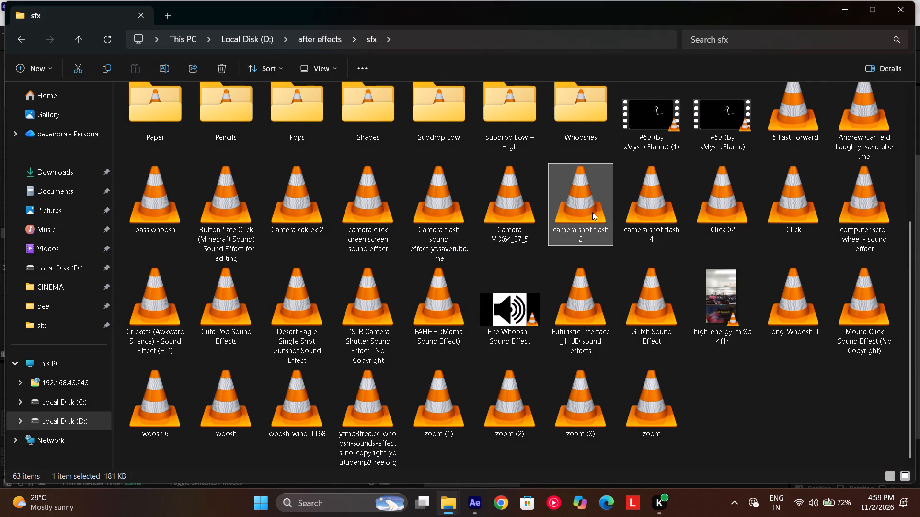
Import the camera shot flash 2 sound from the sfx folder into the After Effects project.
drag(592, 212, 265, 270)
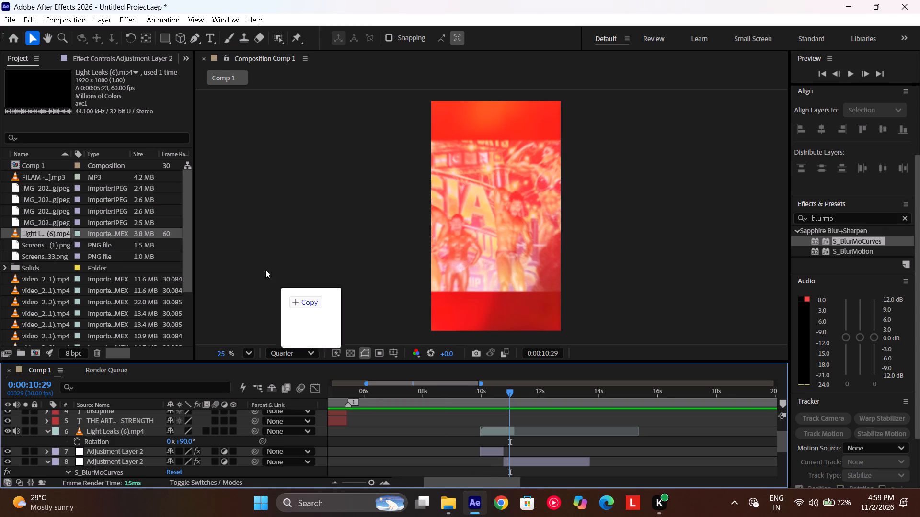
drag(265, 270, 117, 275)
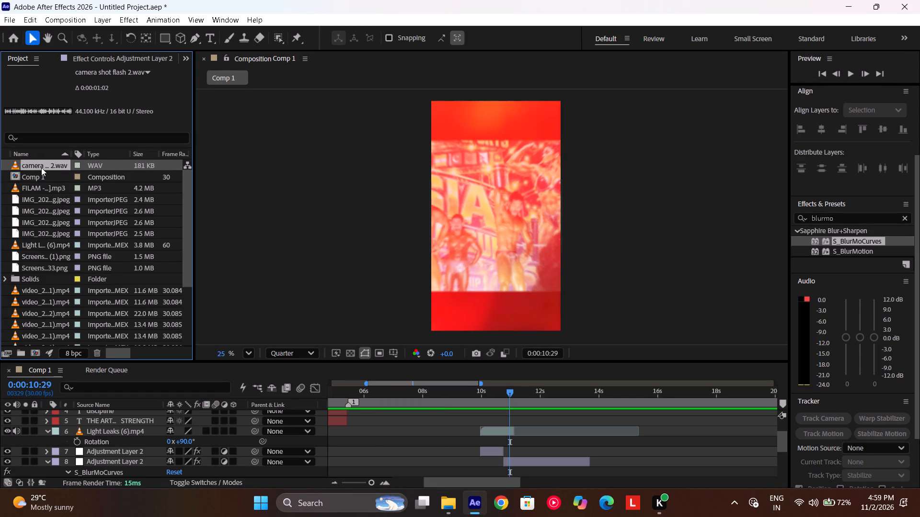
Place the camera shot flash 2 sound in Comp 1 above Light Leaks (6), starting at about 10 seconds, and preview its timing.
drag(41, 168, 500, 426)
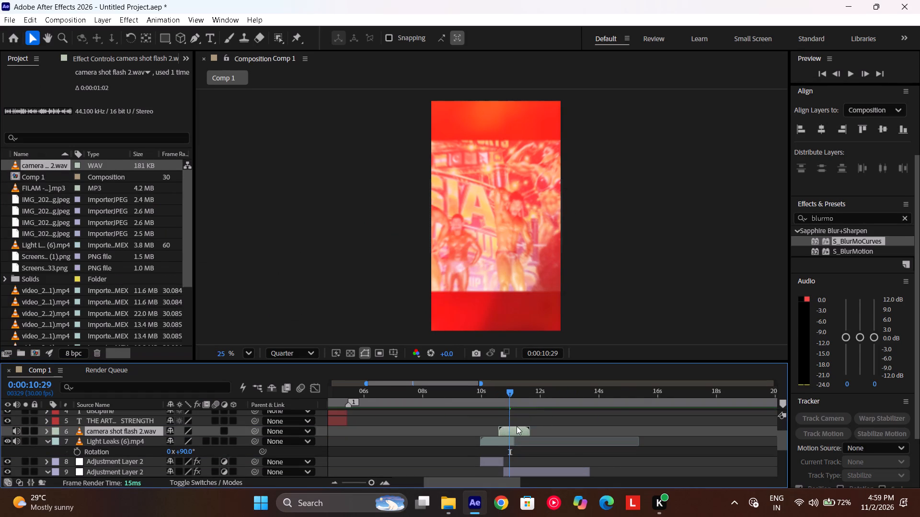
click(516, 426)
drag(514, 429, 496, 436)
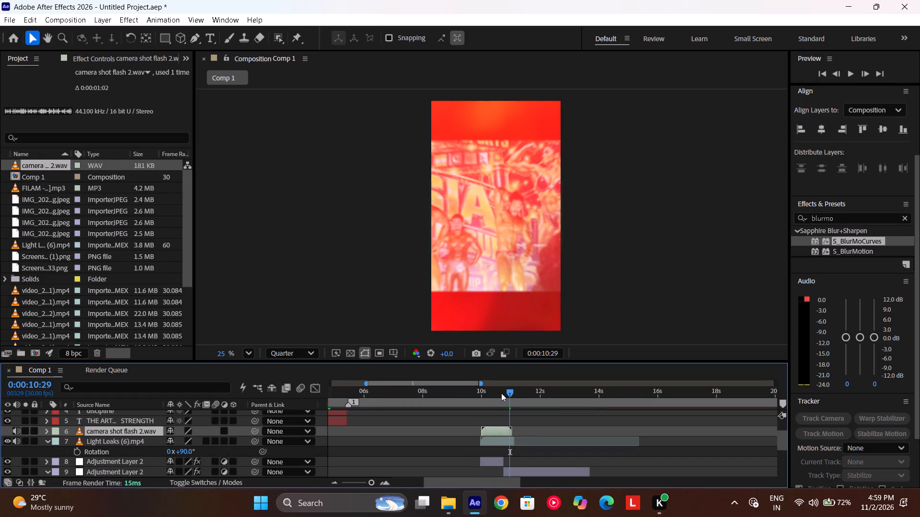
drag(502, 393, 483, 403)
key(space)
drag(517, 397, 463, 410)
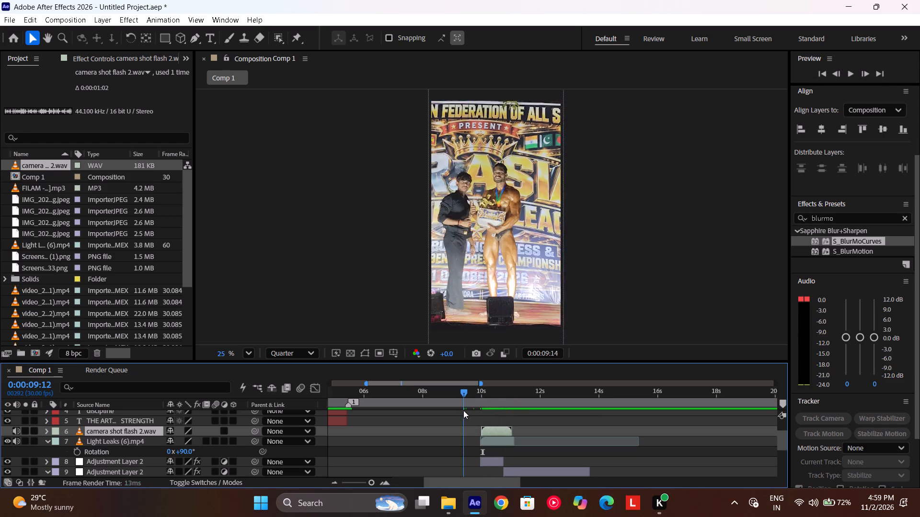
key(space)
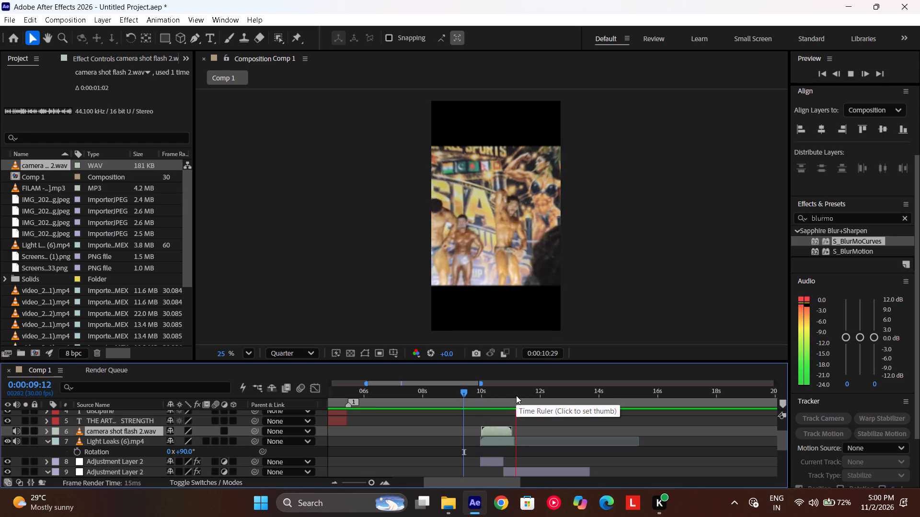
Shift the camera shot flash 2 sound slightly later to start at about 10.2 seconds, and preview the transition.
drag(516, 395, 505, 414)
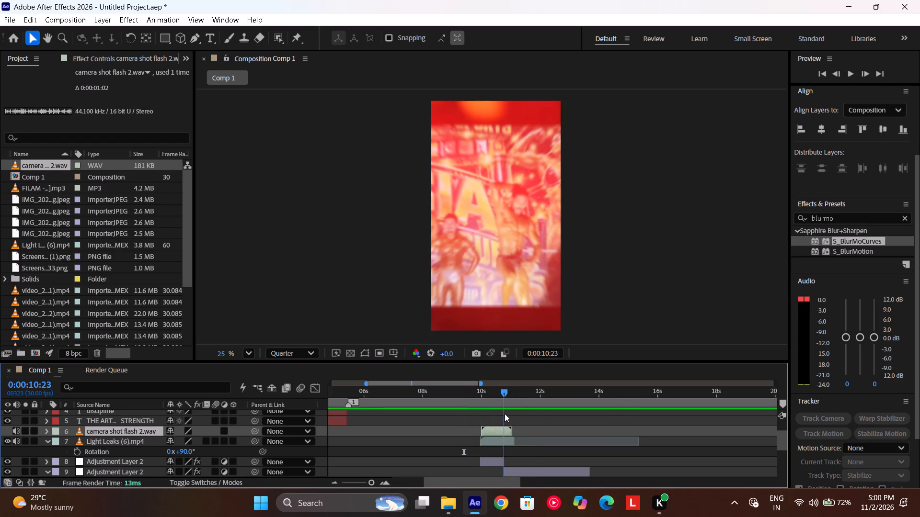
drag(505, 414, 506, 411)
click(502, 393)
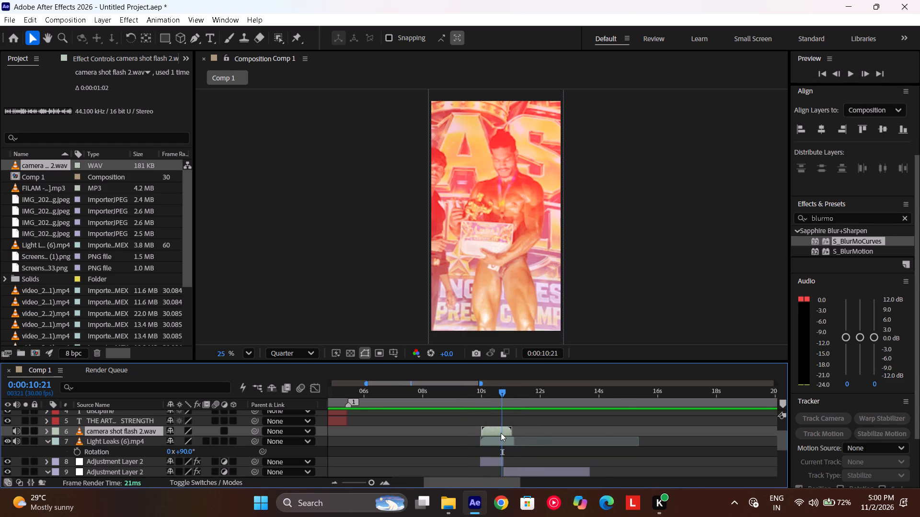
drag(501, 433, 506, 429)
drag(491, 396, 483, 398)
key(space)
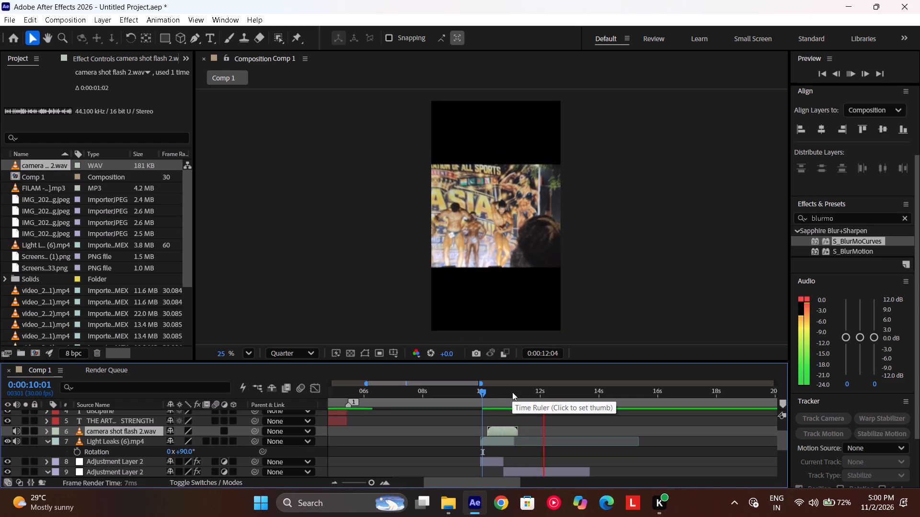
drag(512, 392, 464, 410)
key(space)
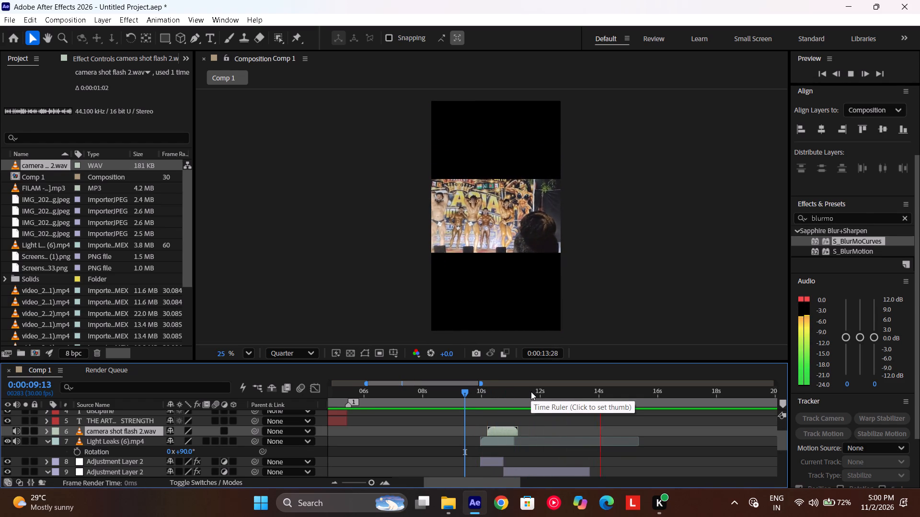
Enable time remapping on the camera shot flash 2 layer and add an adjustment layer above it, with the playhead at the composition start.
scroll(531, 392, down, 1)
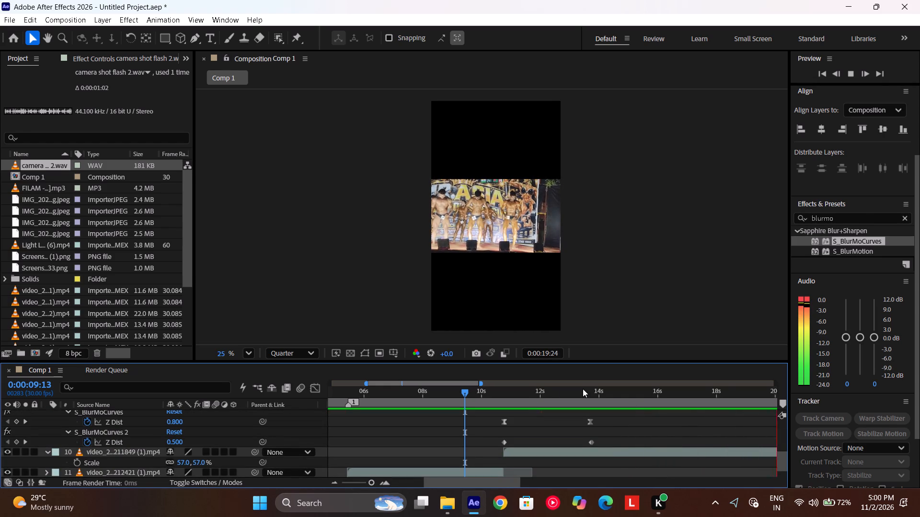
drag(583, 389, 539, 409)
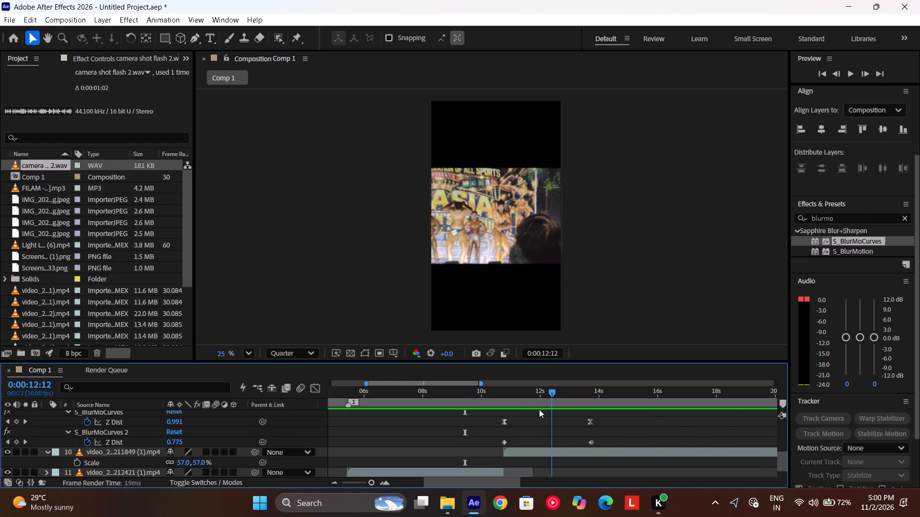
drag(539, 409, 527, 416)
drag(508, 387, 431, 428)
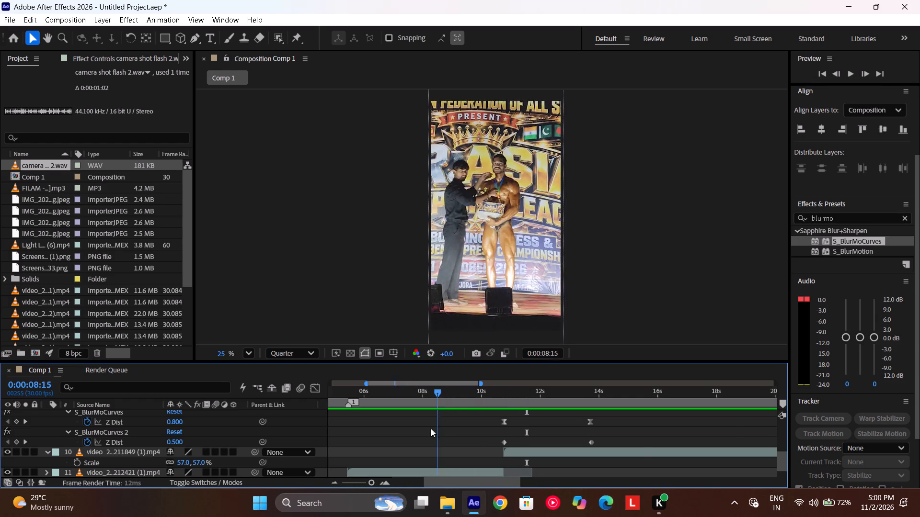
drag(431, 428, 283, 503)
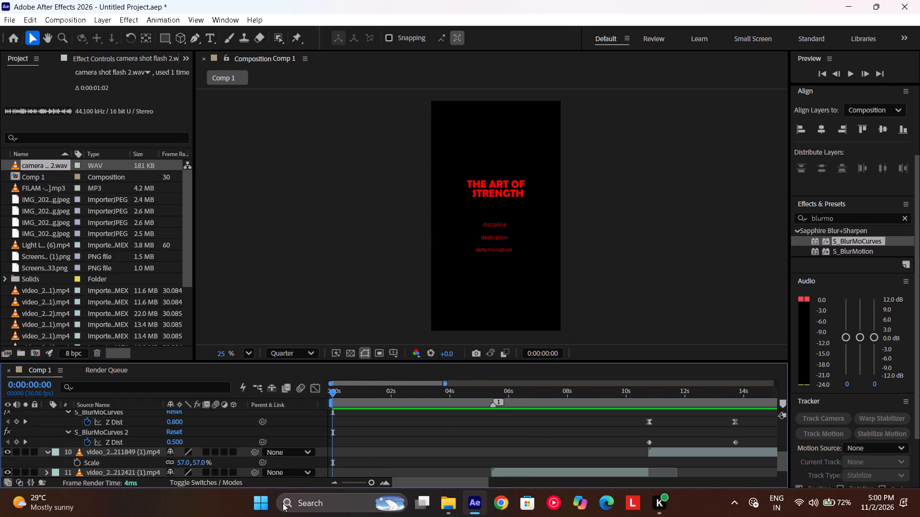
key(ctrl+alt+t)
key(ctrl+alt+y)
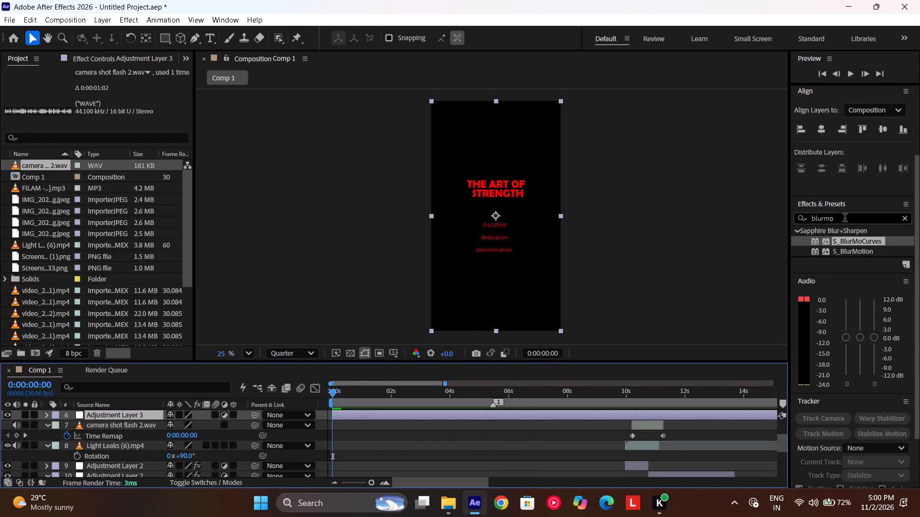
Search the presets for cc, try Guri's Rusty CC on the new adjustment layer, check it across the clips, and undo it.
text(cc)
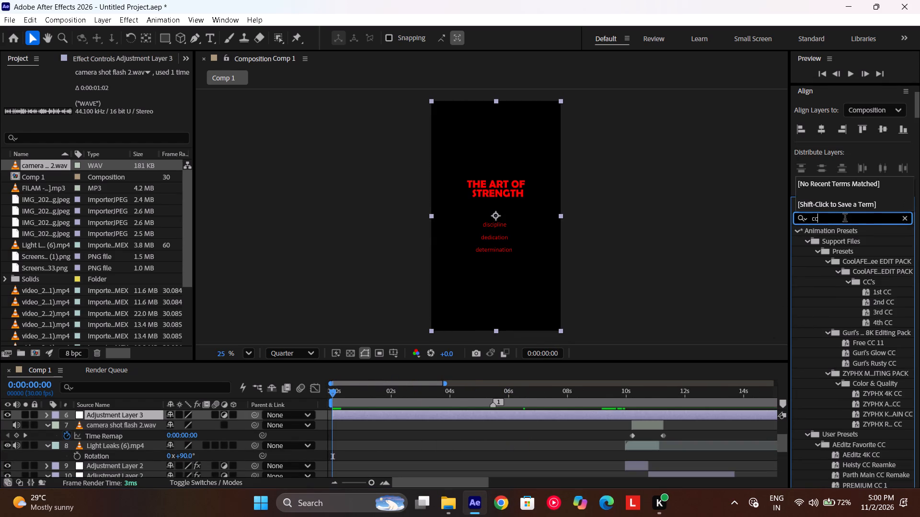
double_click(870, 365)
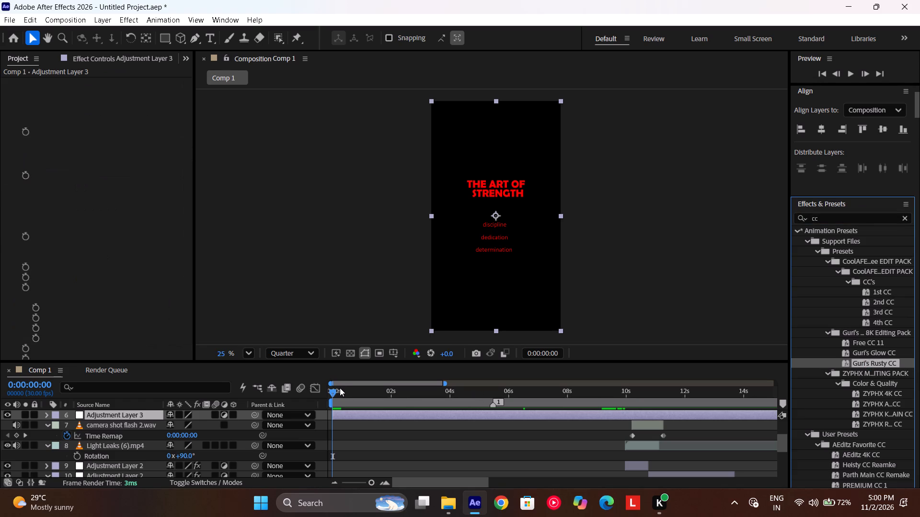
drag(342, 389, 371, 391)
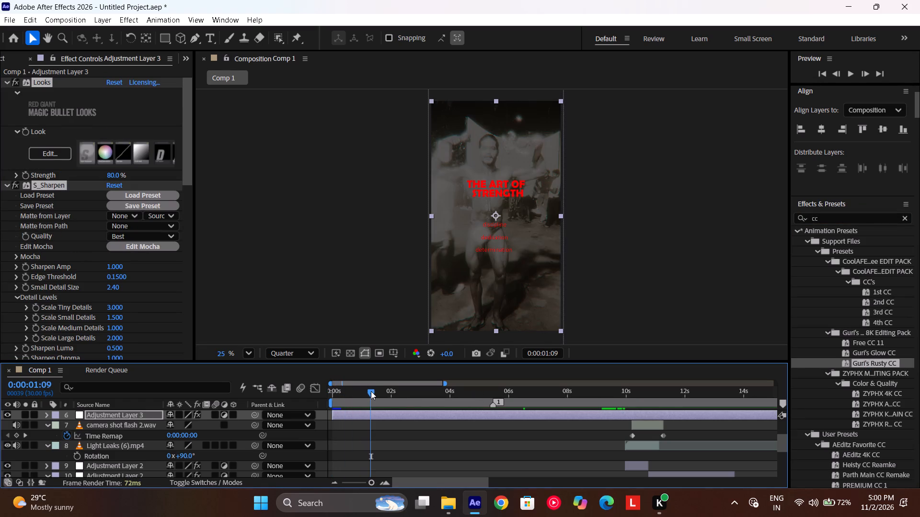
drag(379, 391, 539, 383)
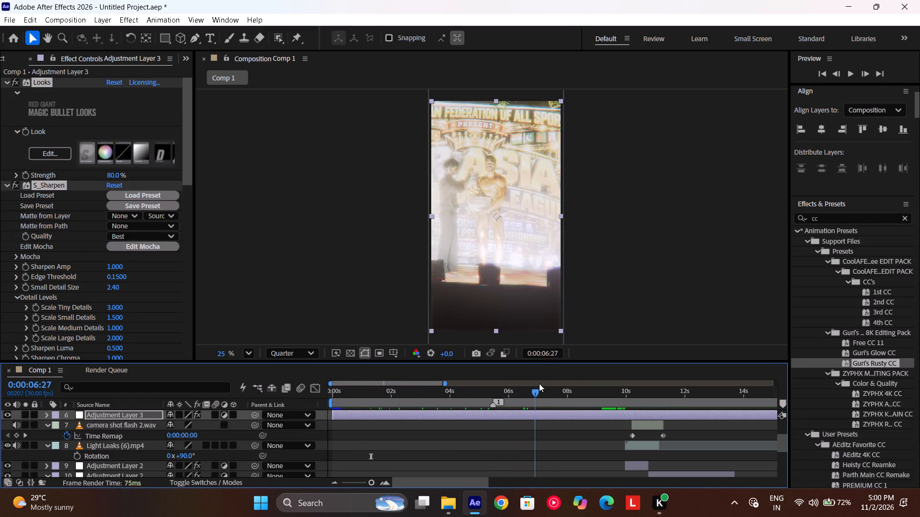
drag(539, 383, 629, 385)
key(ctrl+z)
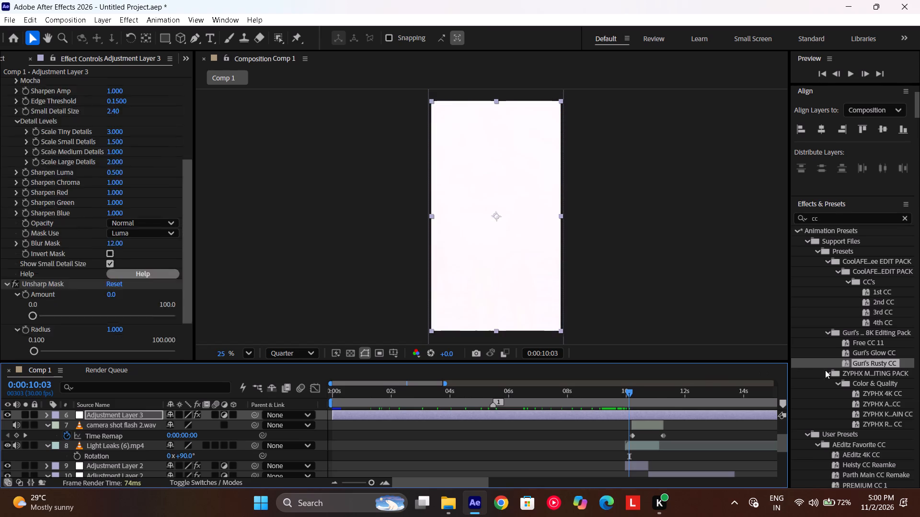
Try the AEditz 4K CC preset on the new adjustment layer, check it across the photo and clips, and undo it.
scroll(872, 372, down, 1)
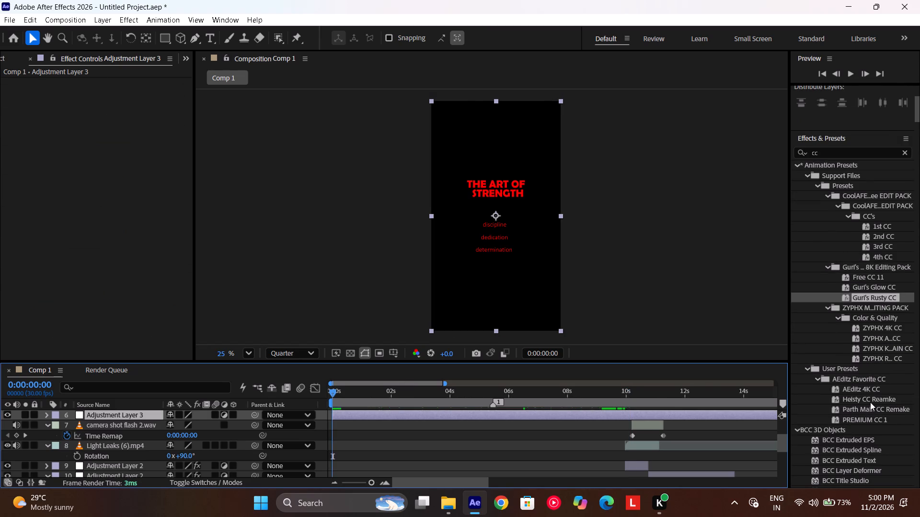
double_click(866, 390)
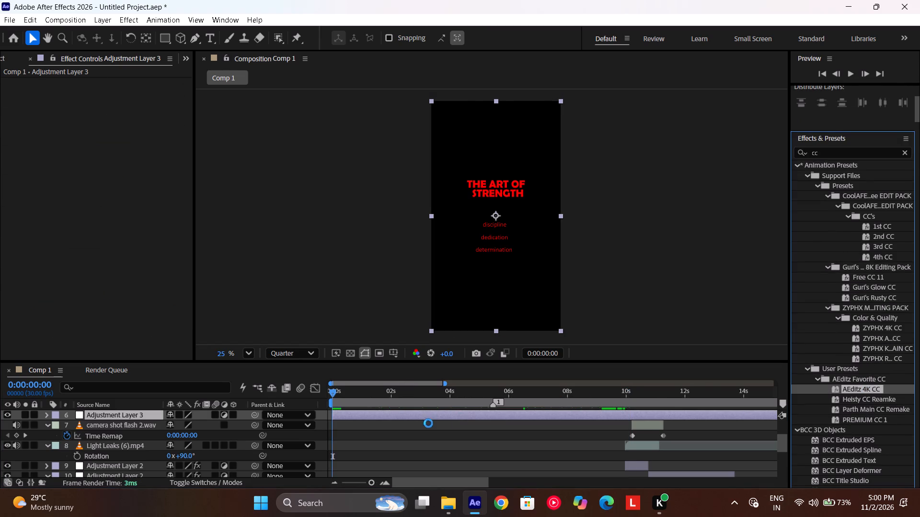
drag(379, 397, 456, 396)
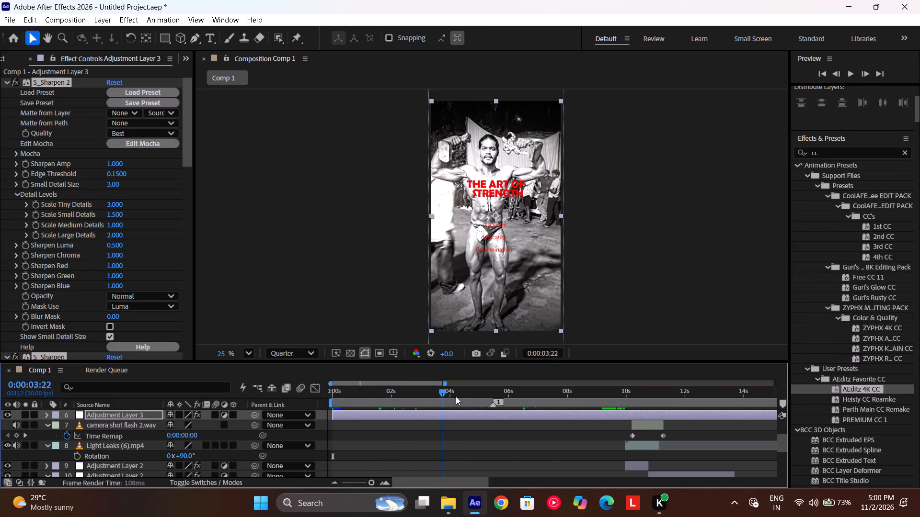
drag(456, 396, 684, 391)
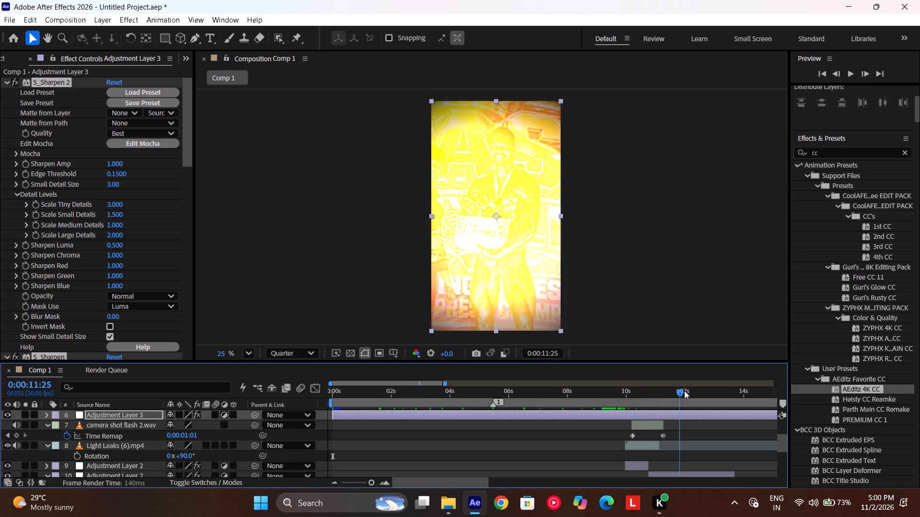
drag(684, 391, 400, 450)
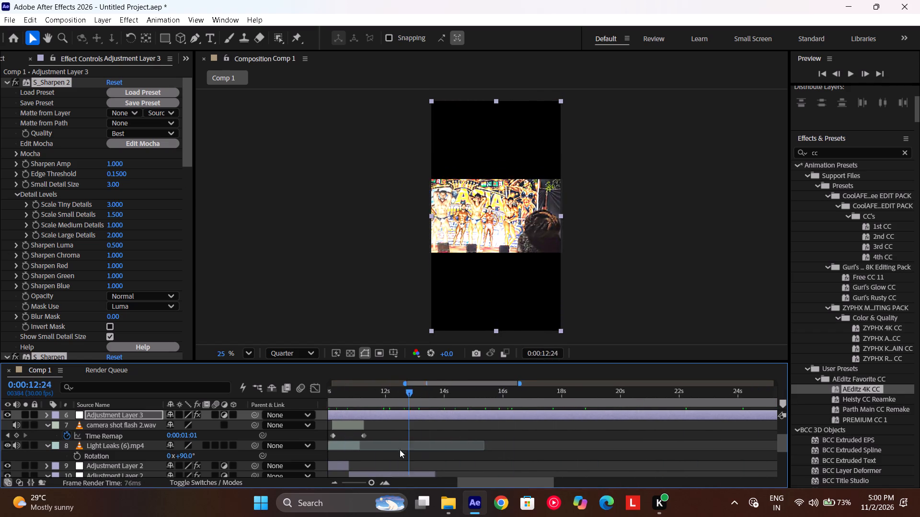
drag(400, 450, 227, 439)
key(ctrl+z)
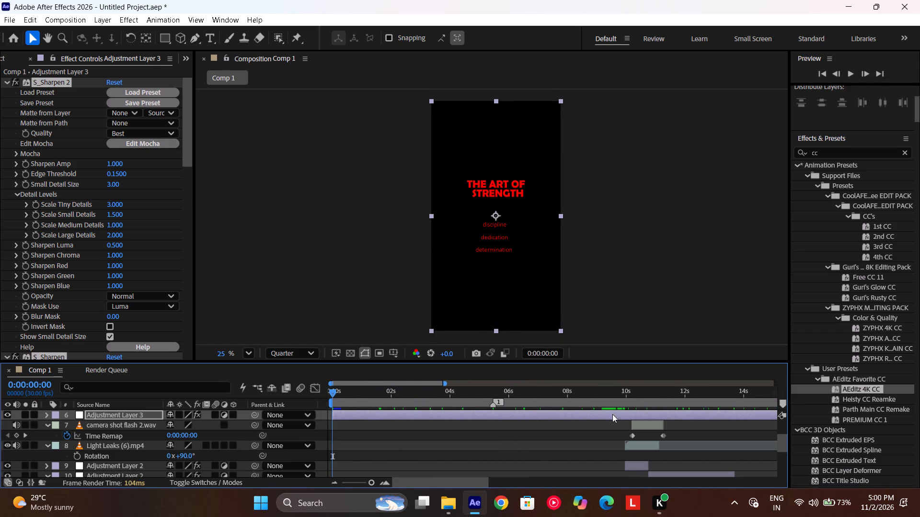
Review the edit without color presets, replaying the cut from the black-and-white photo to the first stage clip.
drag(502, 395, 687, 410)
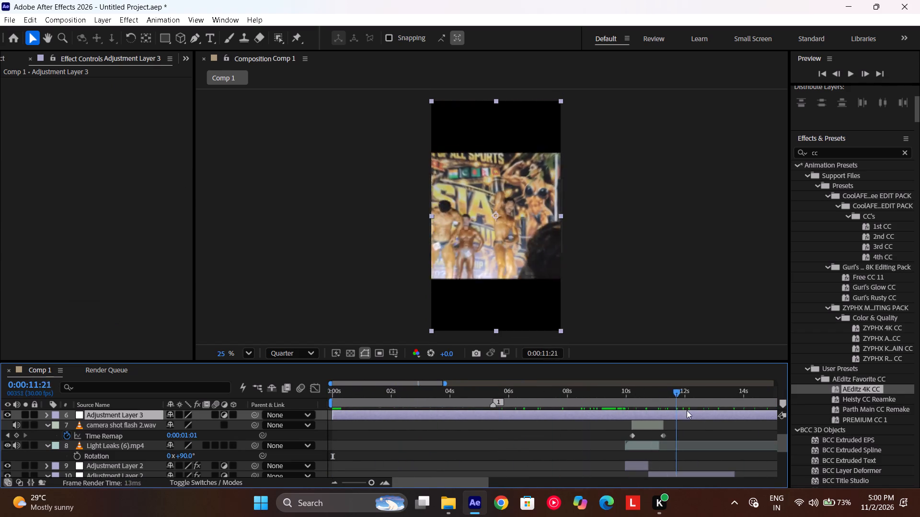
drag(687, 410, 418, 450)
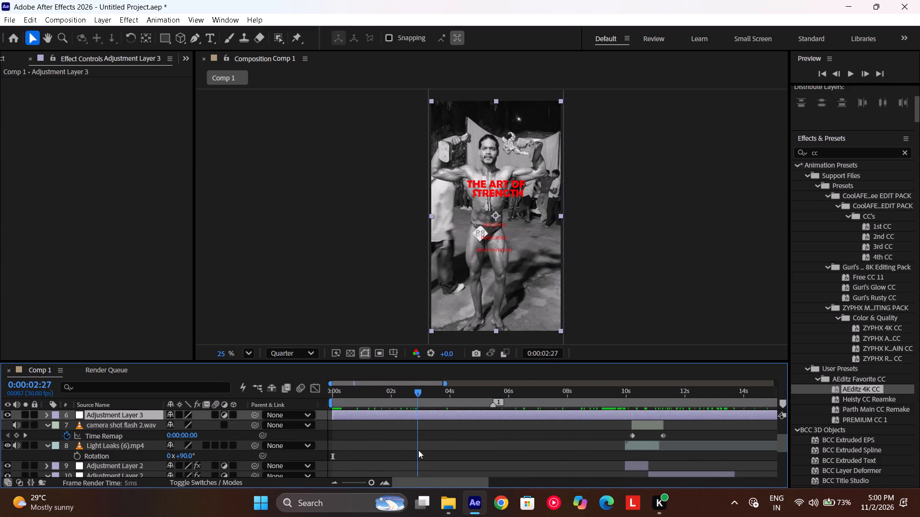
drag(418, 450, 542, 436)
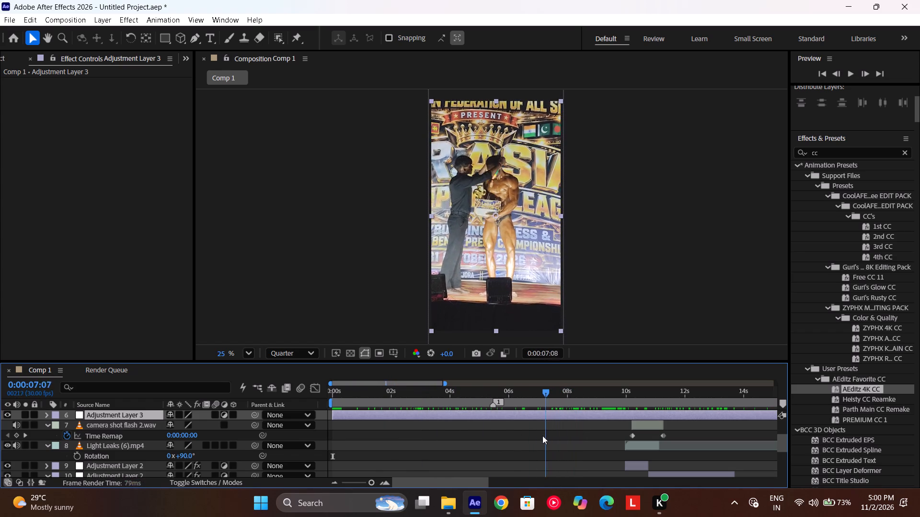
drag(542, 436, 444, 470)
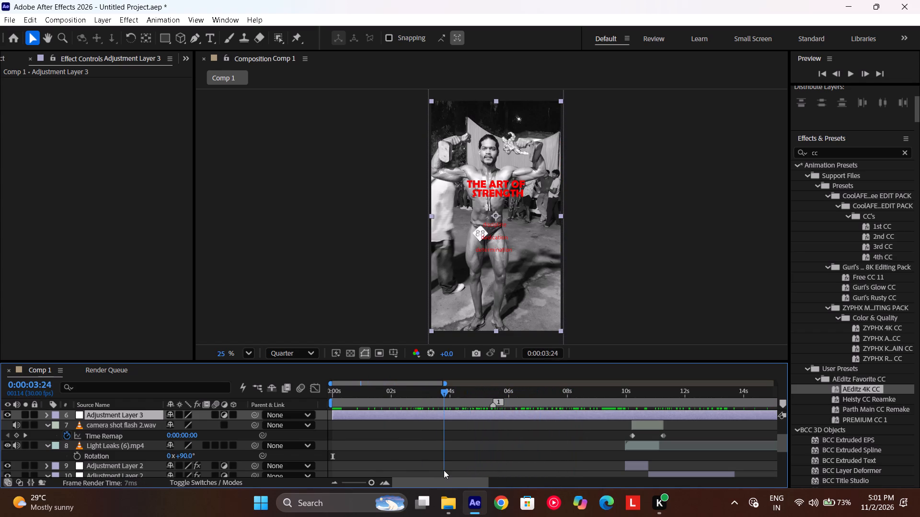
key(space)
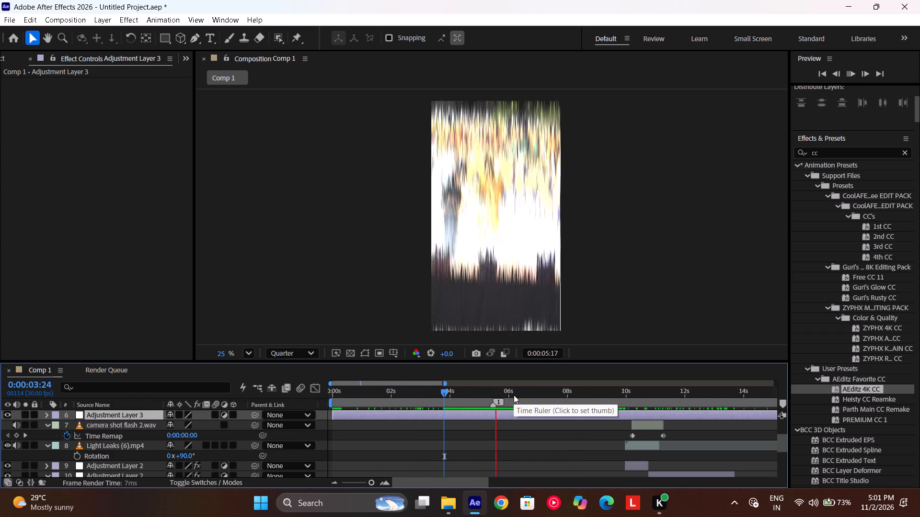
scroll(514, 395, down, 3)
drag(514, 395, 488, 411)
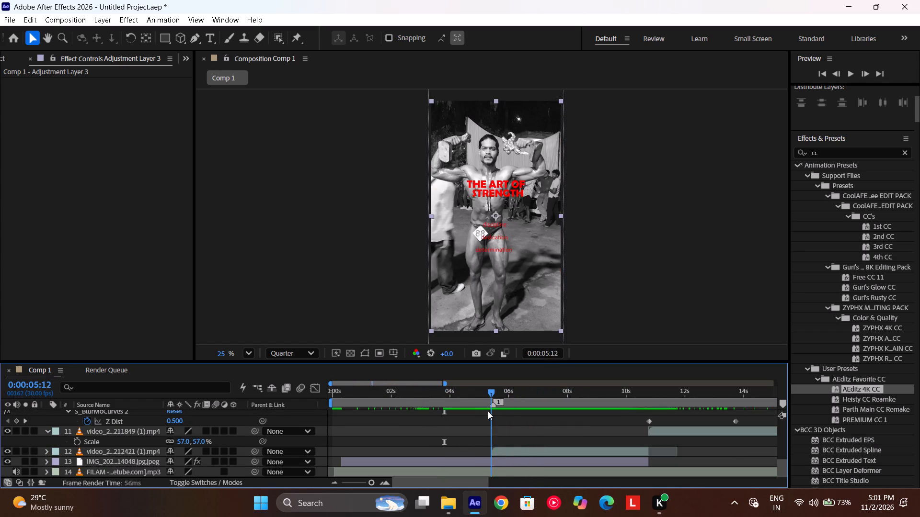
drag(488, 411, 479, 416)
key(space)
drag(535, 402, 512, 415)
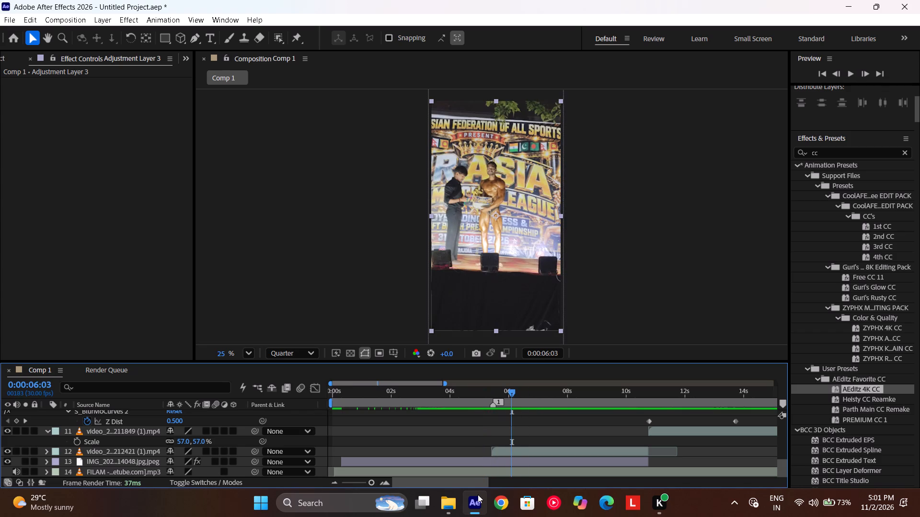
Switch to File Explorer and open the Light Leaks folder inside graphics in the after effects folder.
click(451, 505)
click(425, 441)
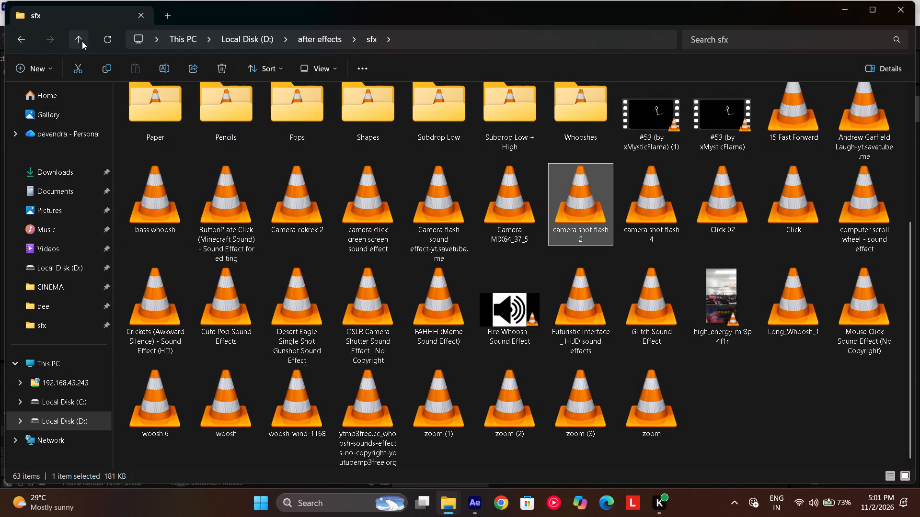
click(80, 43)
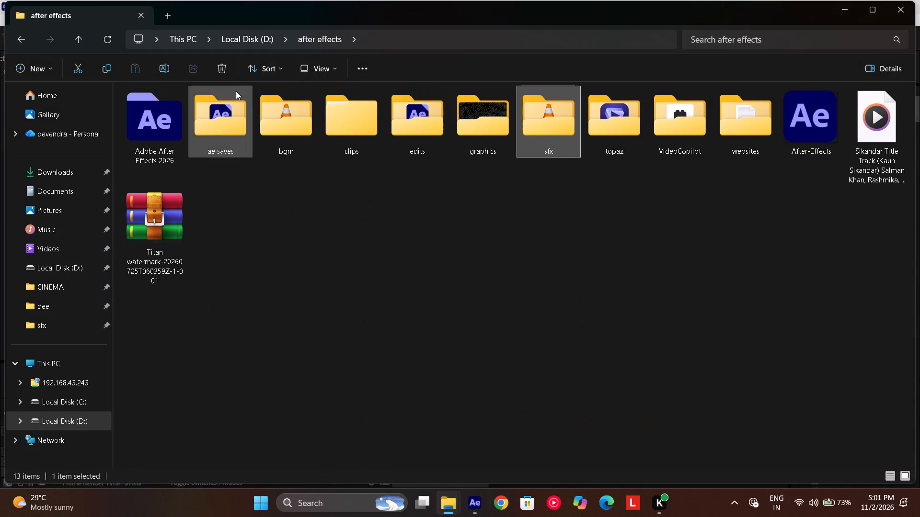
double_click(460, 129)
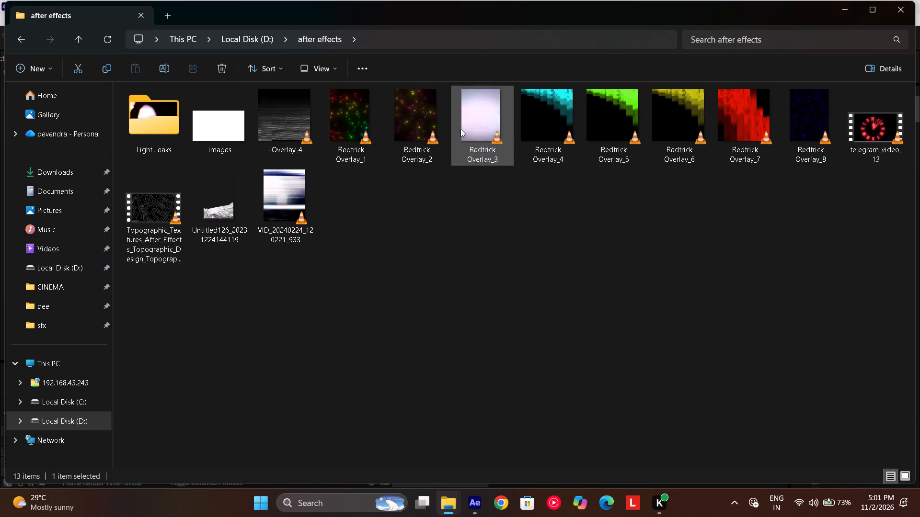
double_click(172, 139)
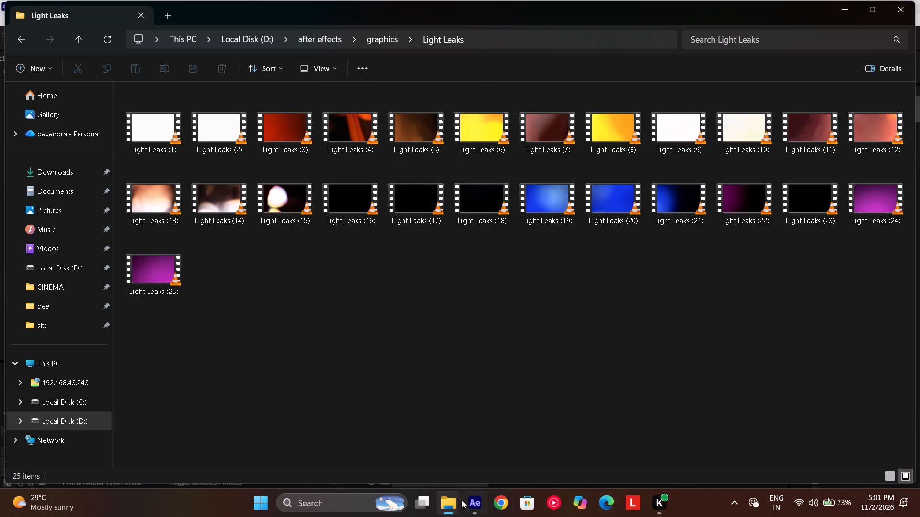
Bring Light Leaks (19) from the Light Leaks folder into Comp 1 and place it at about 5 s, over the photo-to-stage cut.
click(471, 509)
scroll(643, 433, up, 1)
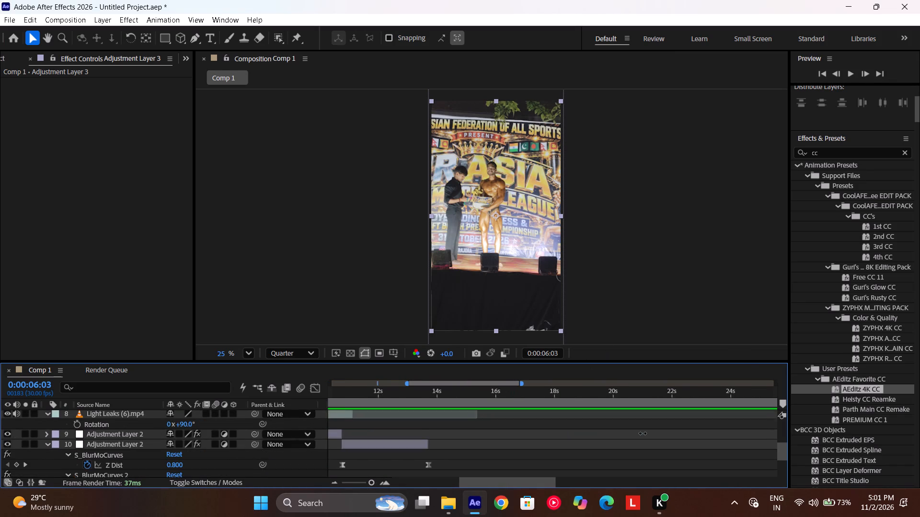
scroll(643, 433, up, 1)
scroll(403, 494, right, 1)
click(453, 504)
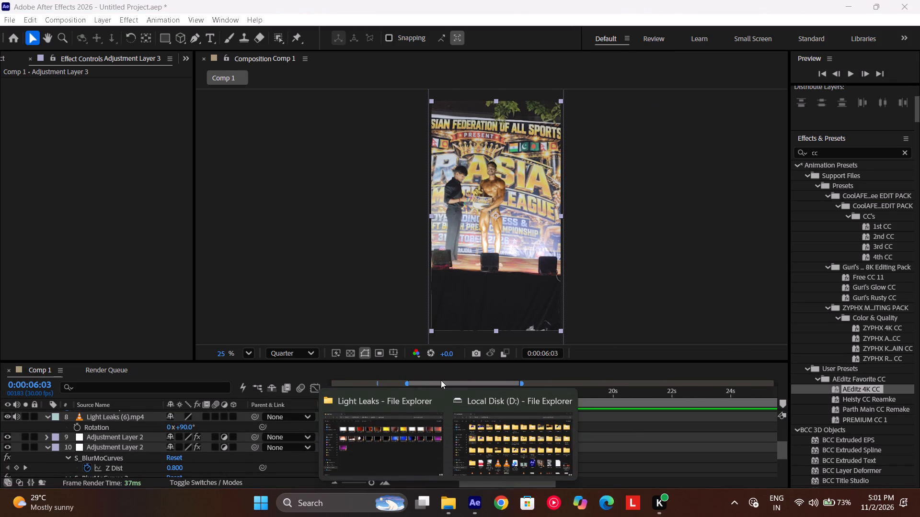
click(377, 434)
drag(600, 239, 543, 210)
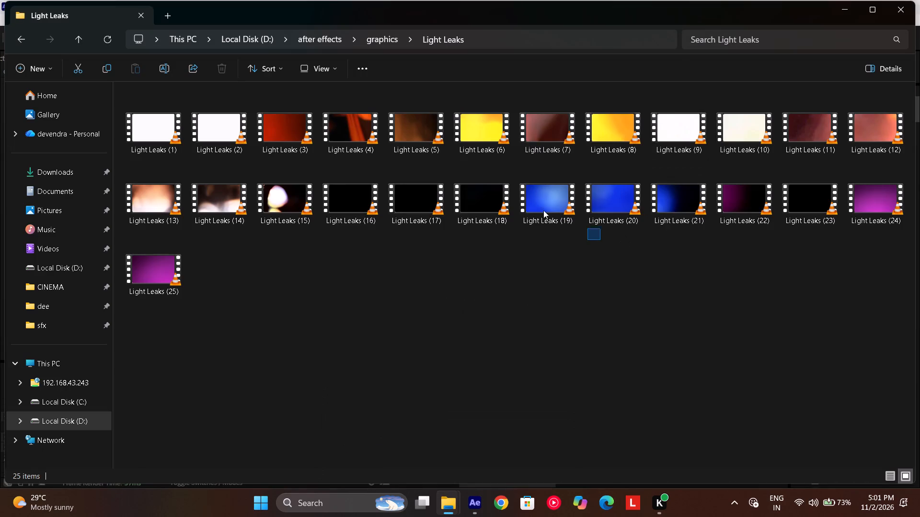
drag(543, 210, 541, 209)
click(541, 209)
drag(541, 209, 468, 512)
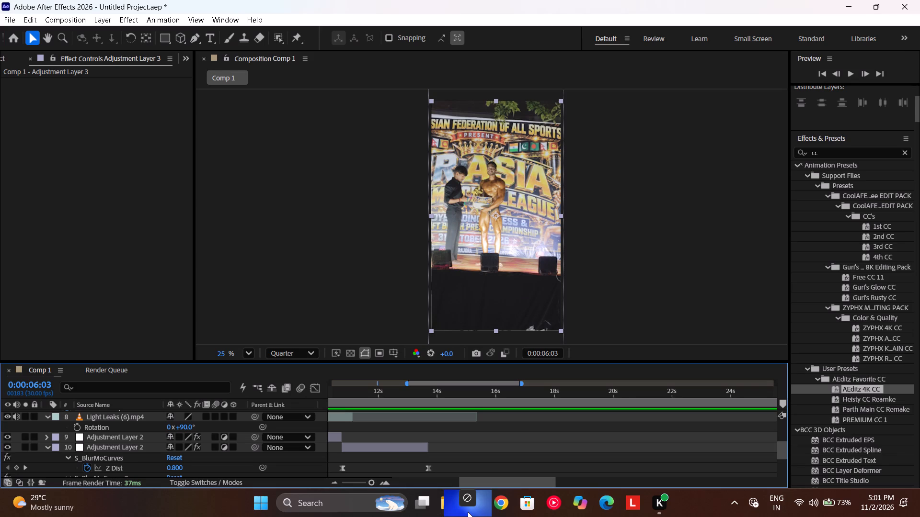
drag(468, 512, 439, 461)
scroll(439, 461, right, 20)
scroll(439, 461, right, 20)
scroll(439, 461, right, 19)
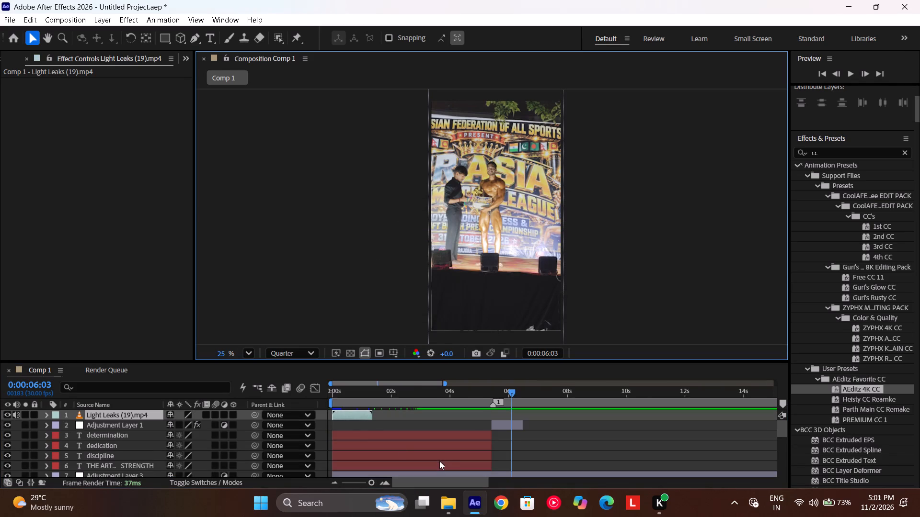
drag(357, 413, 504, 410)
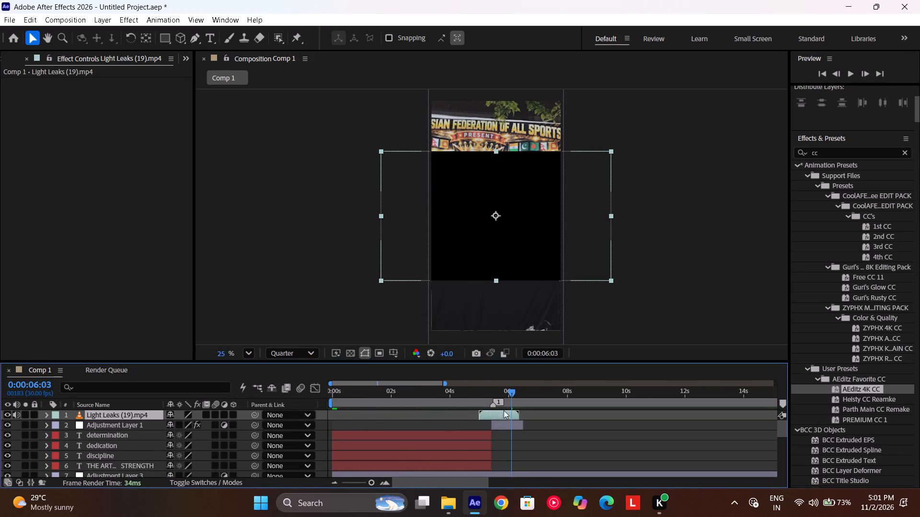
drag(504, 410, 502, 412)
Rotate the Light Leaks (19) layer to 90° so it fills the vertical frame.
key(r)
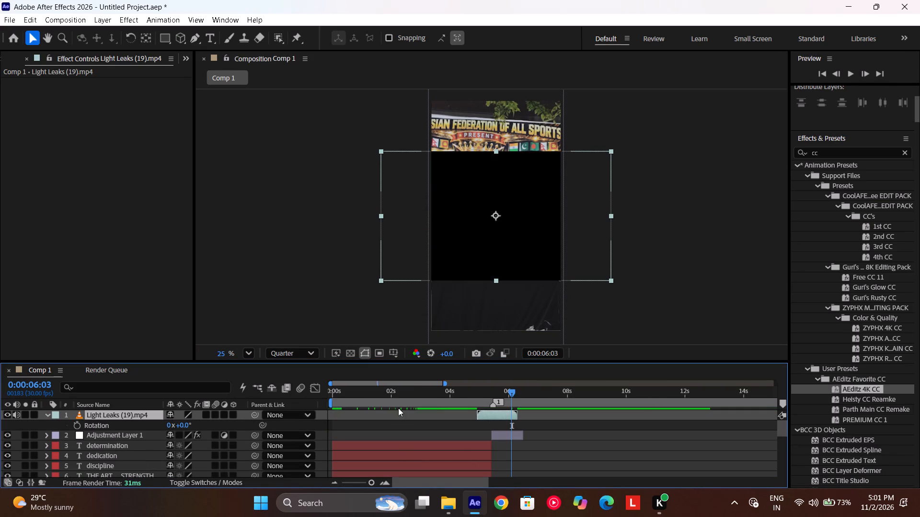
click(184, 428)
key(Page_Up)
key(Insert)
key(Return)
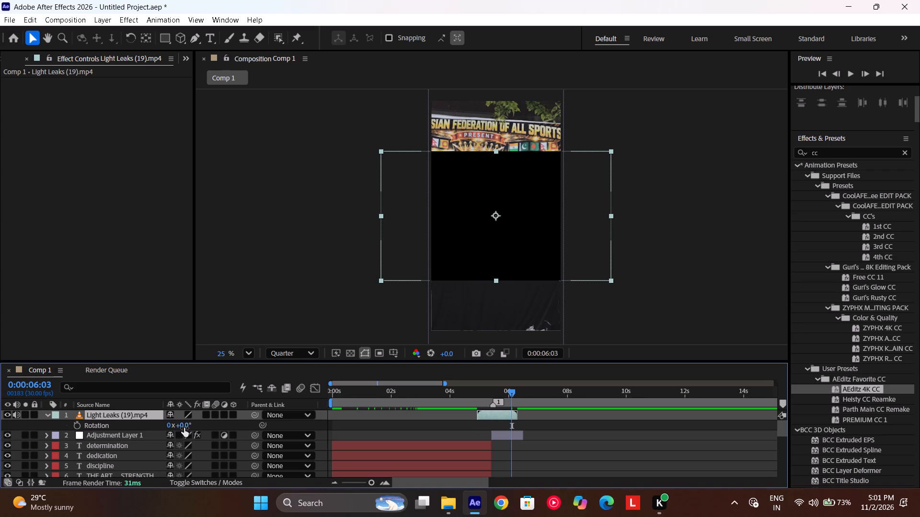
click(183, 425)
key(Page_Up)
text(90)
key(Return)
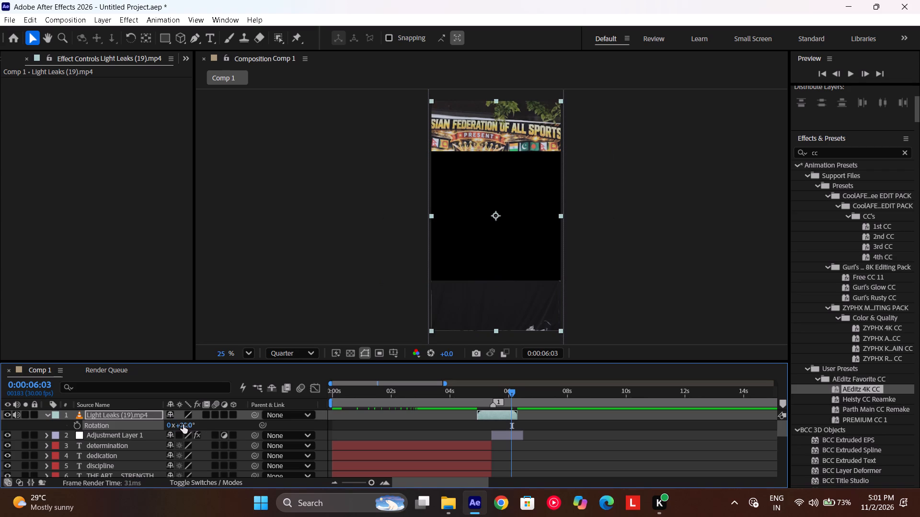
Set the Light Leaks (19) layer's blending mode to Screen.
right_click(505, 418)
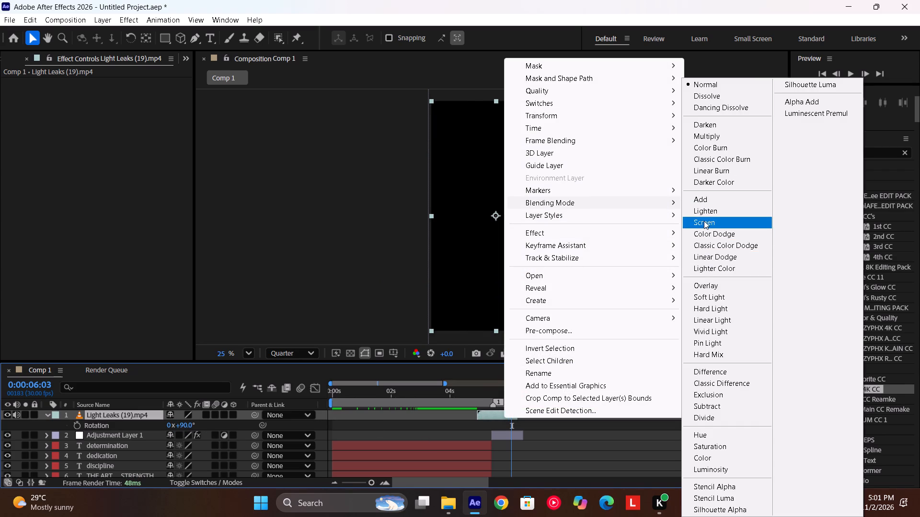
click(704, 221)
Preview the new light leak over the photo-to-stage cut, then replay the edit from the start of the composition.
drag(511, 390, 490, 401)
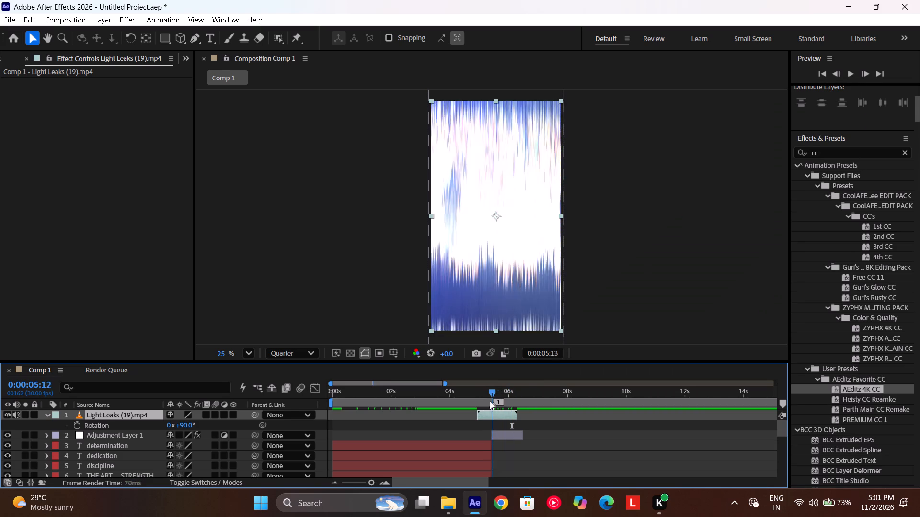
drag(490, 401, 481, 406)
key(space)
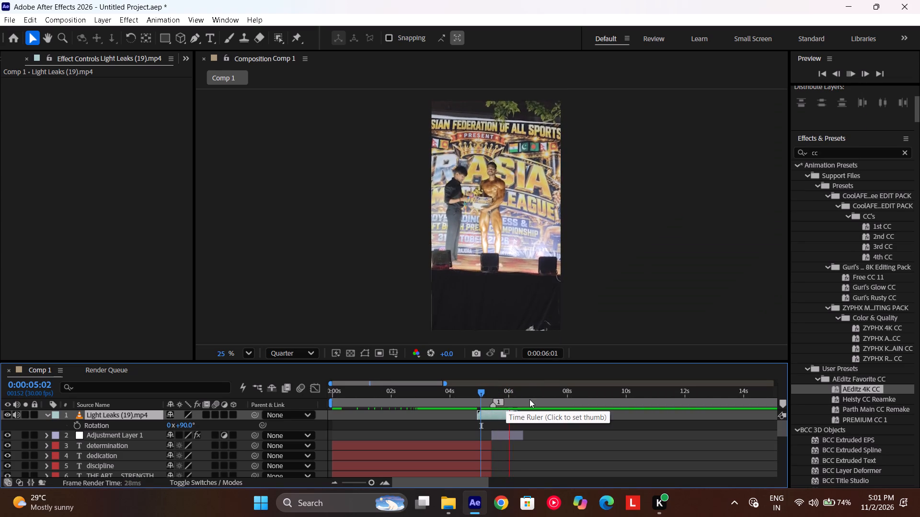
drag(529, 399, 463, 419)
key(space)
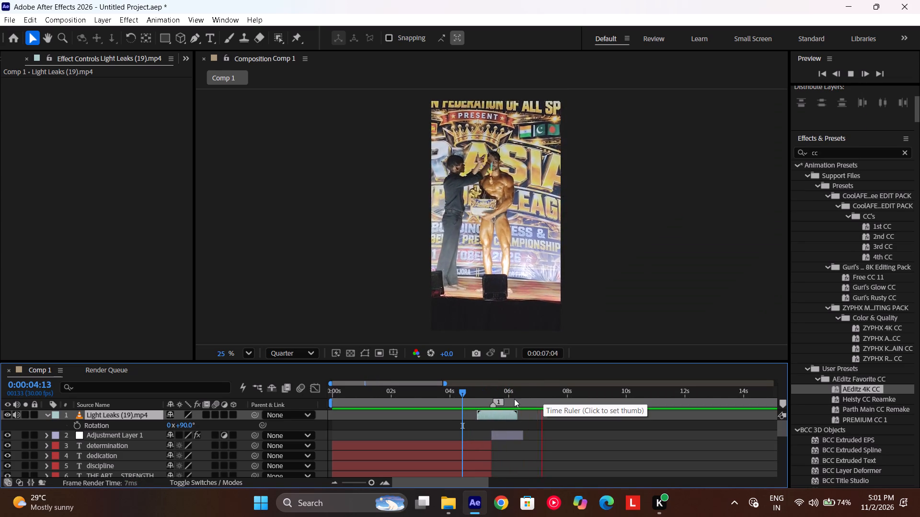
drag(513, 398, 474, 406)
key(space)
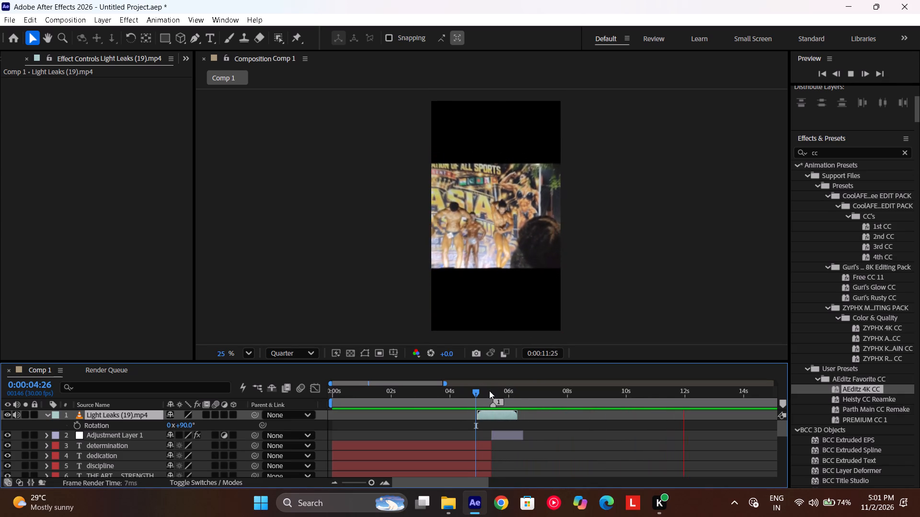
drag(489, 391, 278, 417)
key(space)
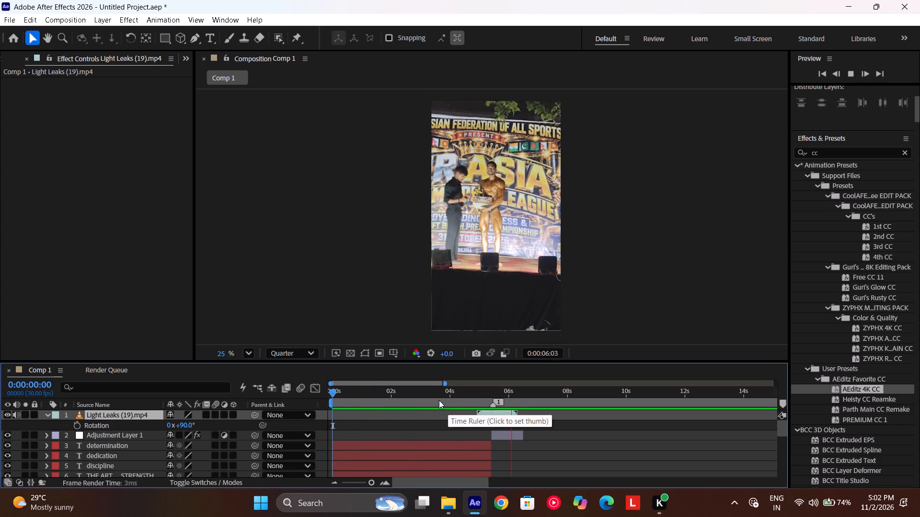
scroll(471, 403, left, 1)
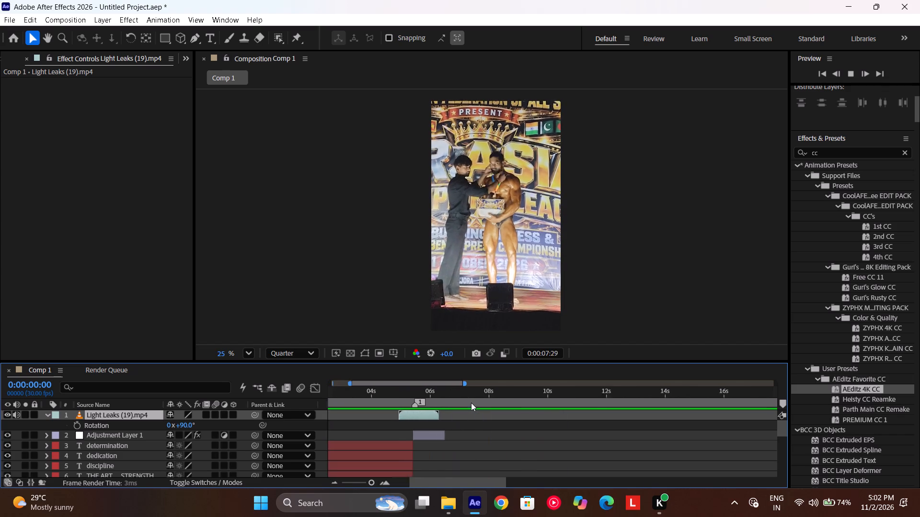
scroll(471, 403, left, 1)
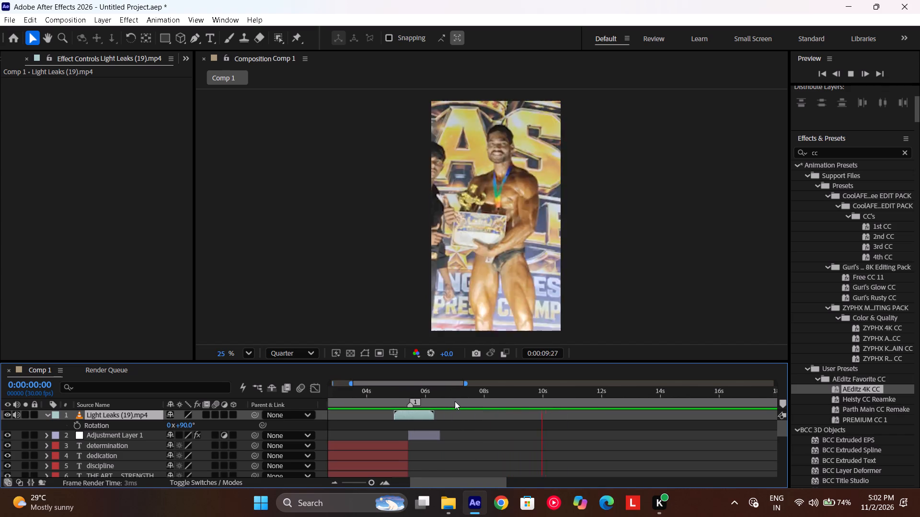
Replay the edit from just before the blue light leak through the camera flash transition to the group stage clip.
drag(455, 401, 387, 404)
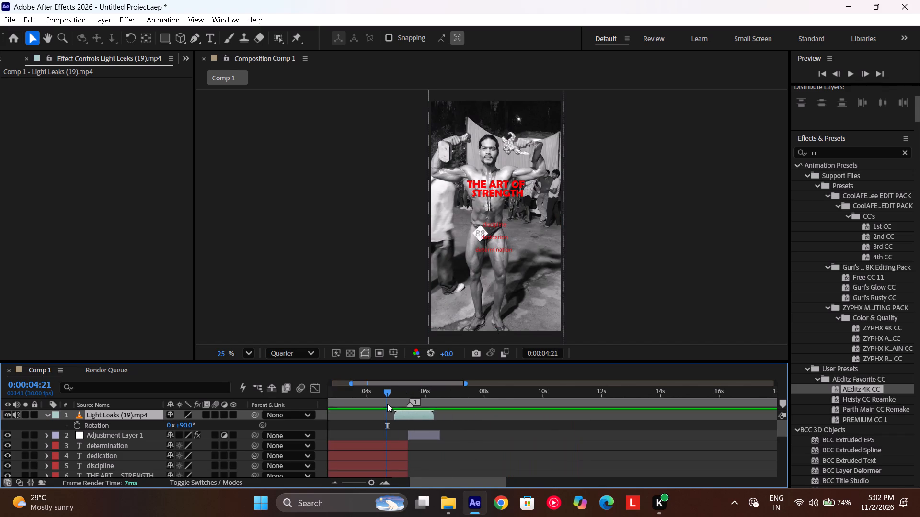
key(space)
scroll(440, 400, left, 1)
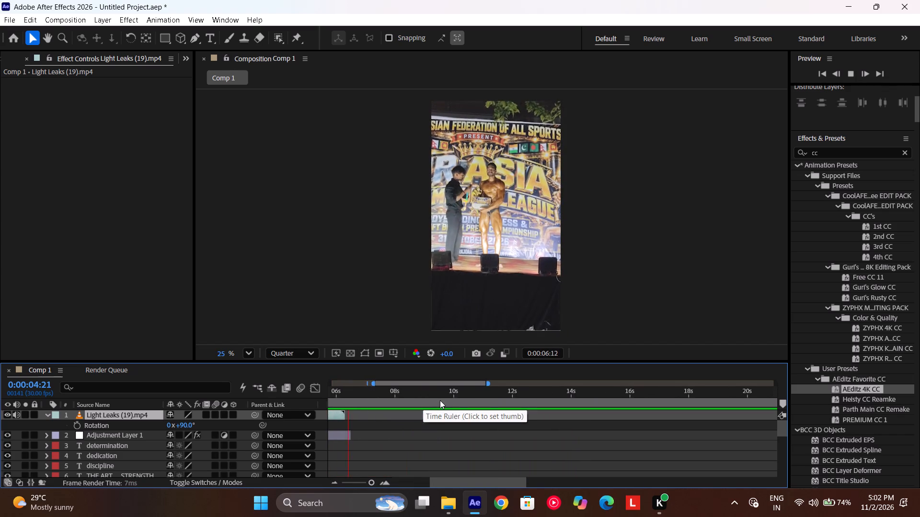
scroll(440, 400, left, 3)
scroll(440, 400, down, 2)
scroll(440, 400, up, 1)
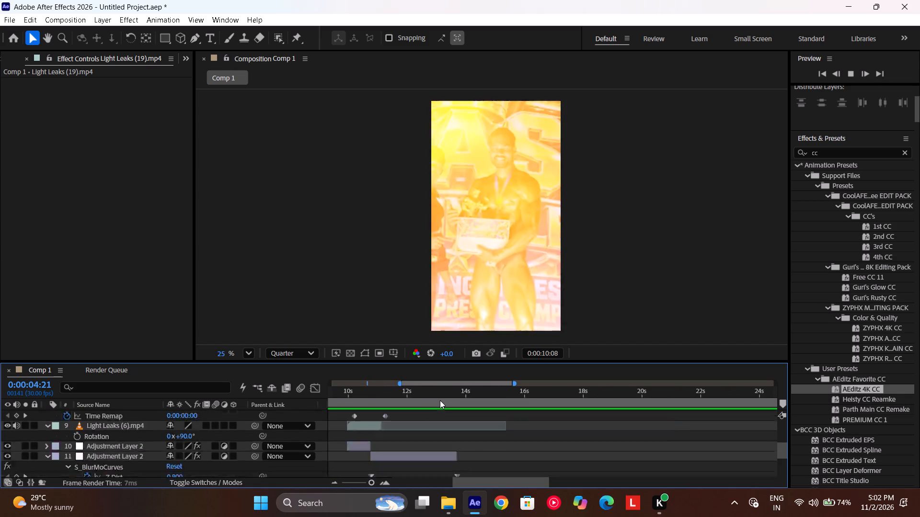
scroll(440, 400, up, 1)
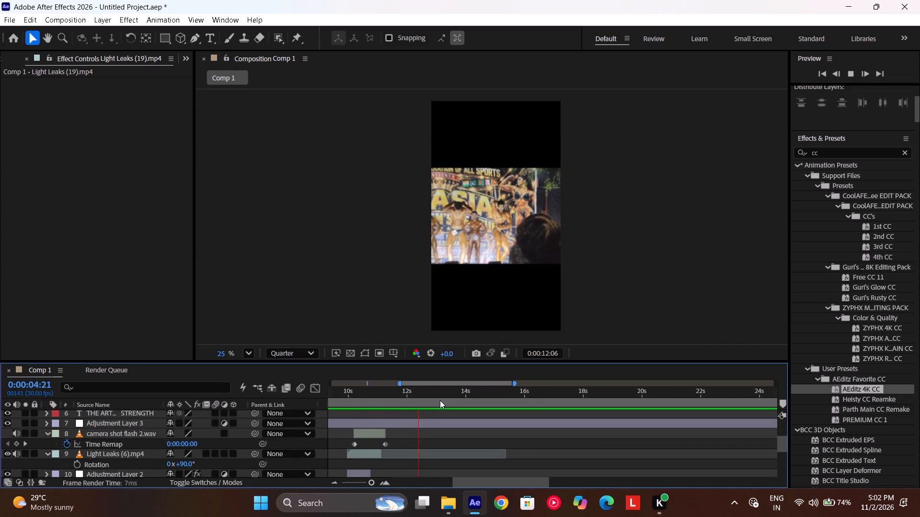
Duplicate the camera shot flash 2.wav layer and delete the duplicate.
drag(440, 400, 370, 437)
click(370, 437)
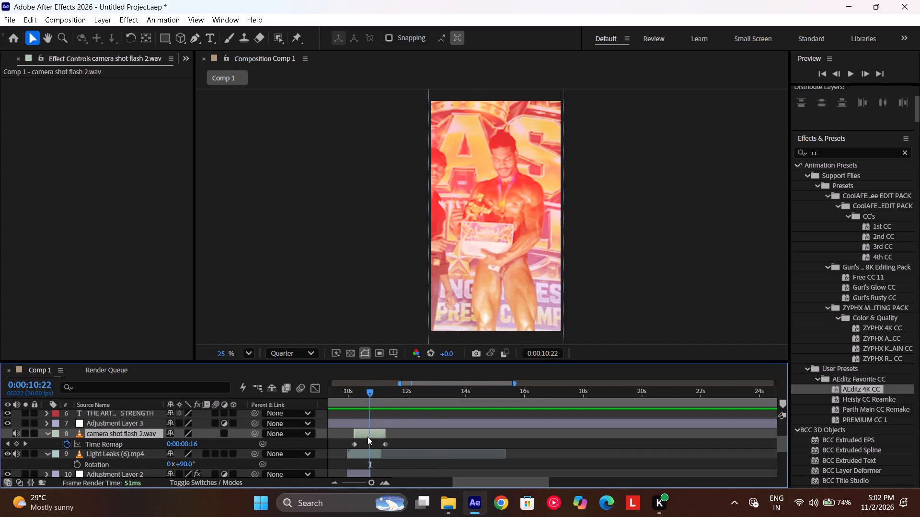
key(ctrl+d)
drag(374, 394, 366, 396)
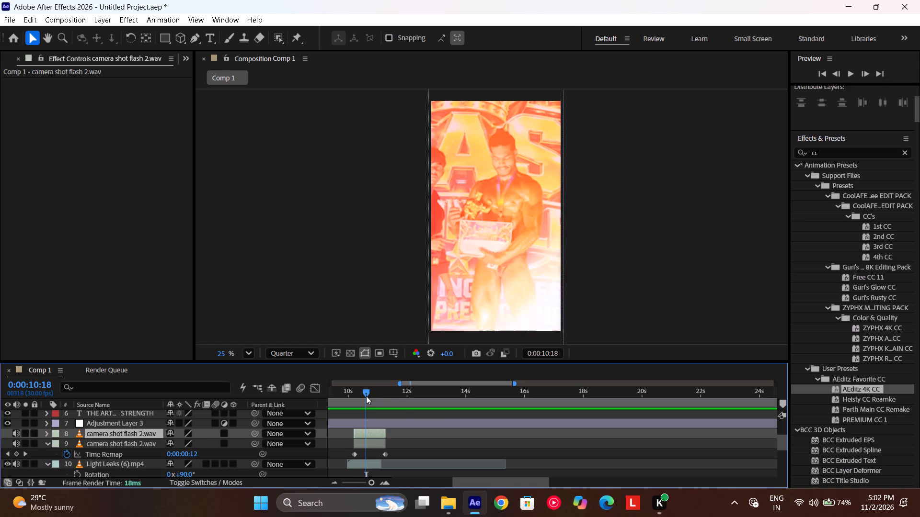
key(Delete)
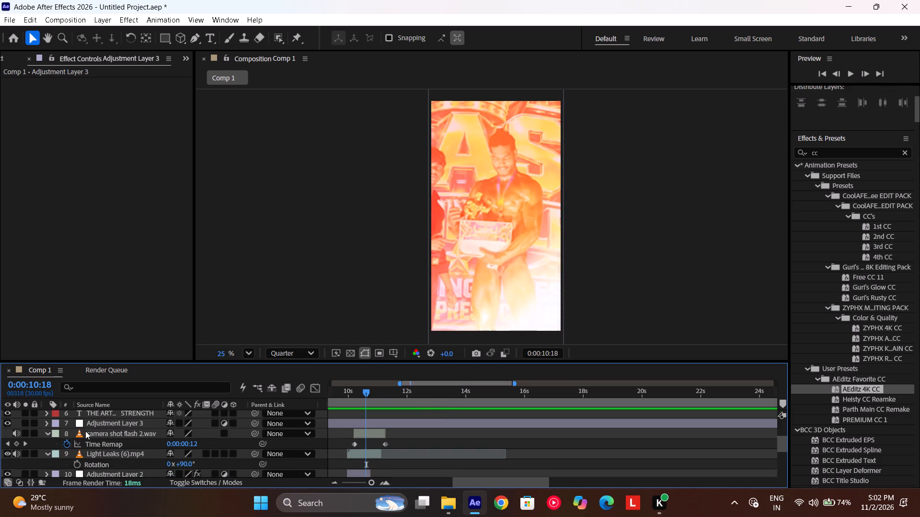
Set the Audio Levels of the camera shot flash 2.wav layer to +5.00 dB.
click(85, 431)
click(48, 432)
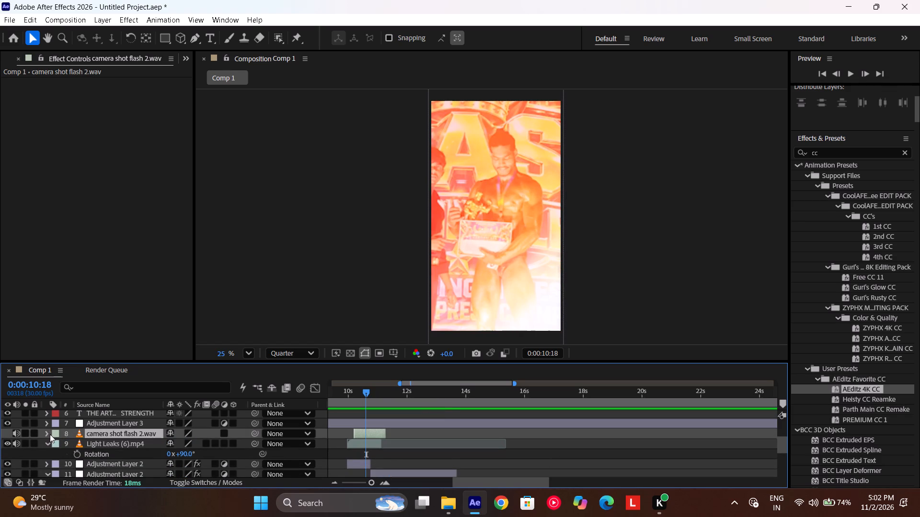
click(47, 433)
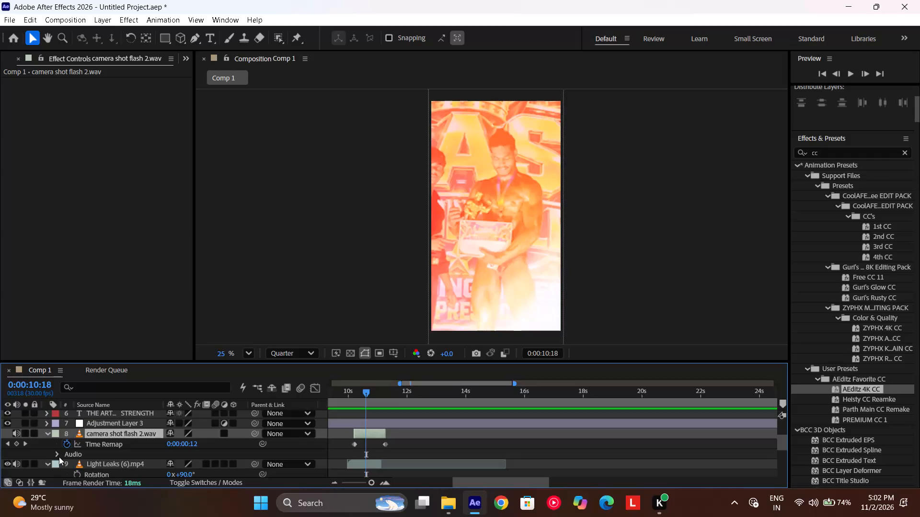
click(59, 457)
scroll(182, 446, down, 1)
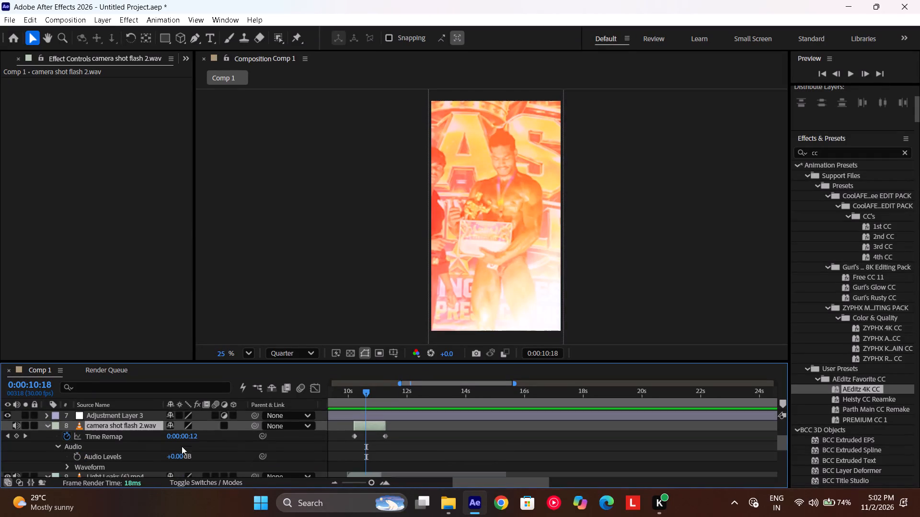
drag(374, 400, 360, 403)
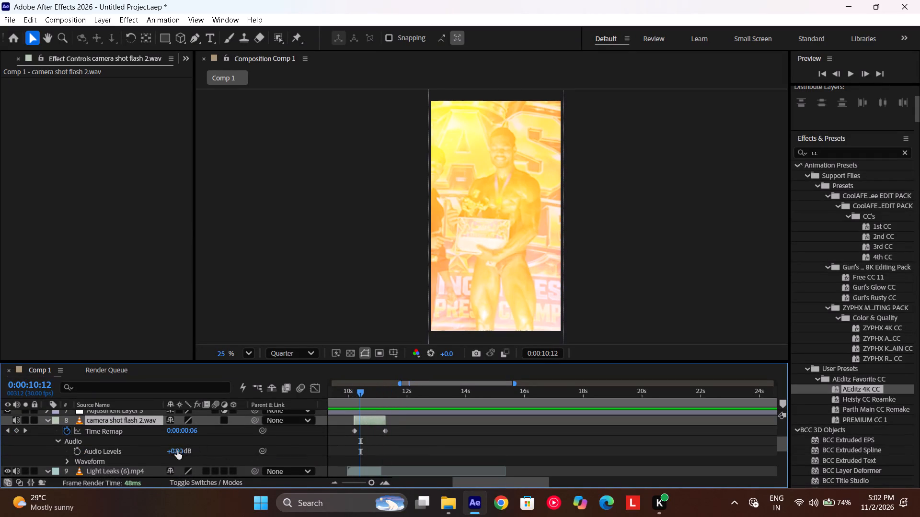
click(175, 450)
Replay the camera flash transition to check the louder shutter sound, and continue through the group stage clip.
key(space)
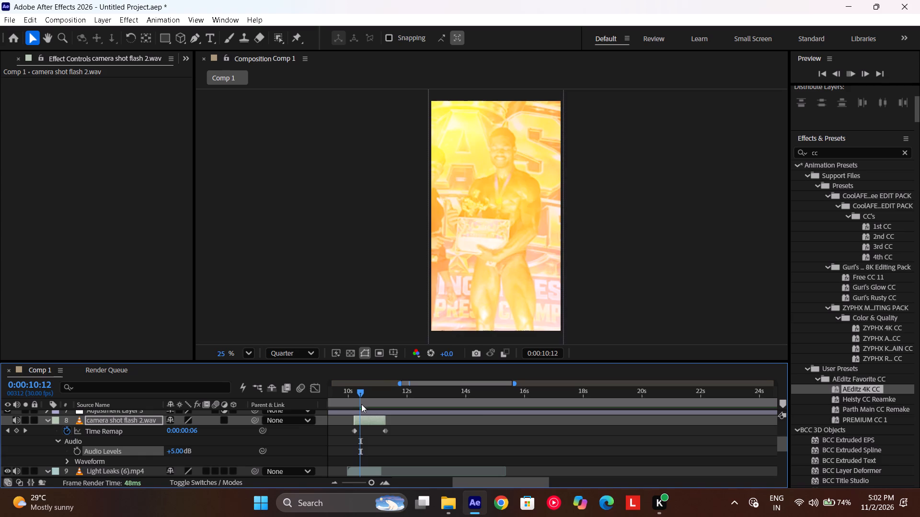
double_click(347, 405)
key(space)
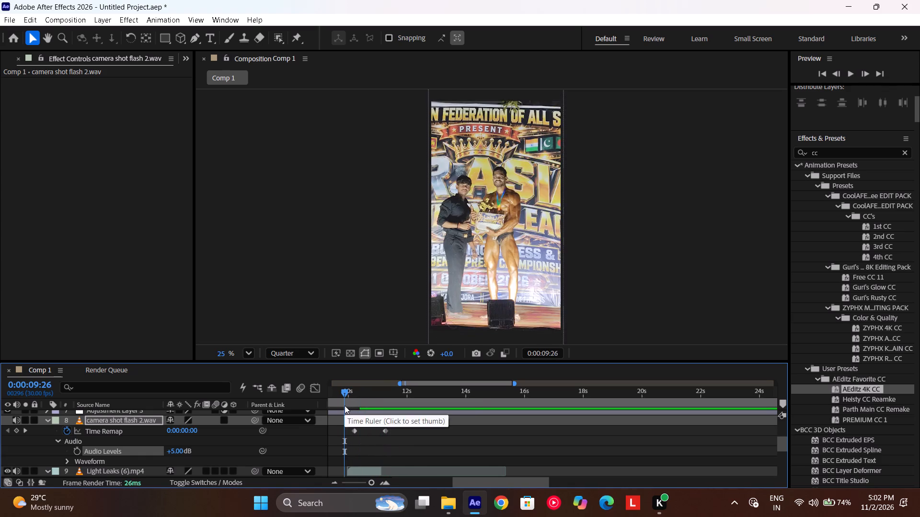
drag(362, 401, 341, 403)
key(space)
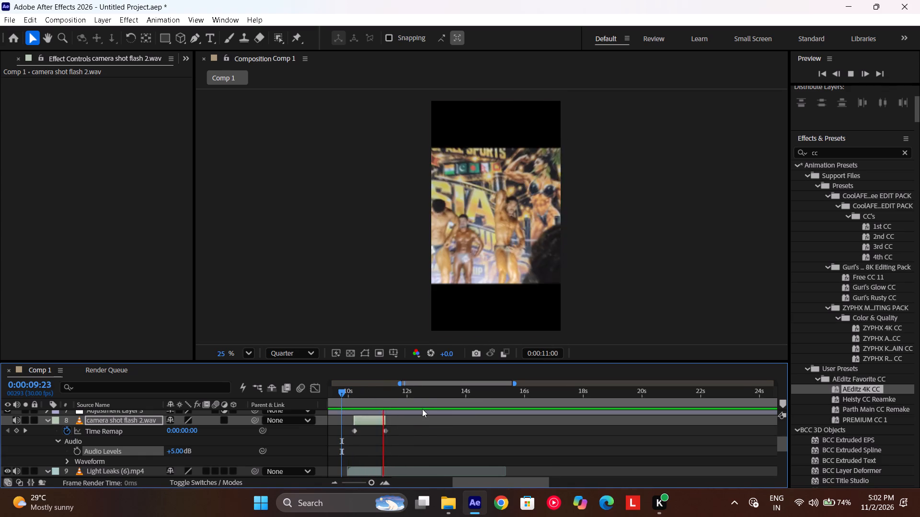
scroll(422, 409, right, 1)
drag(381, 401, 370, 401)
key(space)
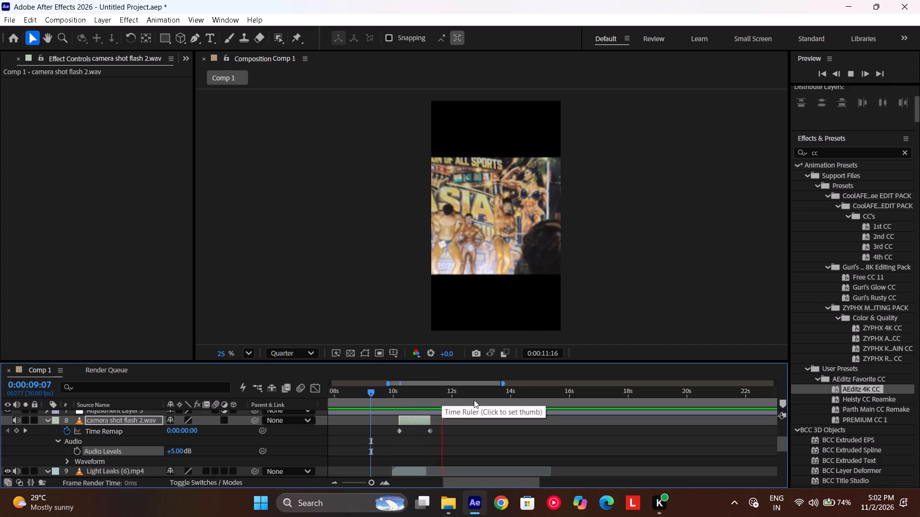
scroll(429, 394, left, 1)
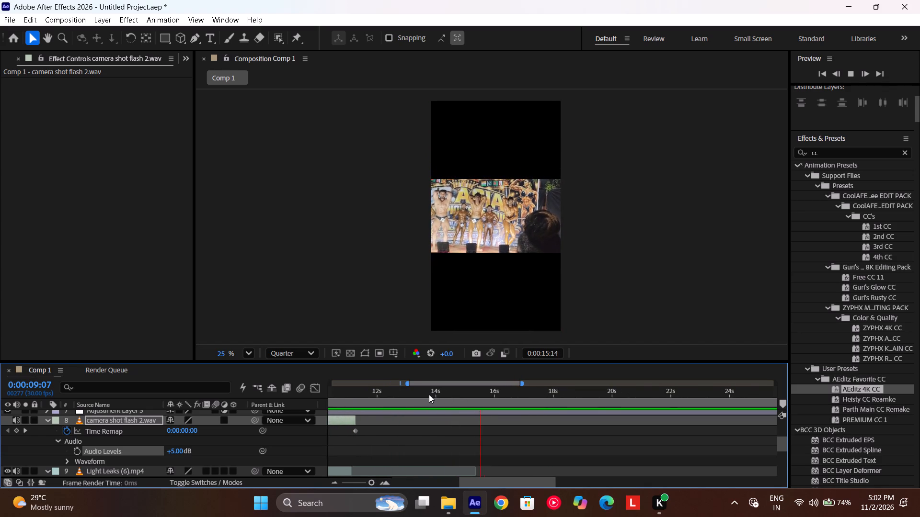
scroll(429, 394, left, 1)
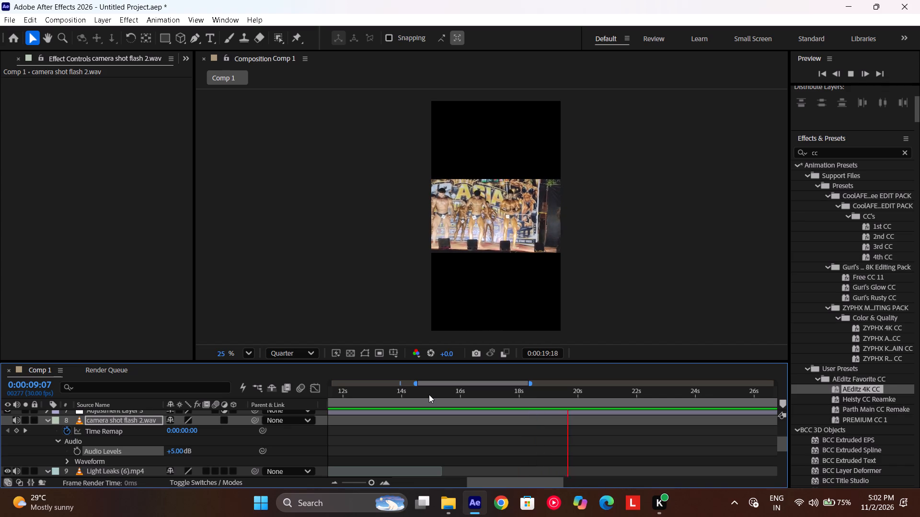
Replay the group stage clip from about 12 seconds to locate the beat for another zoom blur.
drag(429, 394, 338, 417)
key(space)
scroll(338, 417, left, 1)
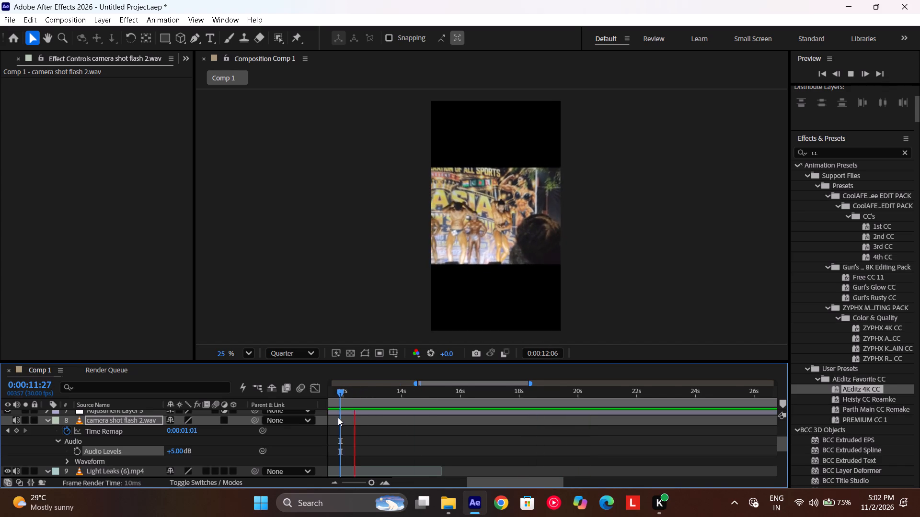
scroll(338, 417, left, 1)
scroll(378, 403, up, 1)
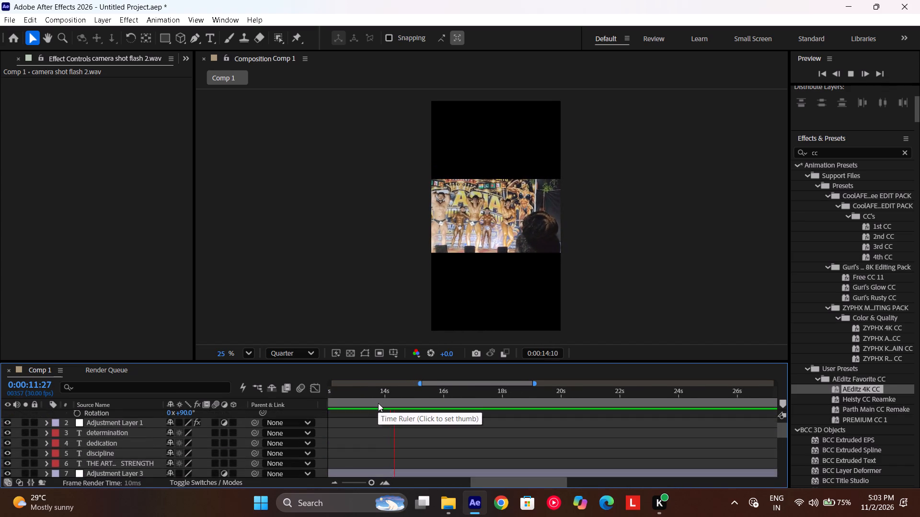
scroll(378, 403, down, 1)
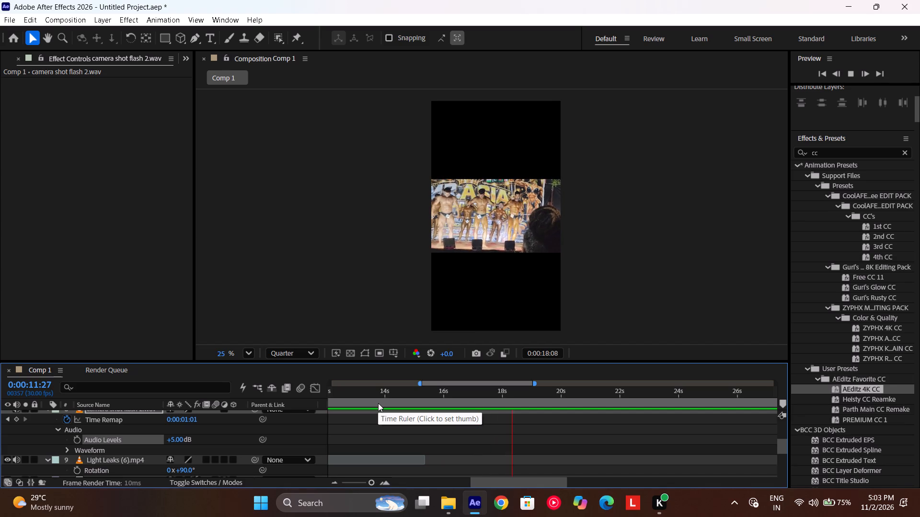
drag(378, 403, 352, 407)
key(space)
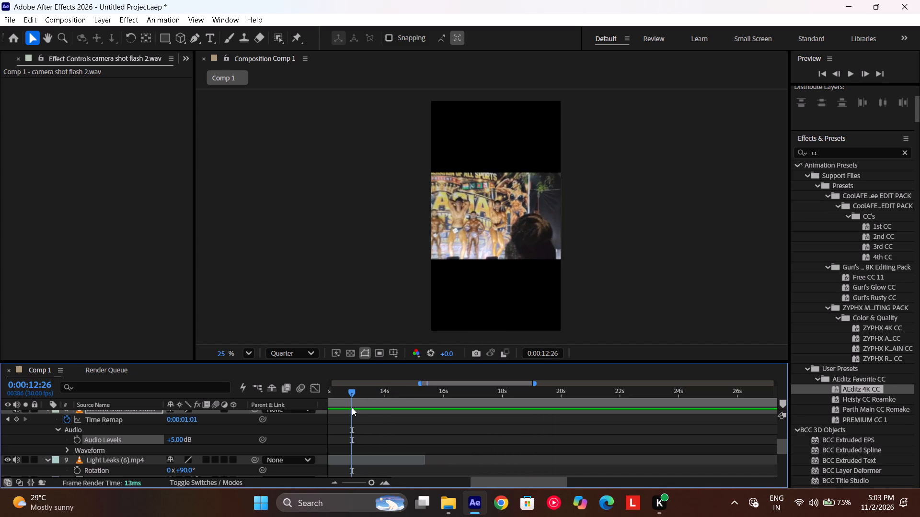
scroll(352, 407, left, 1)
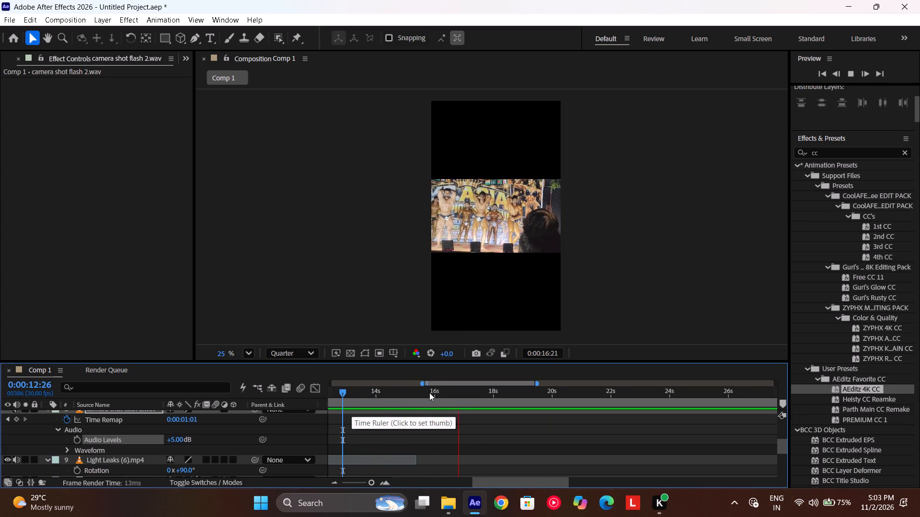
Duplicate the short Adjustment Layer 2 with S_BlurMoCurves at 10 seconds and move the copy so it ends at 0:00:15:13.
drag(429, 393, 418, 394)
scroll(418, 394, up, 1)
ctrl+scroll(418, 394, down, 1)
ctrl+scroll(418, 394, up, 1)
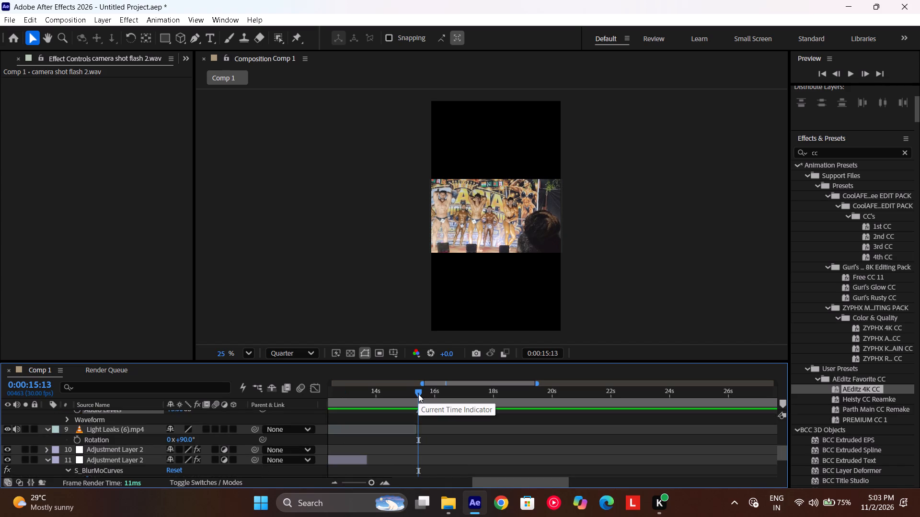
ctrl+scroll(418, 394, up, 1)
scroll(418, 394, right, 1)
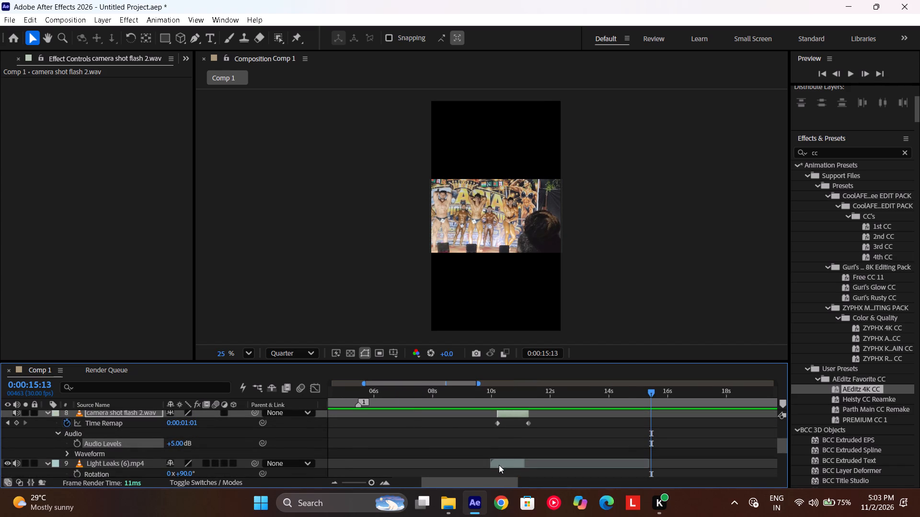
click(503, 460)
scroll(503, 460, down, 1)
scroll(503, 460, left, 1)
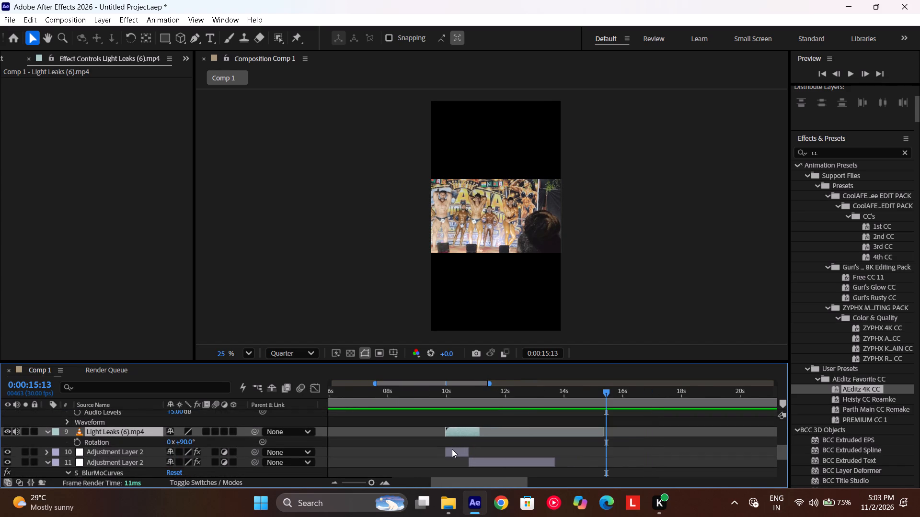
click(451, 450)
key(ctrl+d)
drag(451, 450, 590, 465)
scroll(590, 465, left, 1)
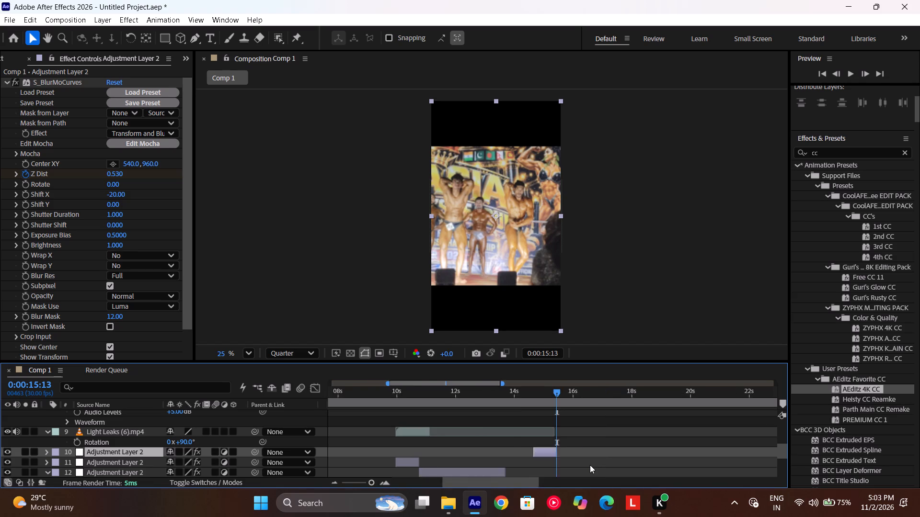
Extend the out-point of the duplicated Adjustment Layer 2 to about 17.5 seconds, scrubbing its zoom over the stage clip.
scroll(590, 465, left, 1)
drag(510, 453, 551, 452)
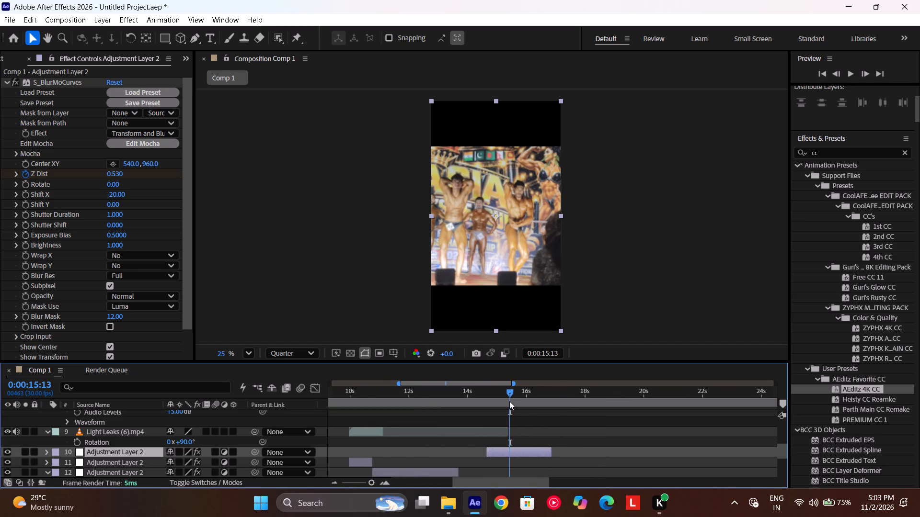
drag(509, 401, 503, 422)
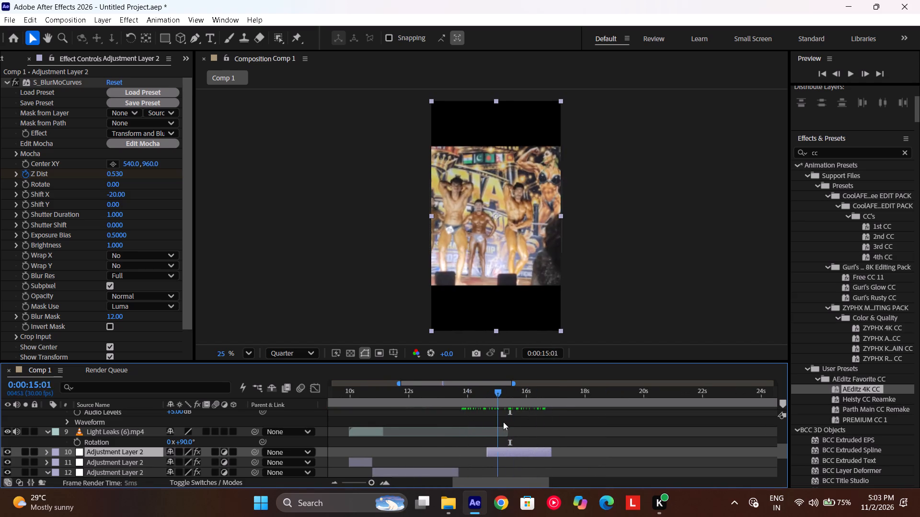
drag(503, 422, 504, 436)
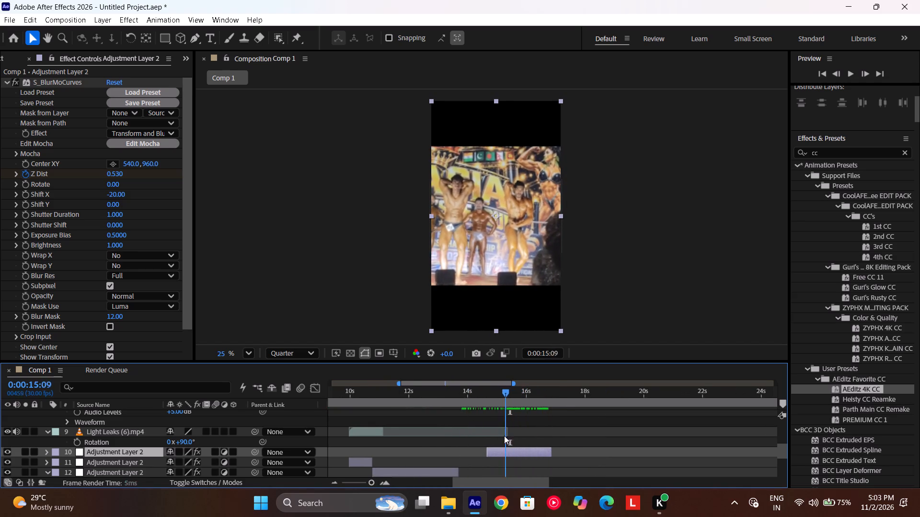
drag(504, 436, 513, 450)
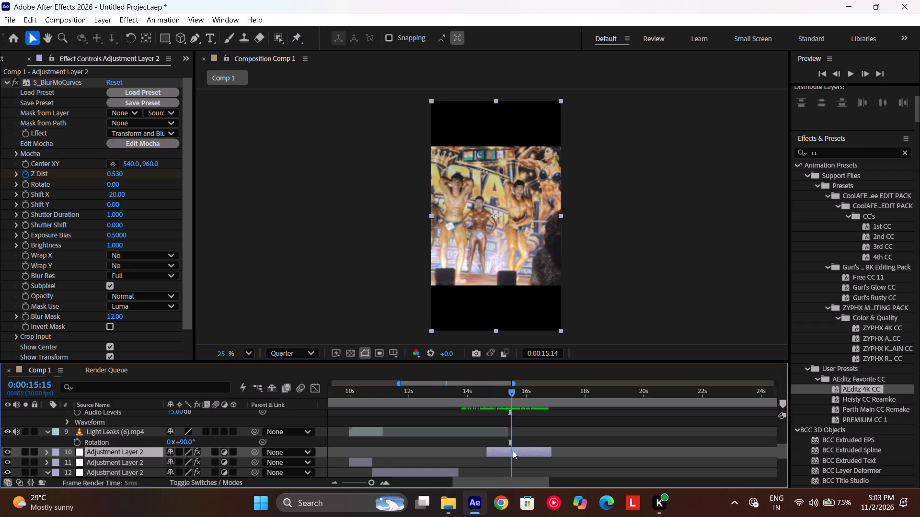
drag(513, 450, 514, 450)
drag(551, 454, 569, 453)
drag(515, 398, 502, 414)
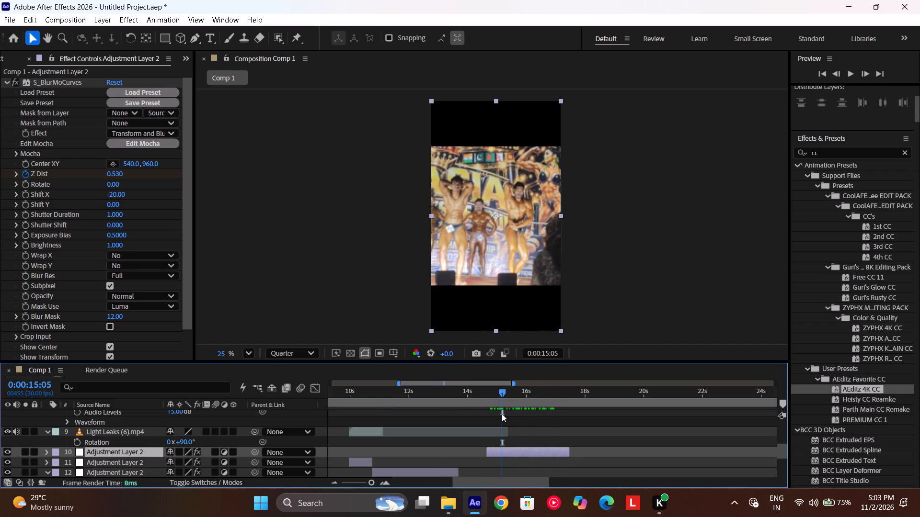
Set the S_BlurMoCurves Shift X of the duplicated Adjustment Layer 2 to -110.
click(524, 453)
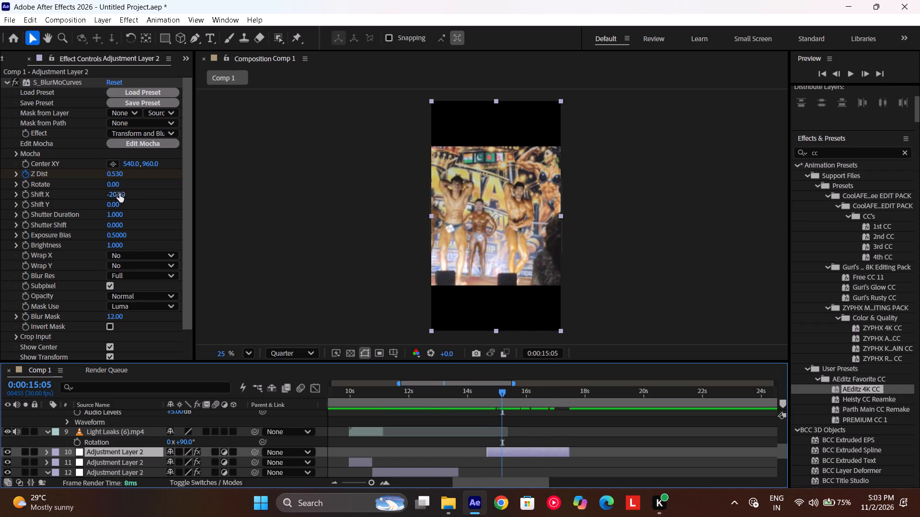
drag(119, 193, 112, 193)
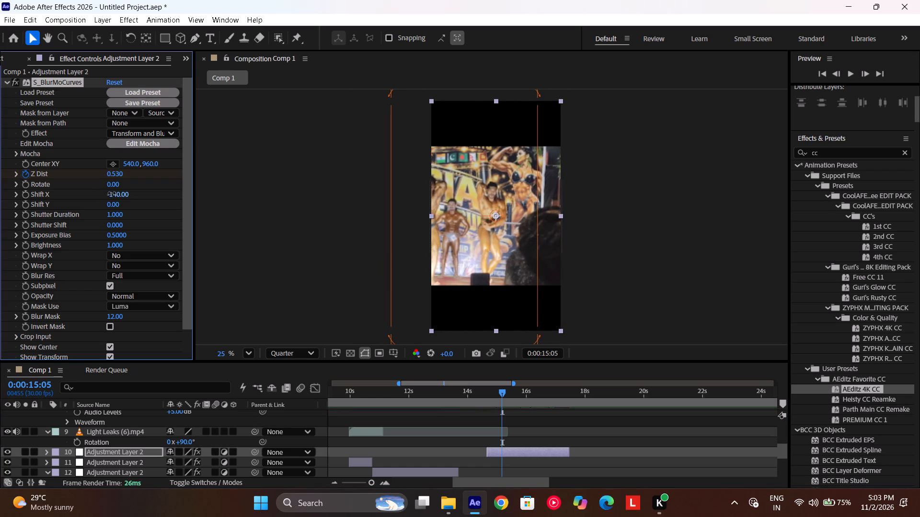
drag(112, 193, 113, 192)
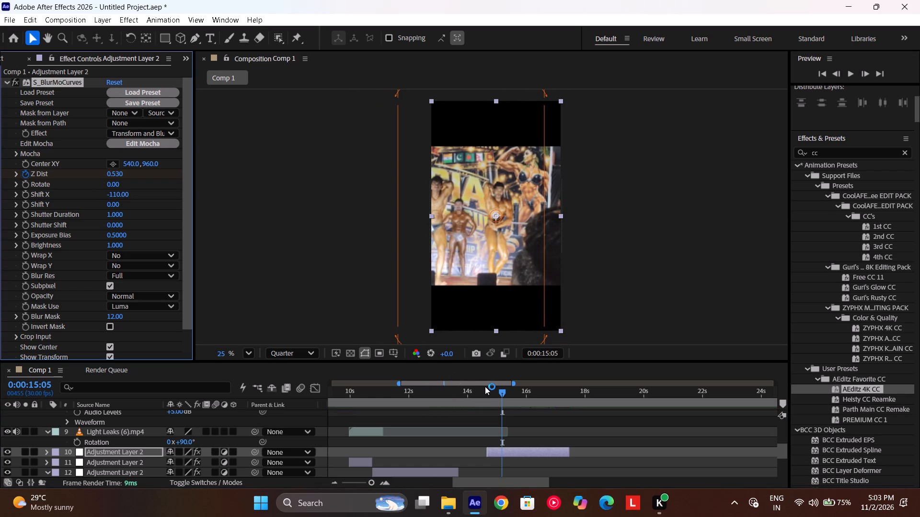
Preview the zoom and move the duplicated Adjustment Layer 2 later so it starts at about 0:00:15:13.
drag(485, 386, 463, 397)
key(space)
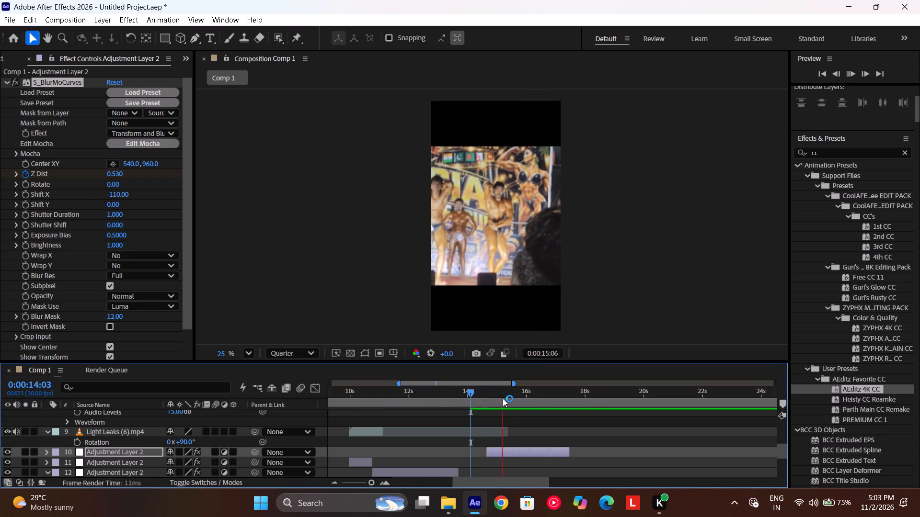
scroll(503, 398, left, 1)
drag(460, 453, 483, 451)
Replay the group stage clip from about 14 seconds into the repositioned zoom and scrub around its start.
drag(466, 395, 429, 398)
key(space)
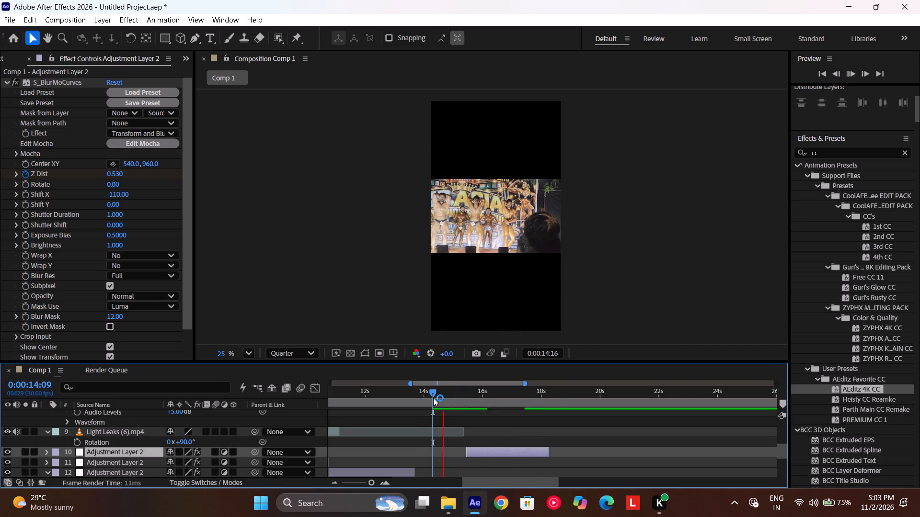
scroll(521, 400, left, 1)
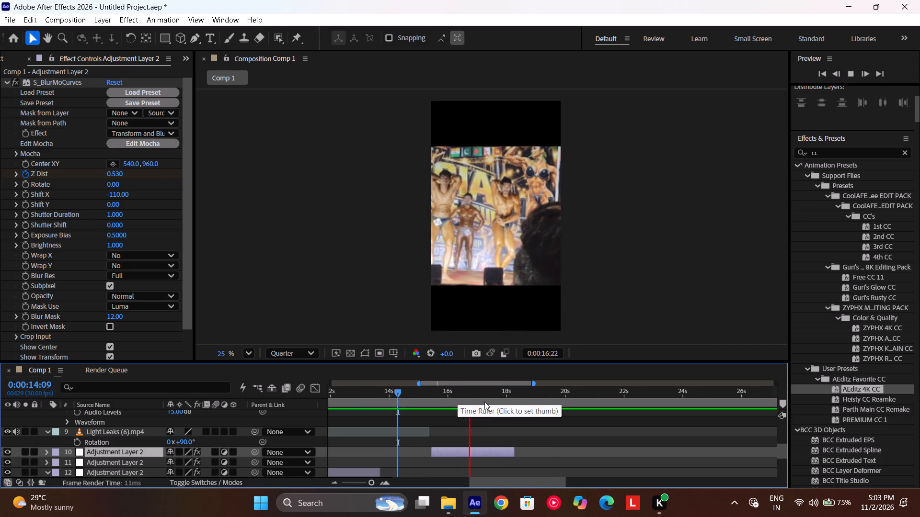
drag(468, 406, 431, 416)
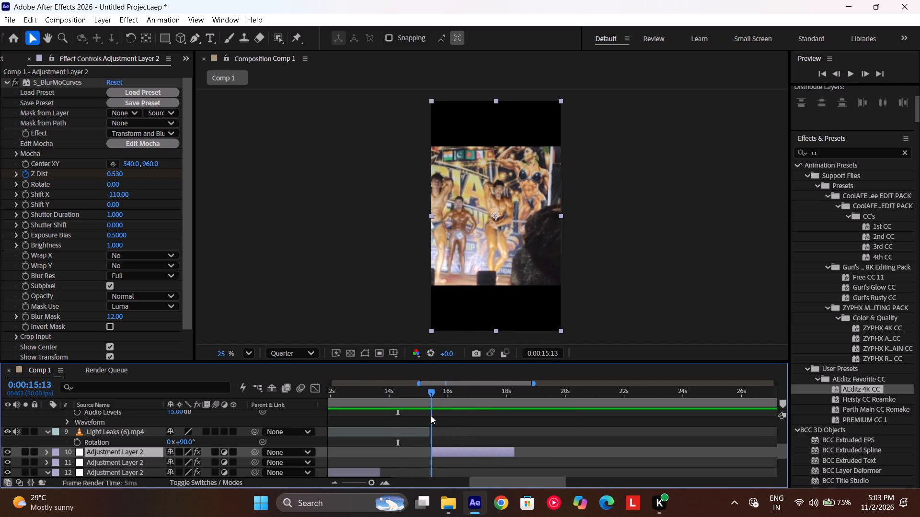
drag(431, 416, 432, 414)
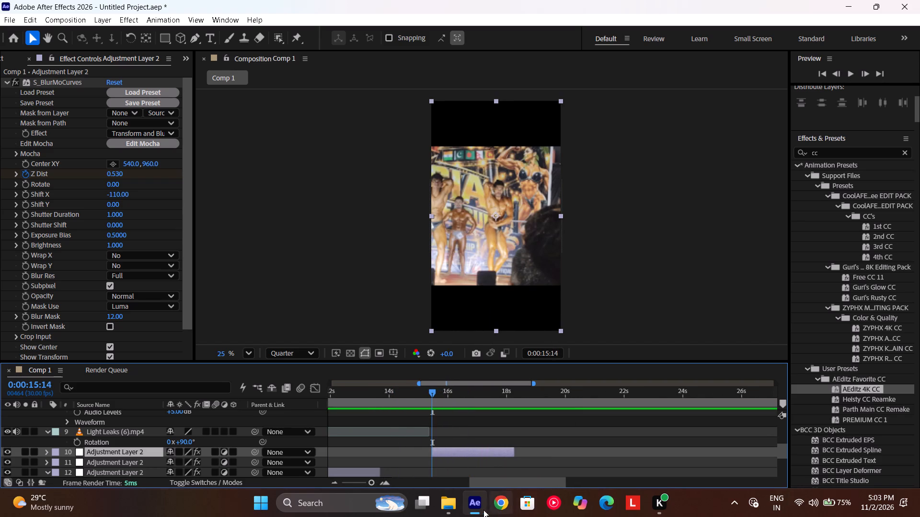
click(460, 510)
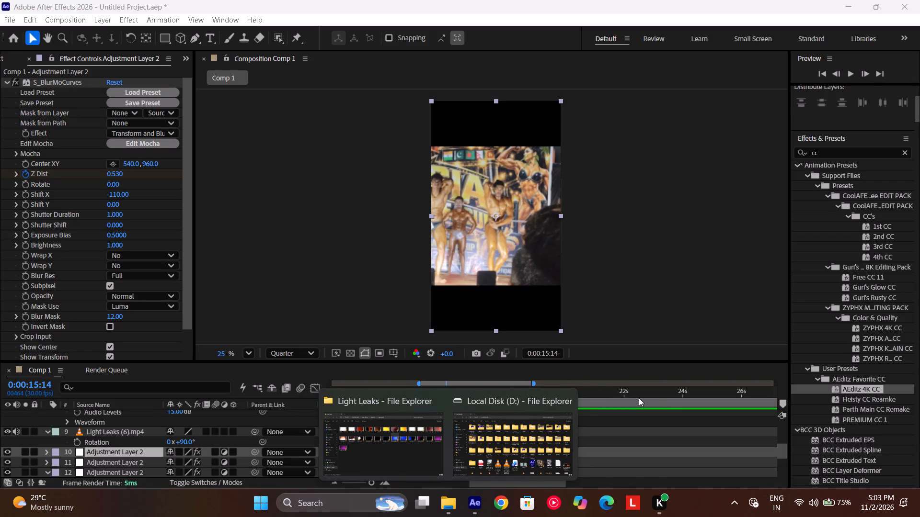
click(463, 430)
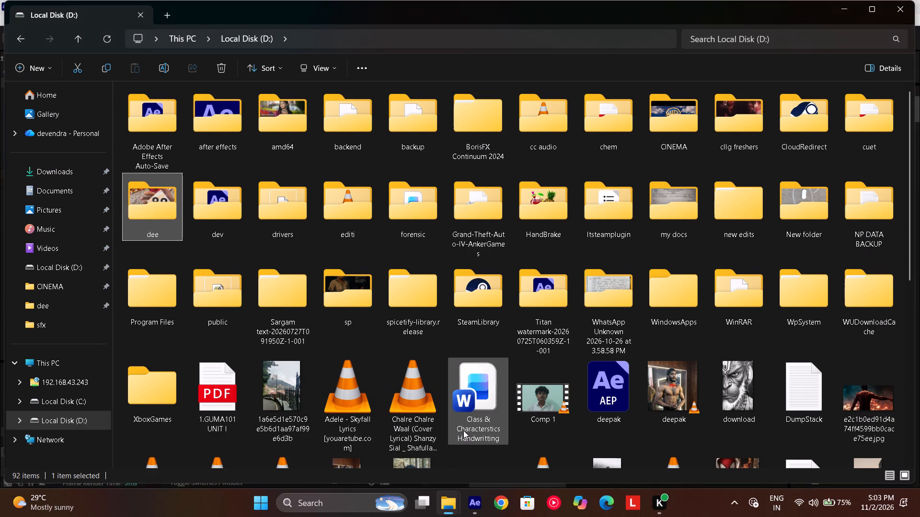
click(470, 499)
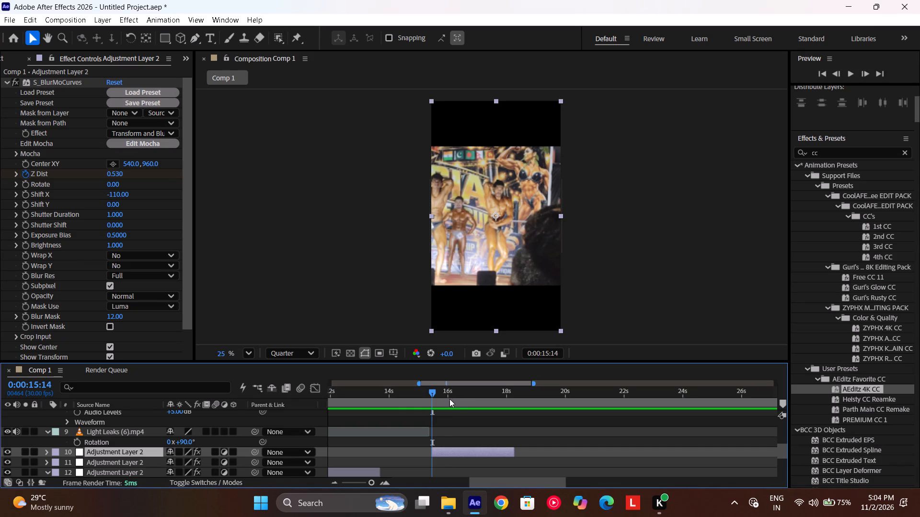
Replay the group stage clip from about 12:19 through the zoom to judge its timing with the song.
drag(446, 398, 397, 408)
key(space)
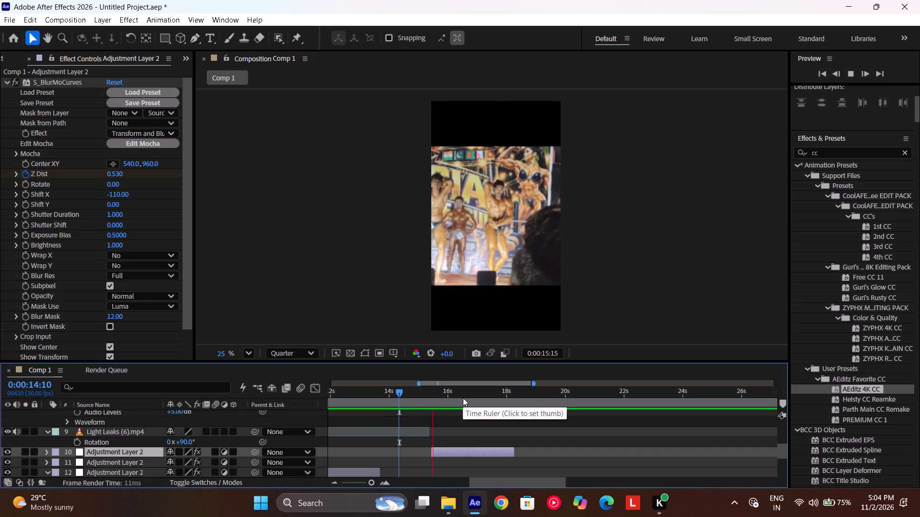
drag(463, 398, 349, 416)
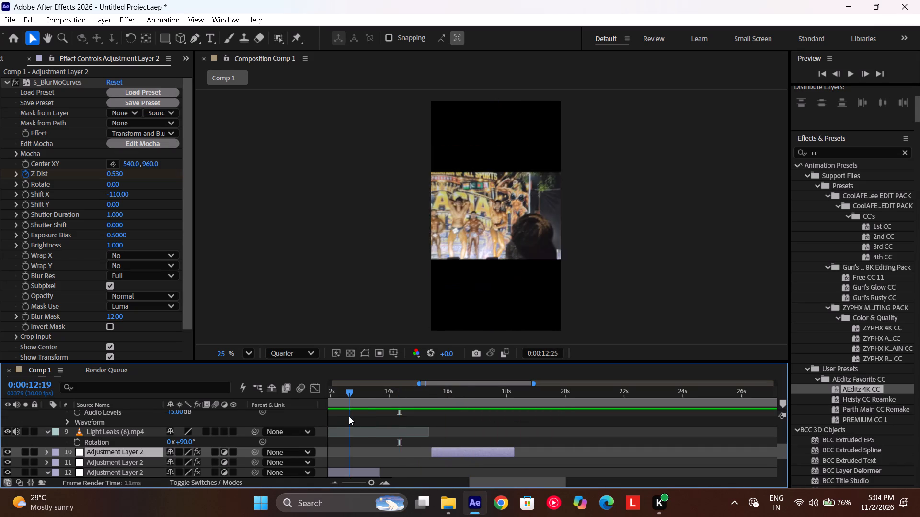
key(space)
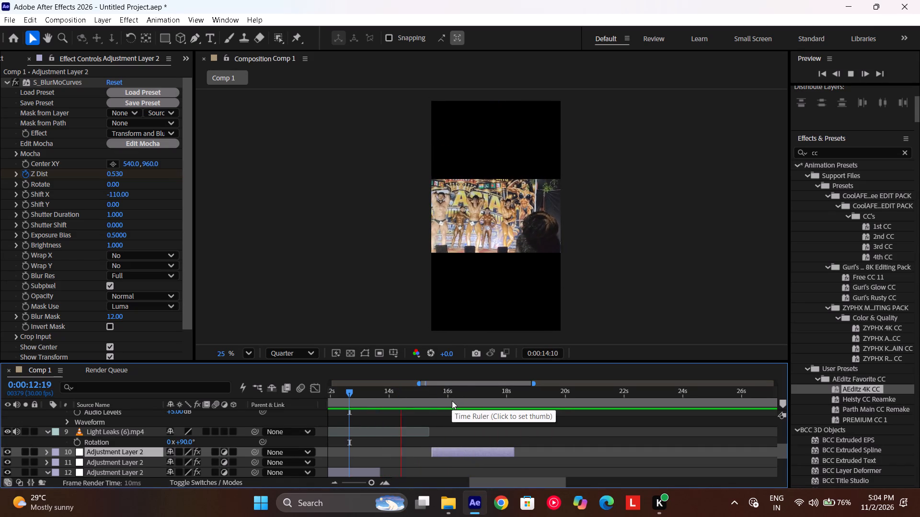
drag(452, 401, 447, 402)
Switch to File Explorer, open the sfx folder and audition the zoom (1) sound effect.
click(444, 501)
click(483, 450)
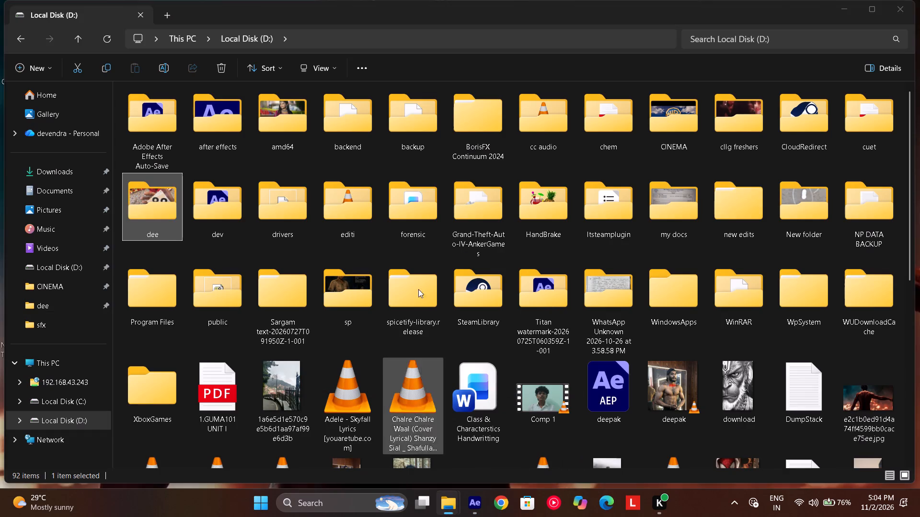
scroll(328, 394, down, 5)
scroll(328, 394, up, 3)
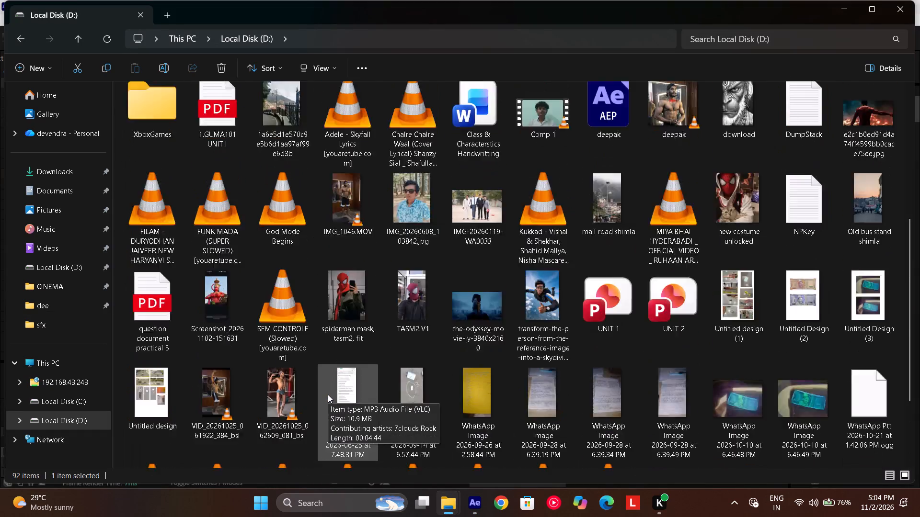
scroll(328, 394, up, 2)
click(68, 321)
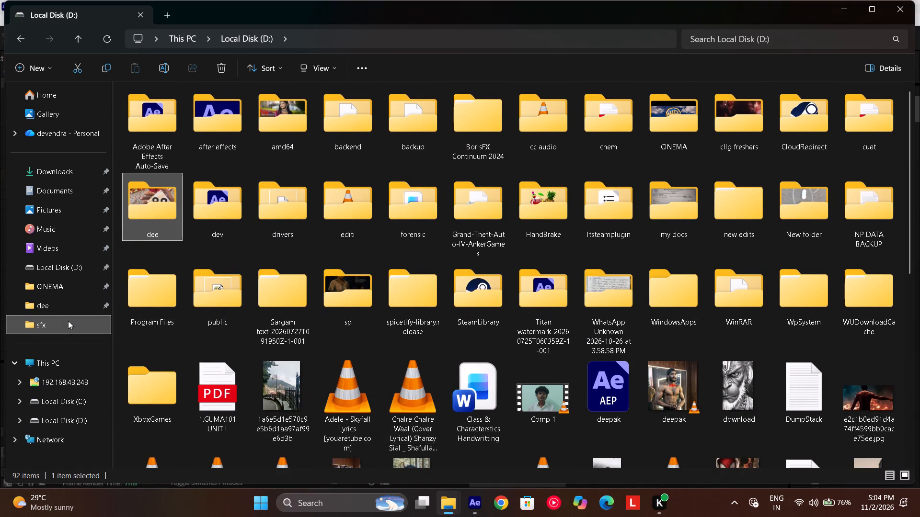
scroll(426, 253, down, 5)
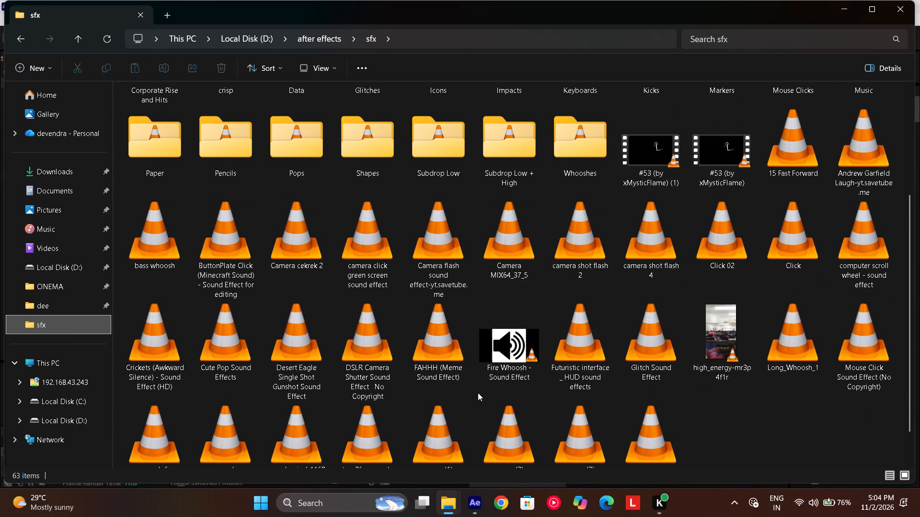
scroll(477, 396, down, 2)
double_click(436, 397)
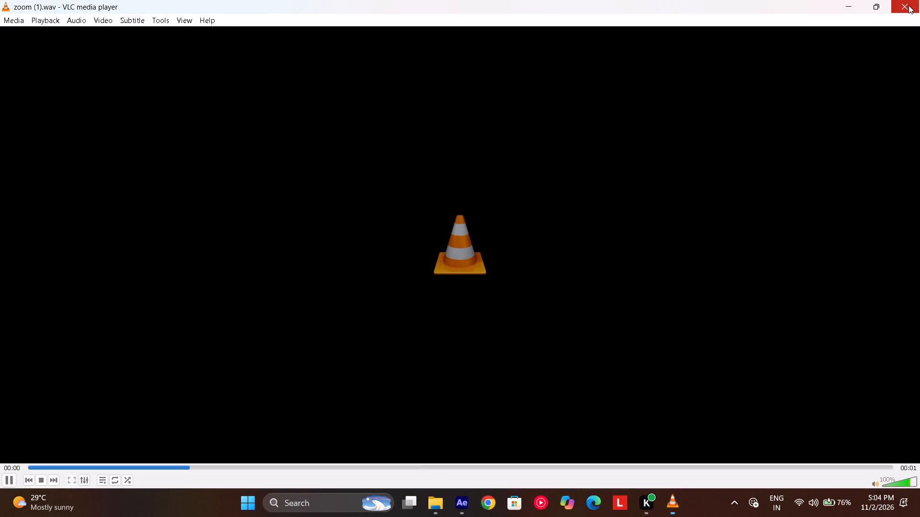
click(908, 5)
Import zoom (1).wav from the sfx folder into Comp 1 as a new audio layer.
drag(437, 391, 477, 513)
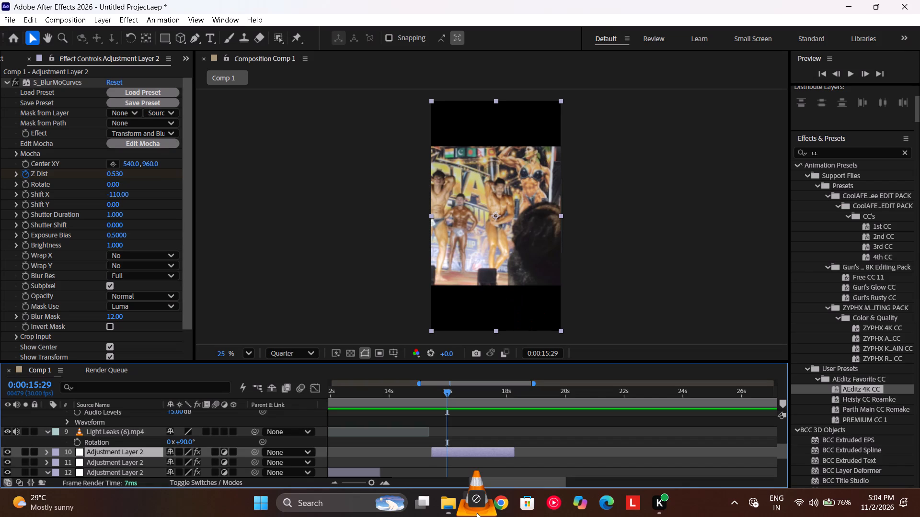
drag(477, 513, 473, 458)
scroll(473, 458, right, 11)
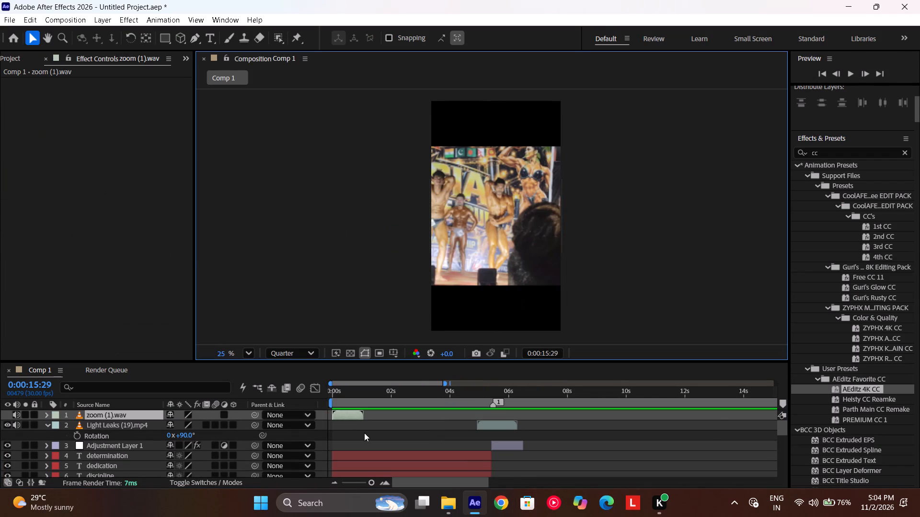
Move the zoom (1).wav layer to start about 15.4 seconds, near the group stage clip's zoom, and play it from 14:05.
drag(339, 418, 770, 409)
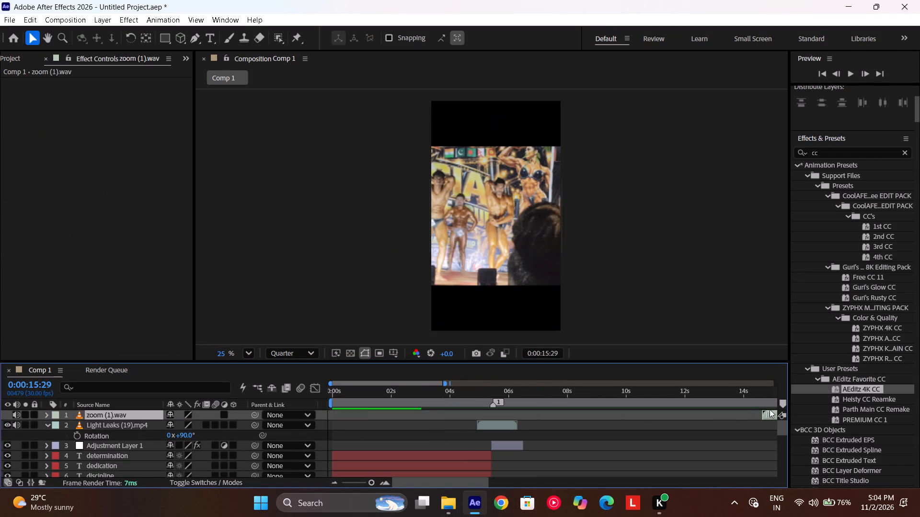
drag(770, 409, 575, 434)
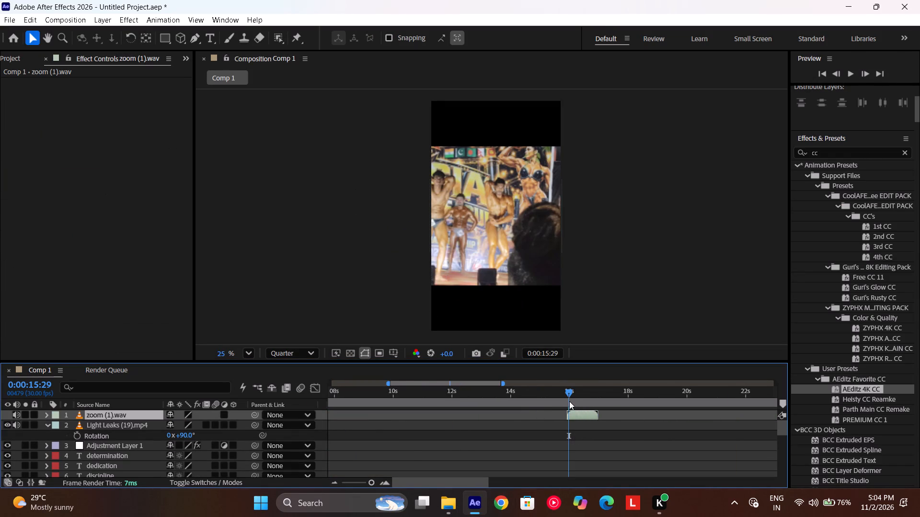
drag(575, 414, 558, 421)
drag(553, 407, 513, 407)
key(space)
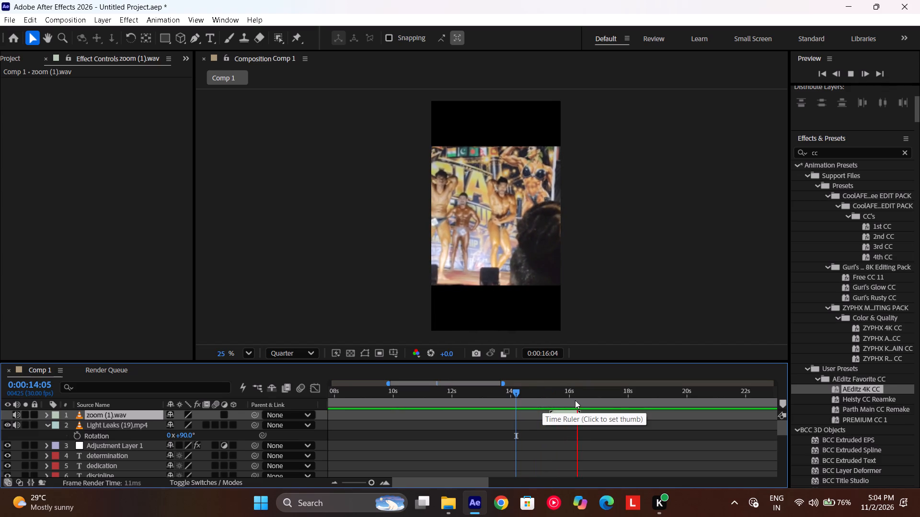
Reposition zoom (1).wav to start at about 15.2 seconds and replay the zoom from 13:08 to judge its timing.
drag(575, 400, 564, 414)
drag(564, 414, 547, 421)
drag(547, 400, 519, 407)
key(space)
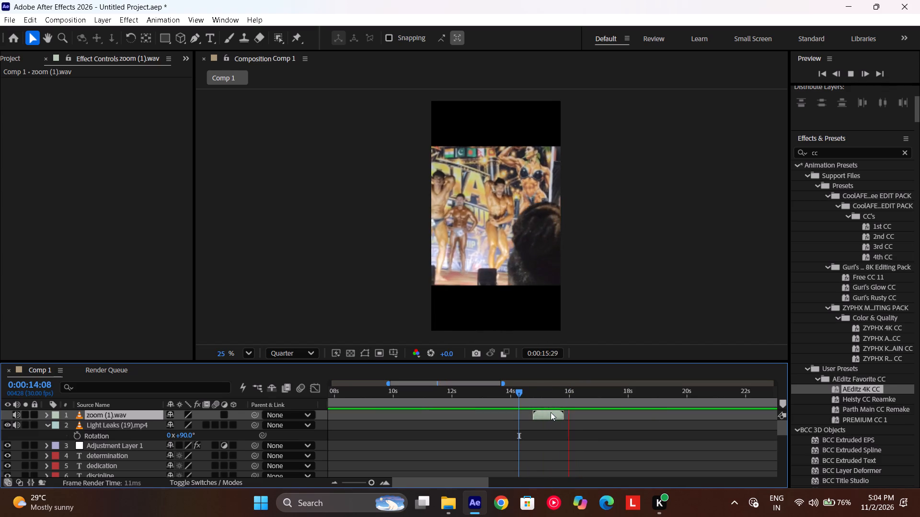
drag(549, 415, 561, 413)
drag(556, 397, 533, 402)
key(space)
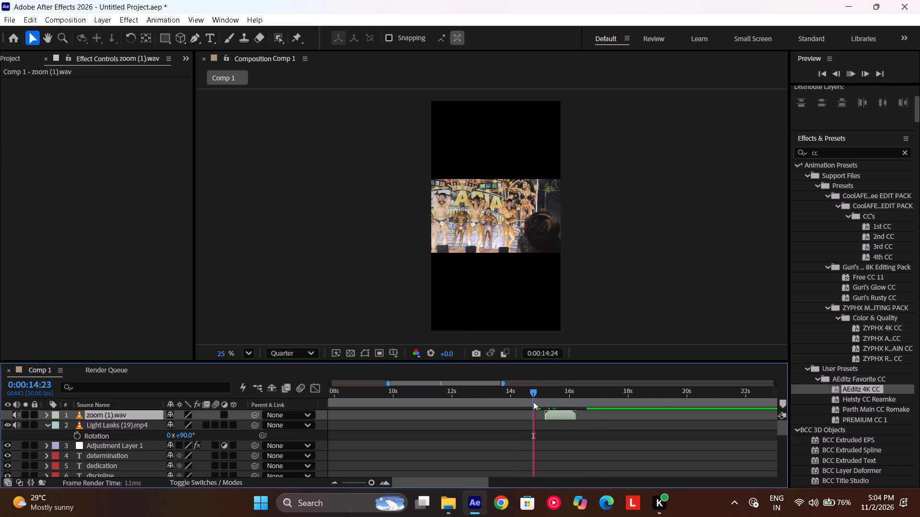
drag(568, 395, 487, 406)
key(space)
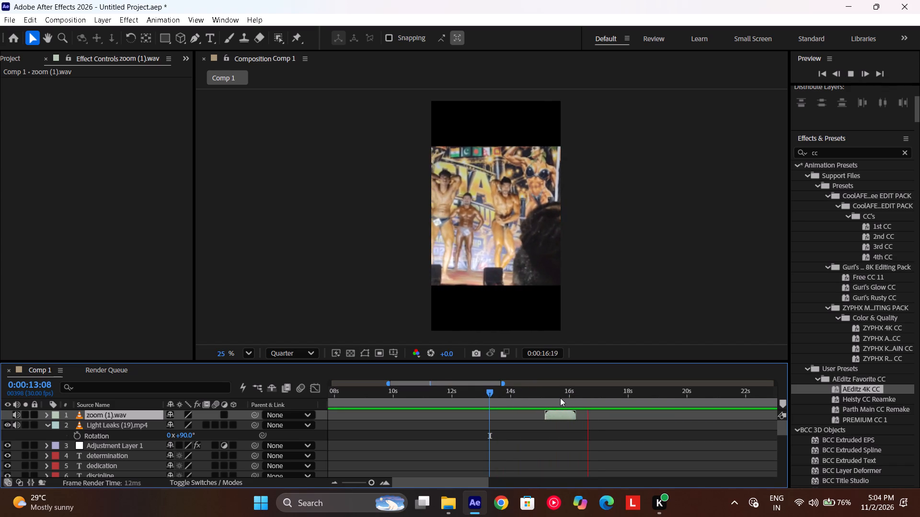
Delete the zoom (1).wav layer from Comp 1.
click(560, 398)
key(BackSpace)
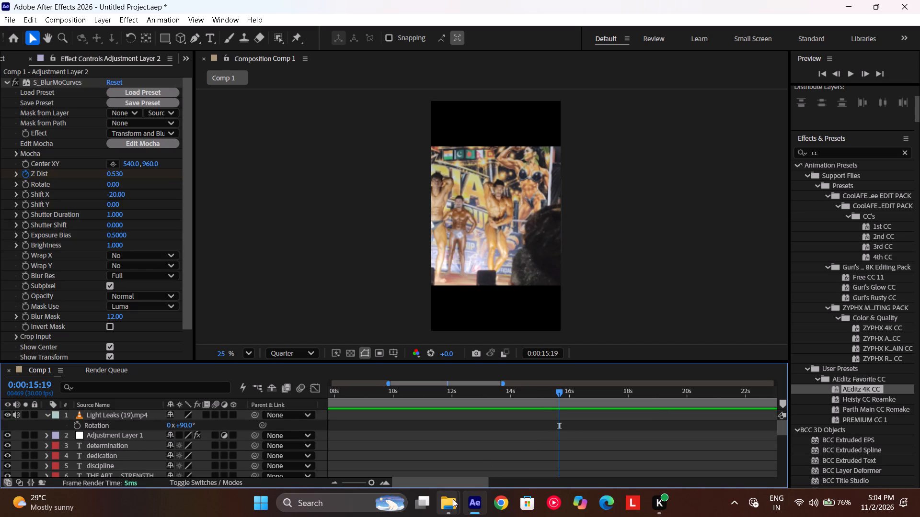
Switch to File Explorer and audition Glitch Sound Effect, camera shot flash 2, Click 02, Camera cekrek 2 and bass whoosh in the sfx folder.
click(453, 499)
click(483, 425)
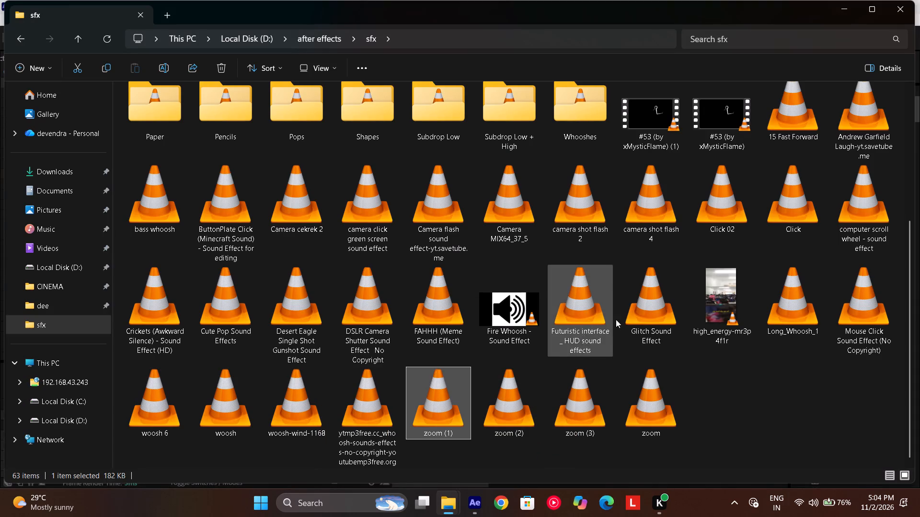
double_click(673, 291)
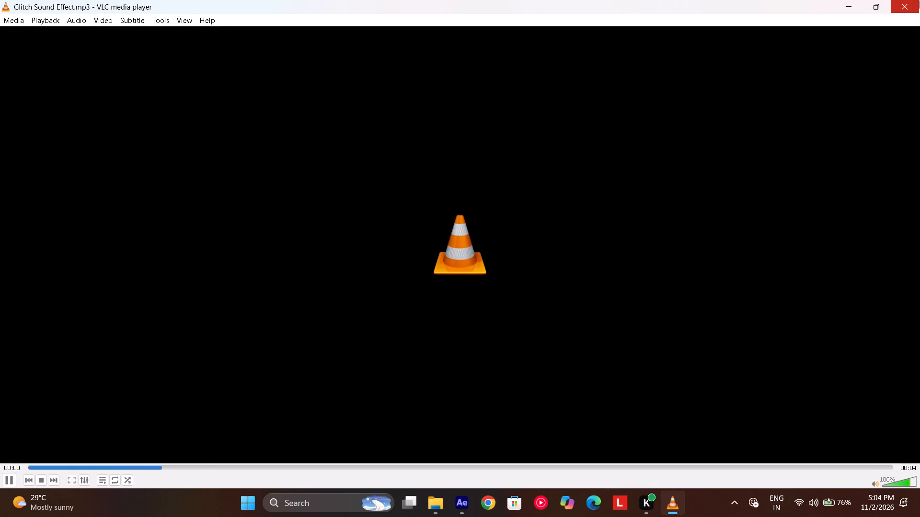
click(919, 0)
double_click(602, 190)
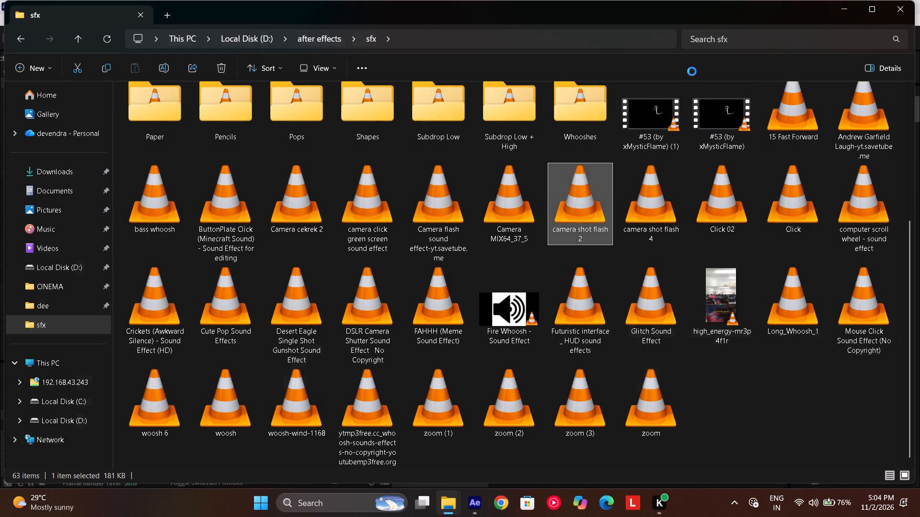
click(919, 0)
double_click(728, 181)
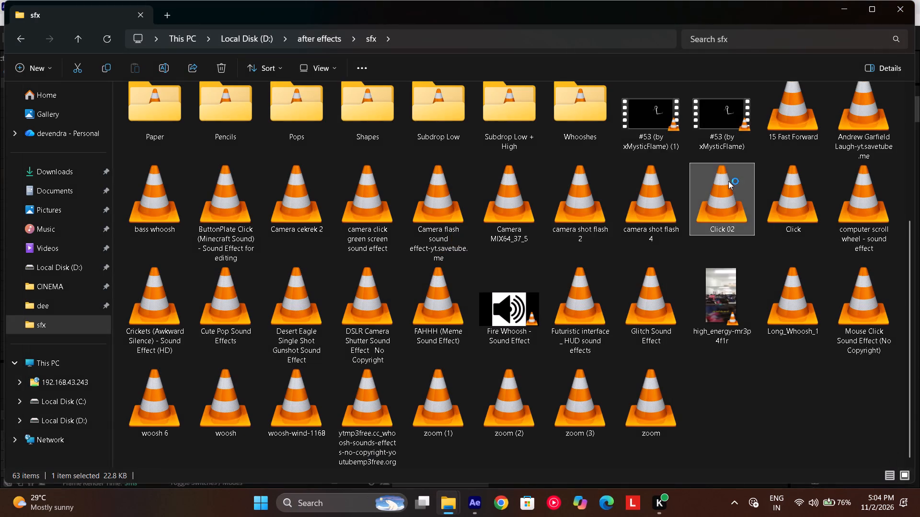
click(919, 0)
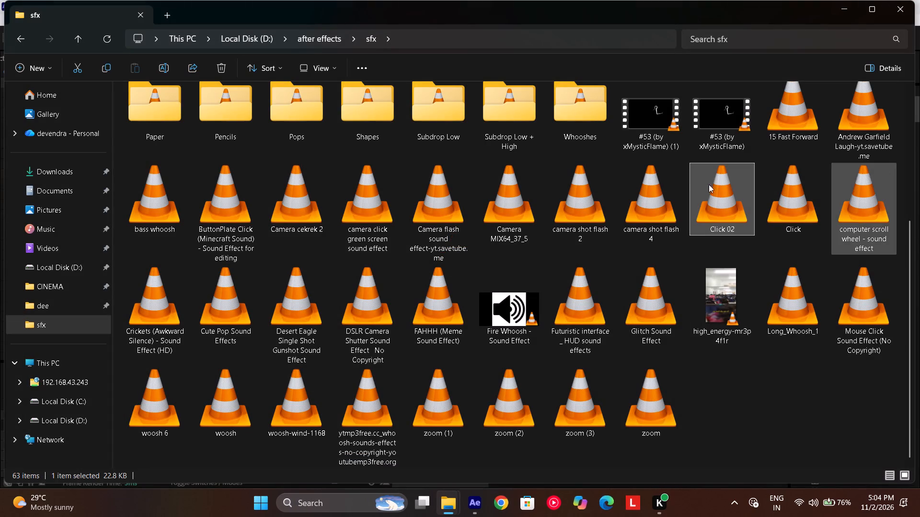
double_click(292, 227)
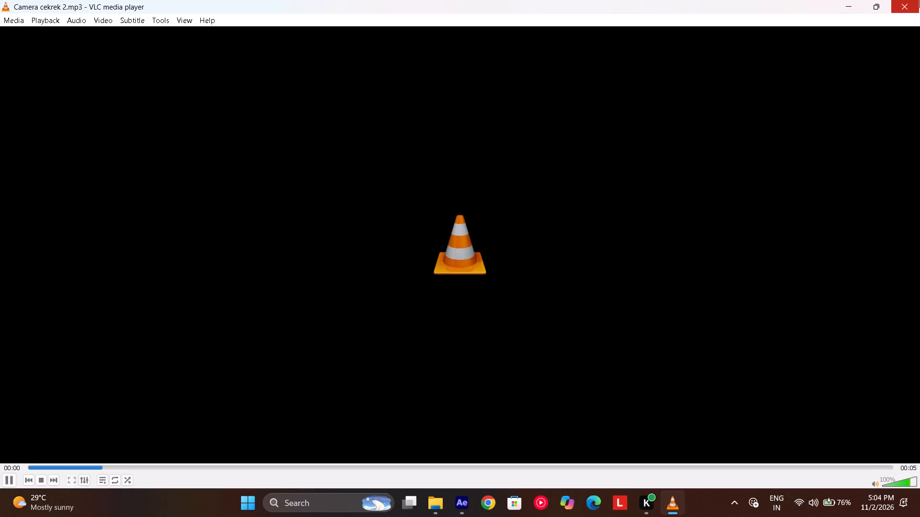
click(919, 0)
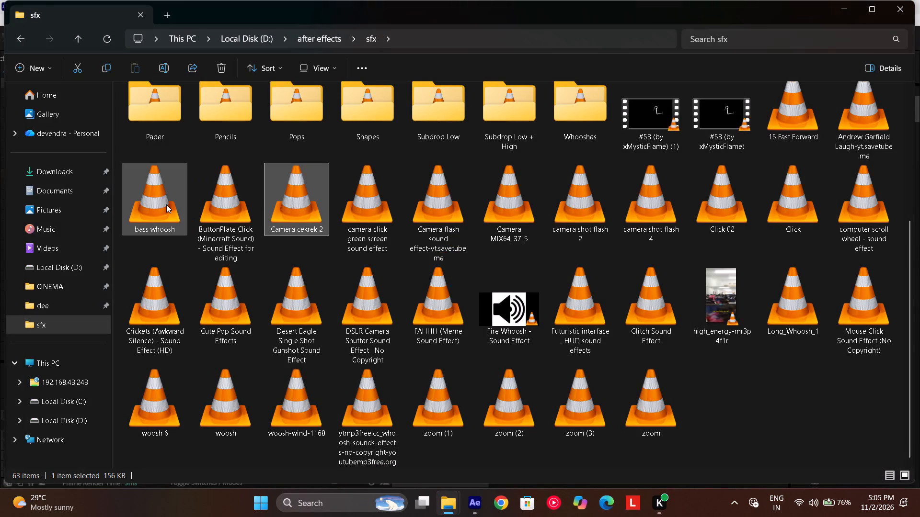
double_click(166, 204)
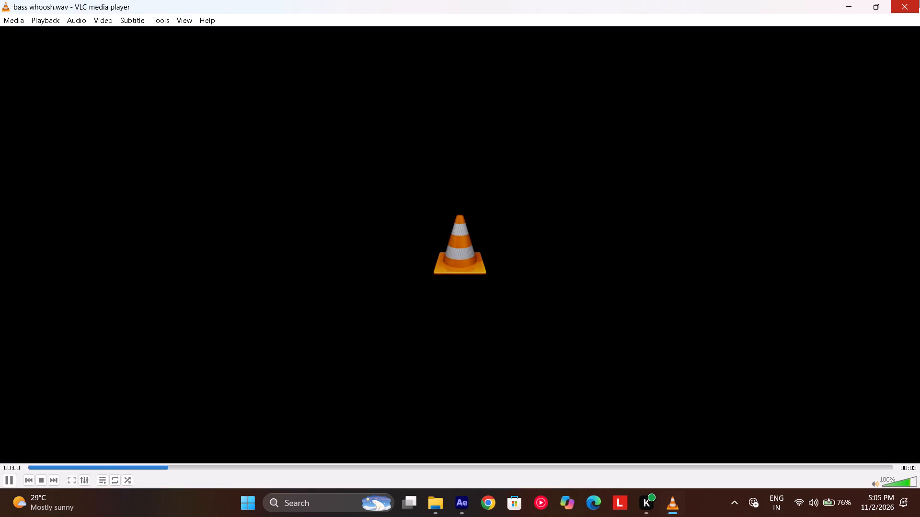
click(919, 0)
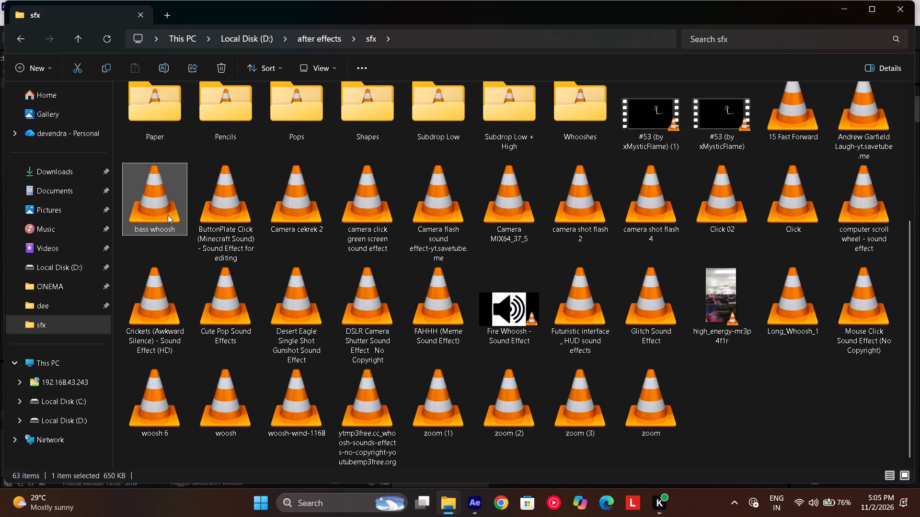
Import bass whoosh.wav from the sfx folder into Comp 1 and place it to start at about 15 seconds.
drag(164, 212, 496, 428)
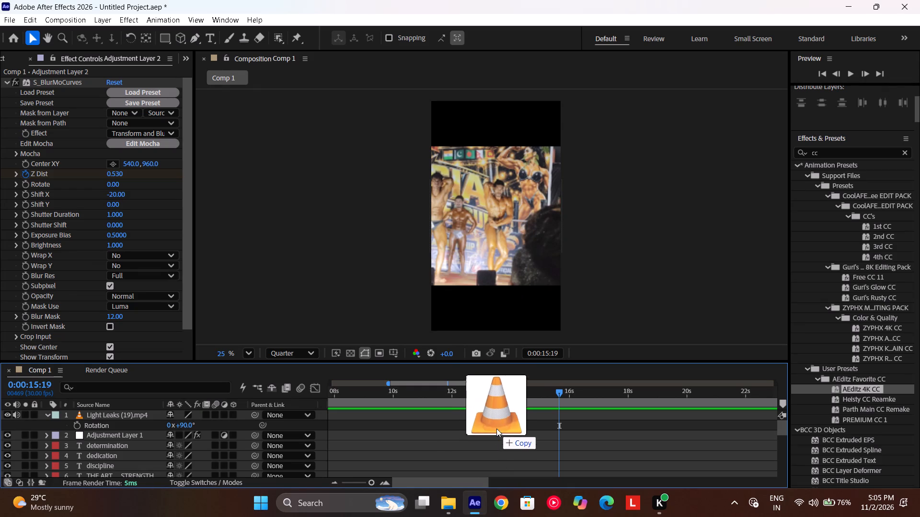
drag(496, 428, 492, 440)
scroll(546, 420, right, 17)
scroll(546, 420, right, 4)
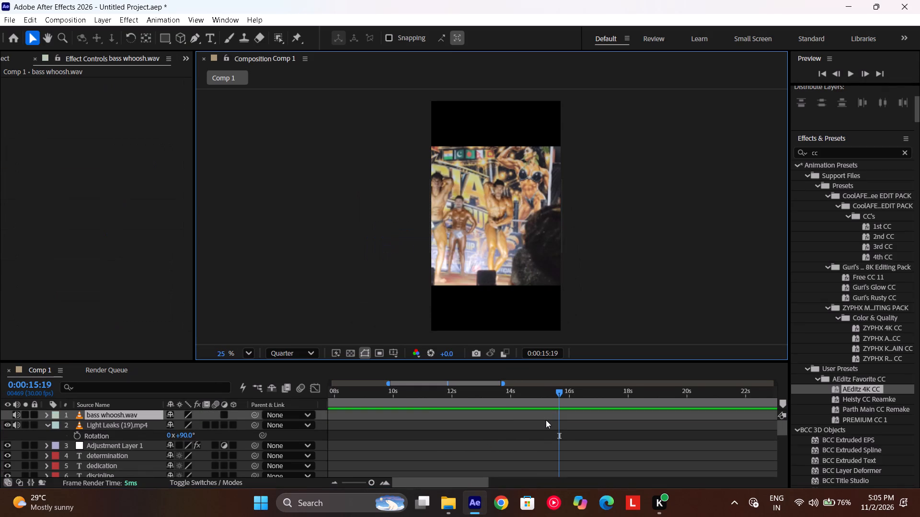
scroll(546, 420, right, 3)
drag(387, 417, 558, 452)
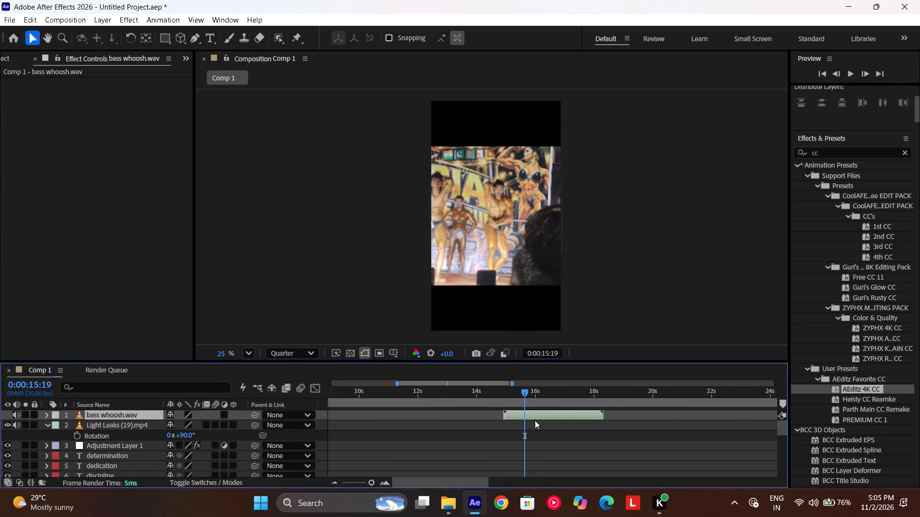
Scrub around the start of bass whoosh.wav and replay the zoom from 14:01 and 13:08 to judge the sound's timing.
drag(516, 402, 501, 403)
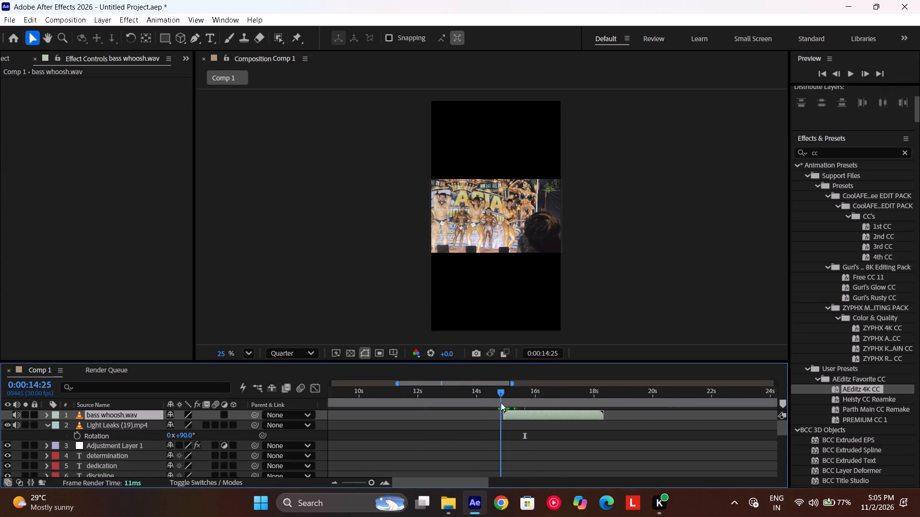
drag(501, 403, 507, 401)
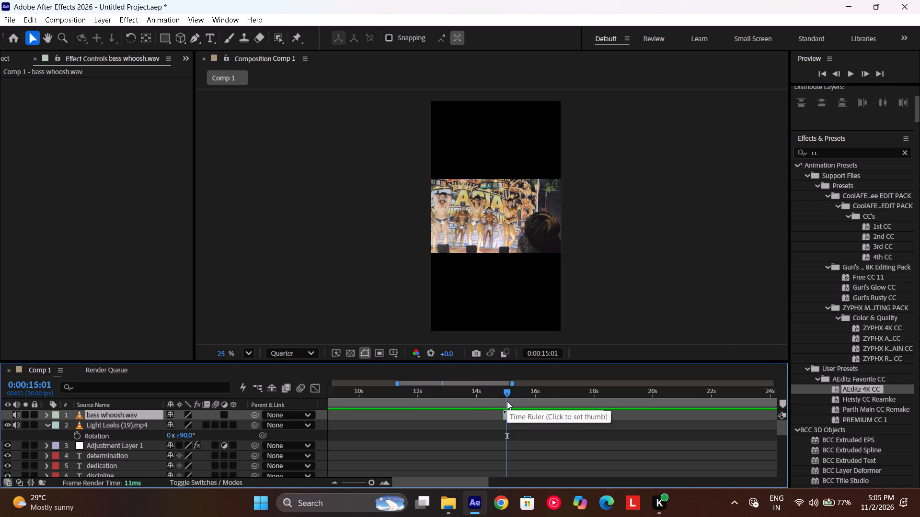
drag(507, 401, 503, 401)
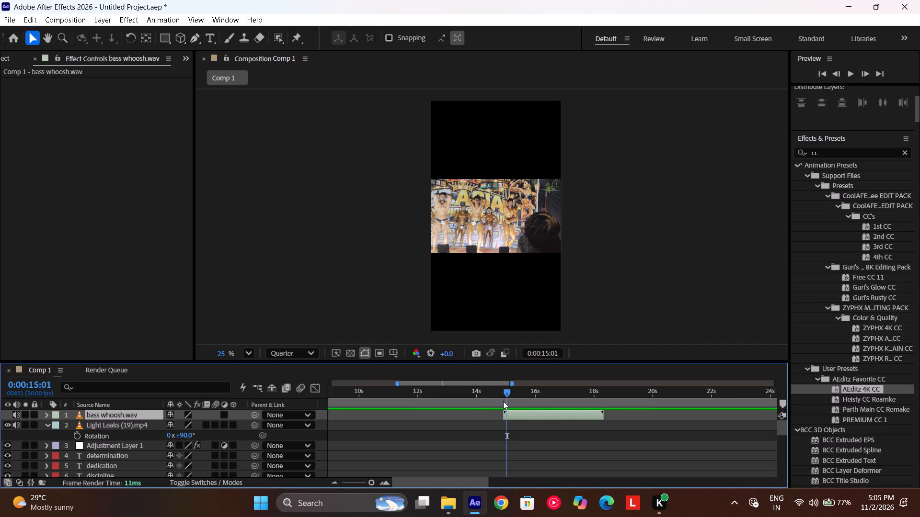
drag(503, 401, 478, 404)
key(space)
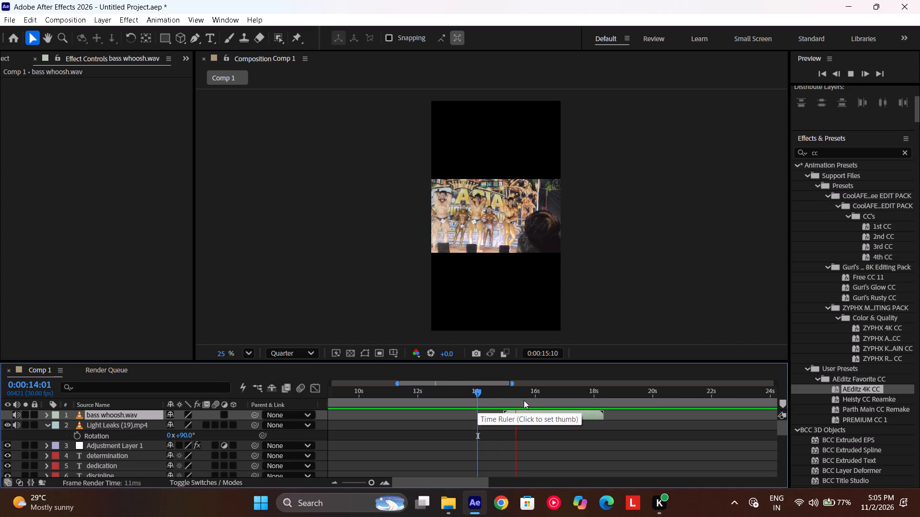
drag(524, 400, 455, 413)
key(space)
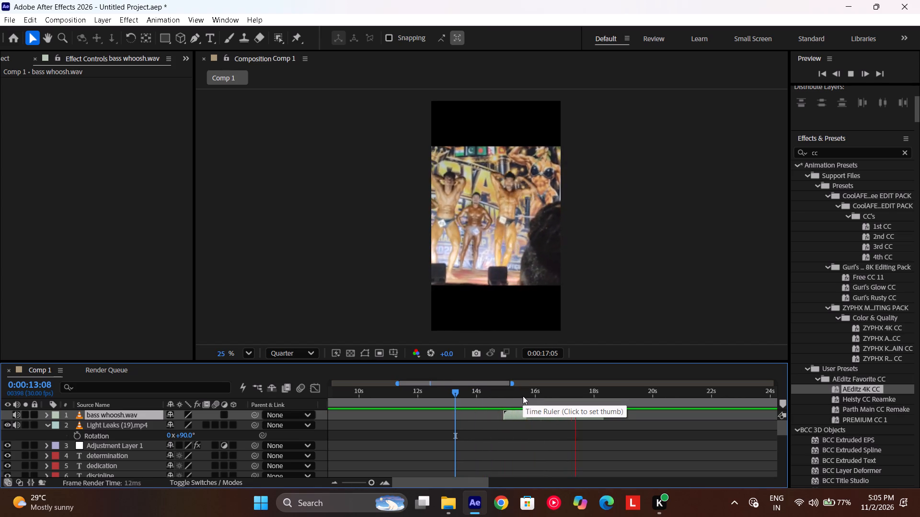
Reveal the audio waveform of the bass whoosh.wav layer.
drag(523, 396, 506, 398)
key(u)
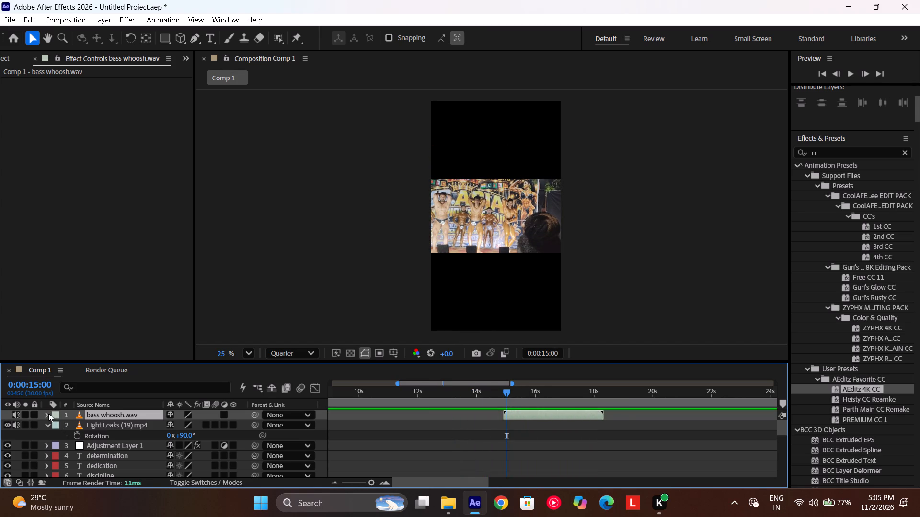
click(48, 414)
click(57, 423)
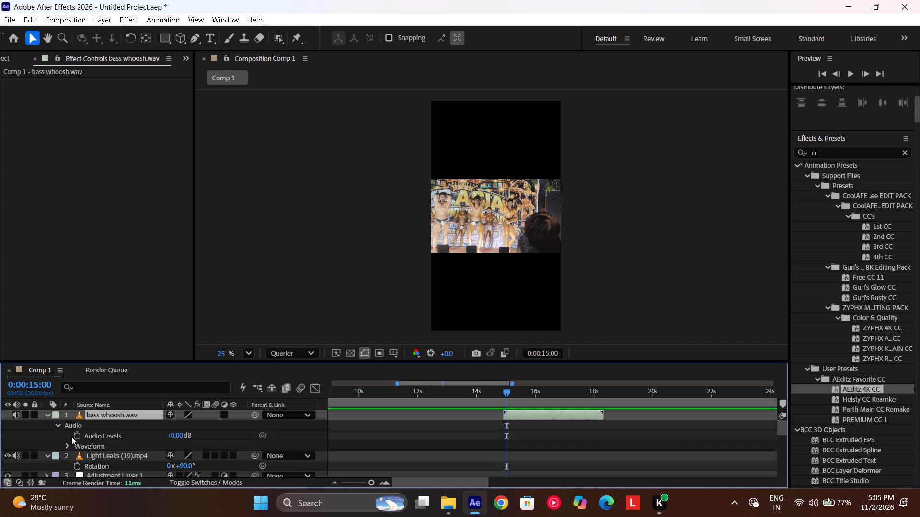
click(69, 448)
scroll(507, 433, up, 1)
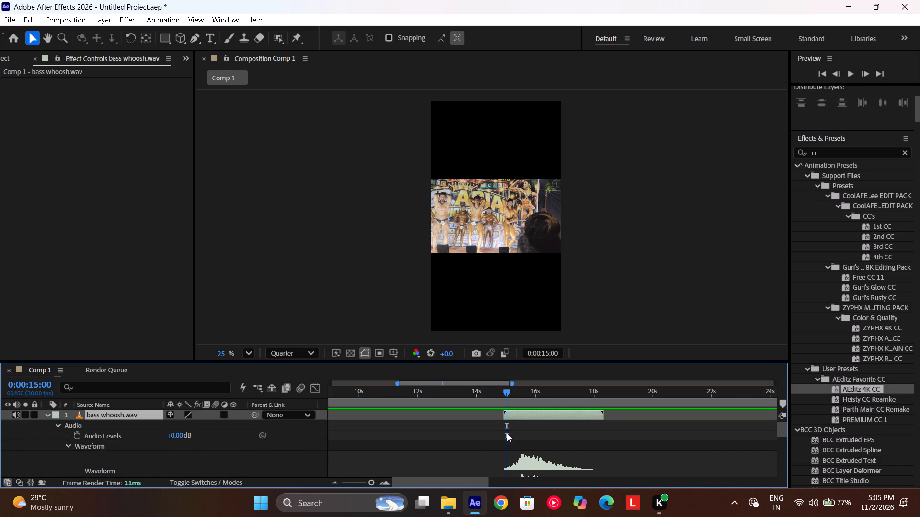
scroll(507, 433, up, 1)
Shift bass whoosh.wav to start at about 14.8 seconds, using its waveform and the start of the zoom's Adjustment Layer 2 near 15:13.
drag(537, 416, 510, 417)
scroll(510, 417, down, 1)
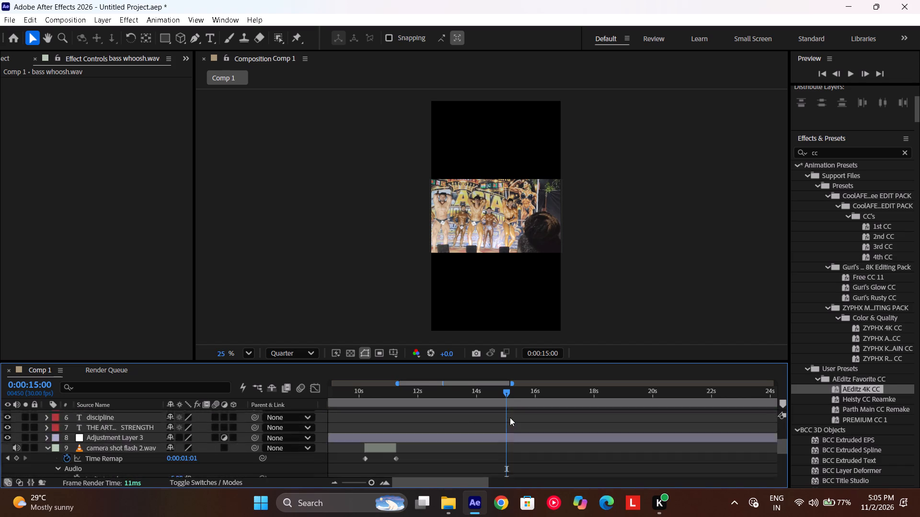
scroll(510, 417, down, 1)
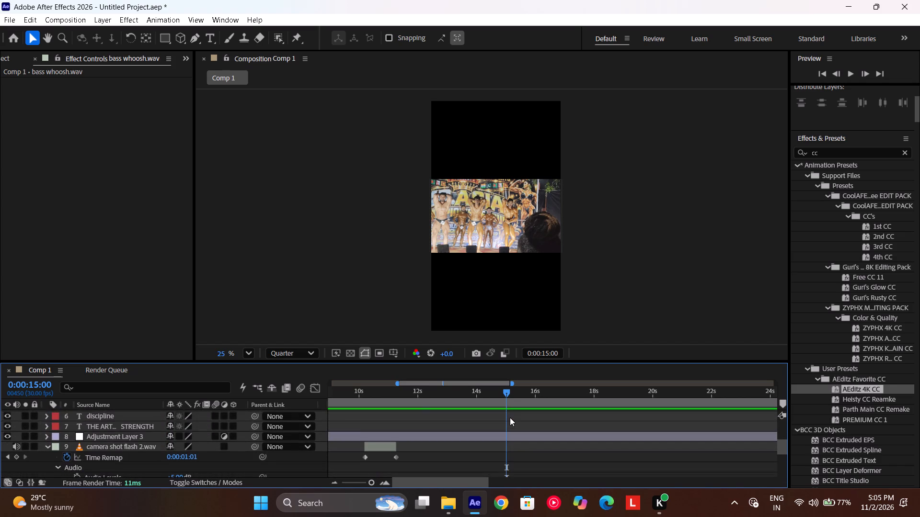
click(515, 405)
scroll(515, 405, down, 1)
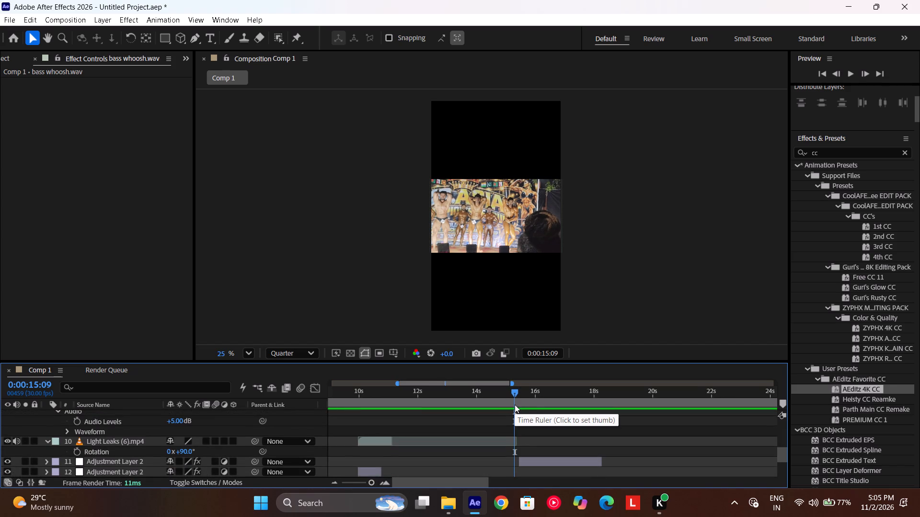
drag(523, 404, 518, 407)
scroll(518, 407, up, 2)
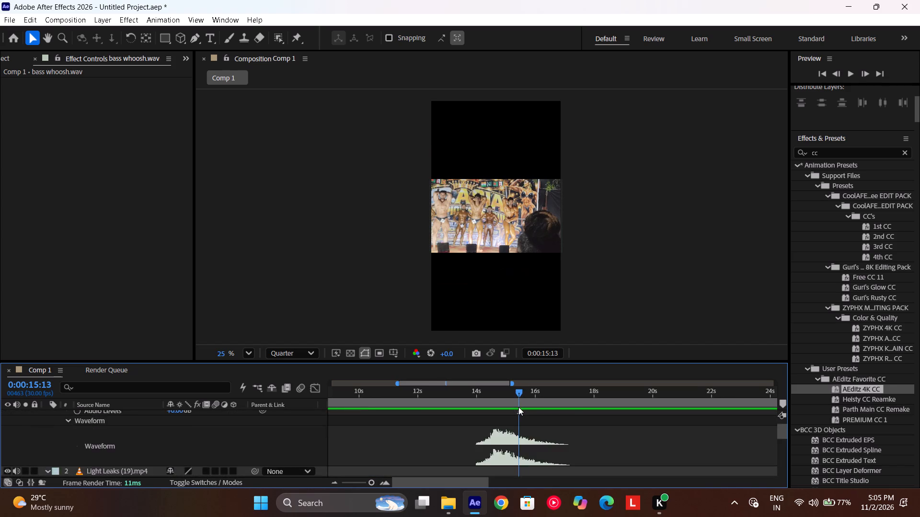
drag(520, 413, 543, 411)
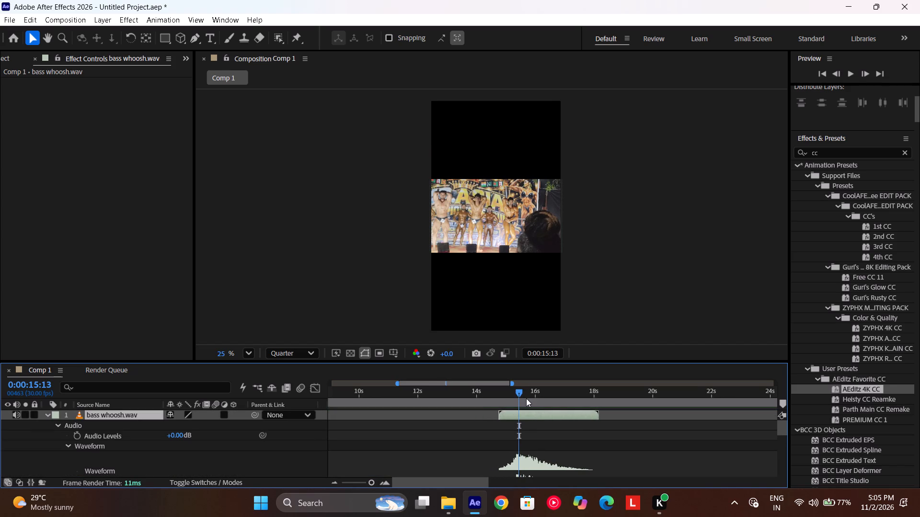
Replay the group stage clip from 12:28 and 14:05 to check the bass whoosh against the zoom.
drag(526, 398, 446, 419)
key(space)
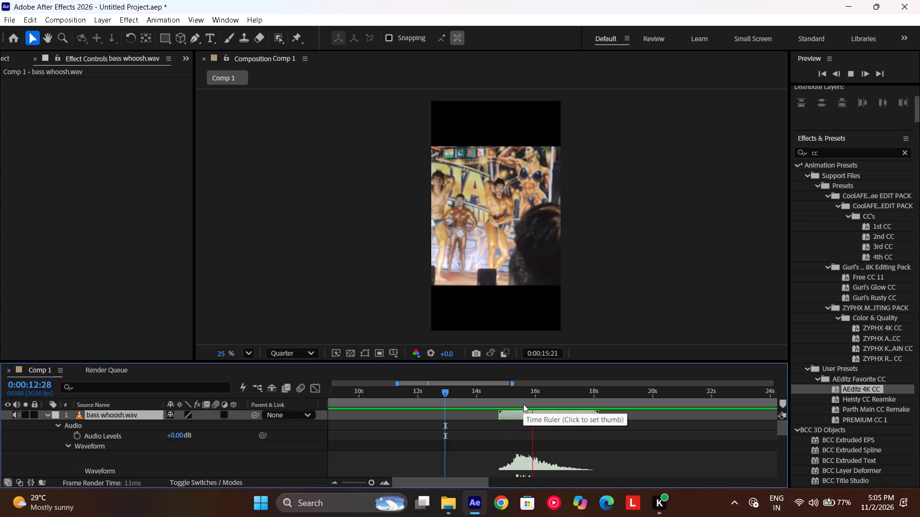
drag(540, 402, 481, 404)
key(space)
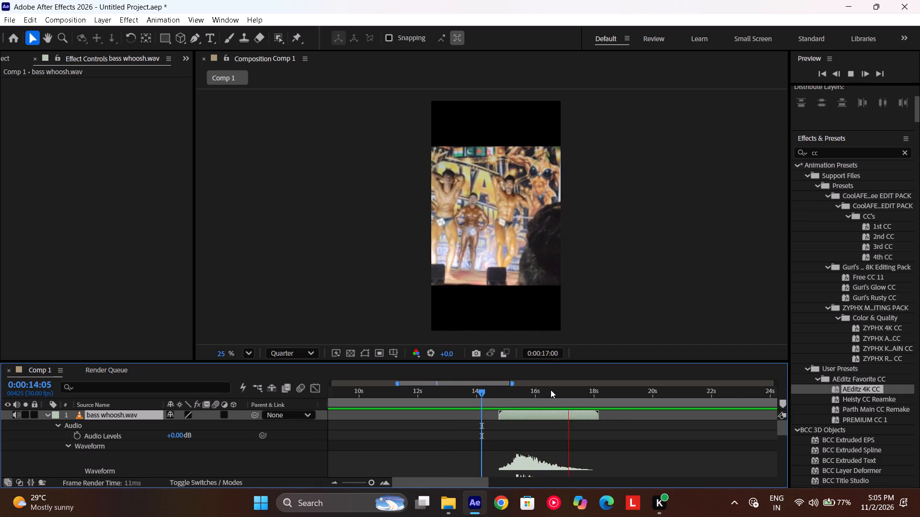
scroll(554, 390, left, 1)
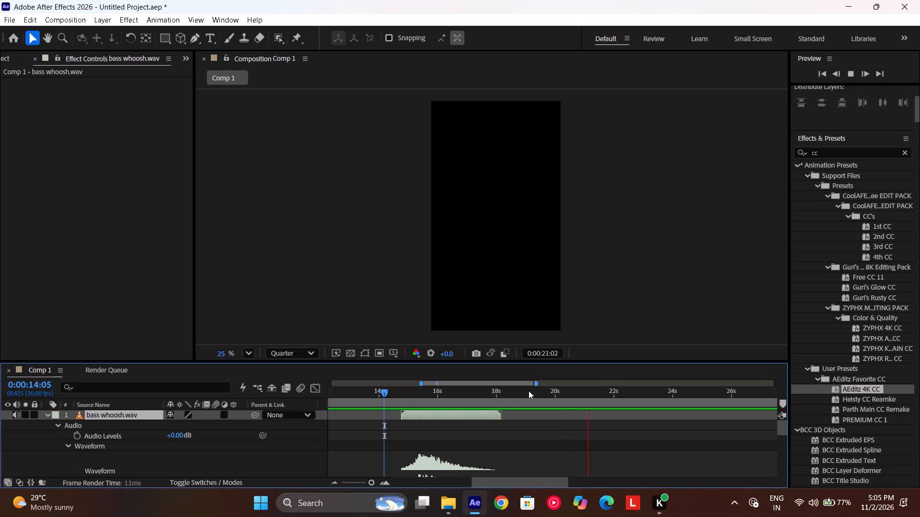
Scrub back to 14:06 and replay the group stage clip to check the bass whoosh against the zoom.
drag(529, 391, 406, 434)
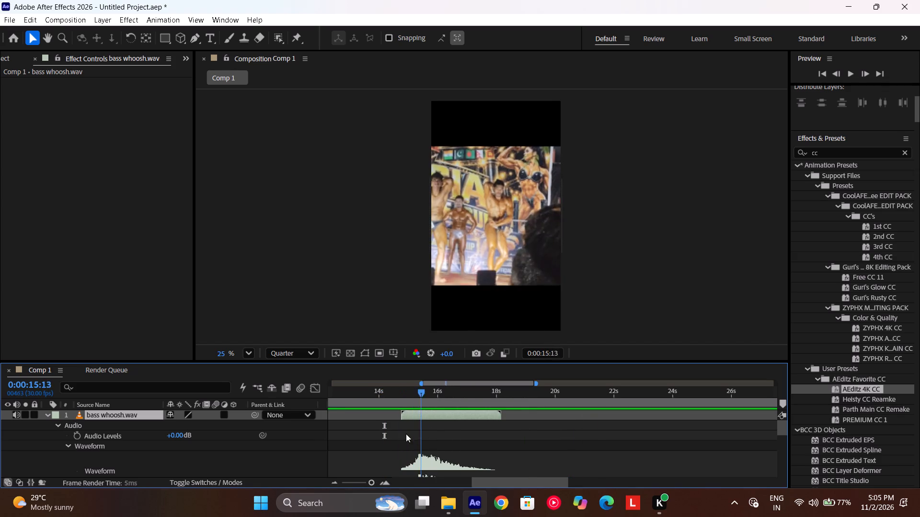
drag(406, 434, 384, 437)
key(space)
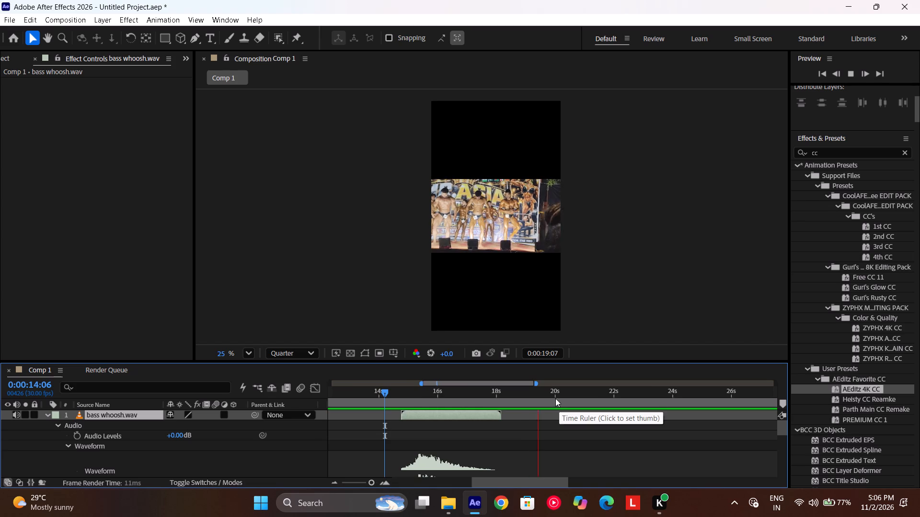
scroll(549, 395, left, 1)
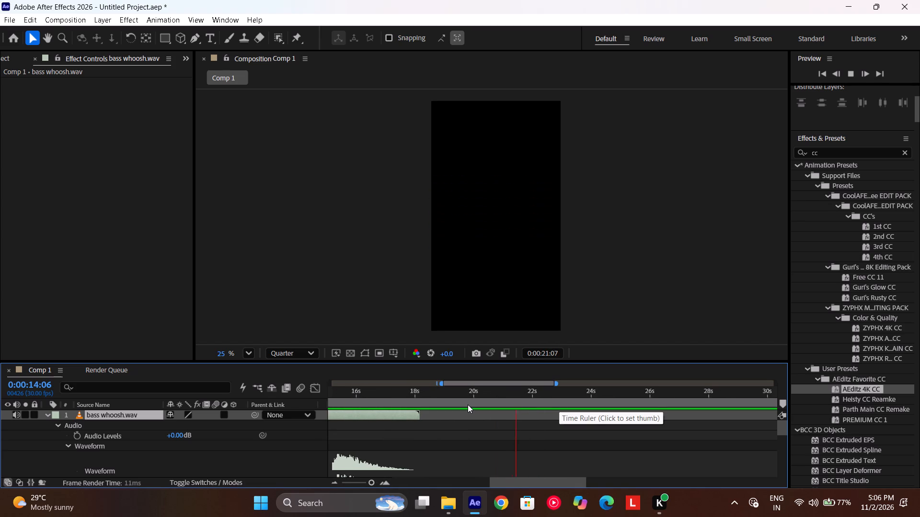
Split the group stage clip video_20261031_211849 (1).mp4 at 19:26 and delete the part after the cut.
drag(468, 405, 446, 410)
scroll(446, 410, down, 3)
drag(446, 410, 477, 395)
drag(477, 395, 430, 405)
key(space)
drag(462, 402, 470, 401)
click(469, 432)
key(ctrl+shift+d)
key(BackSpace)
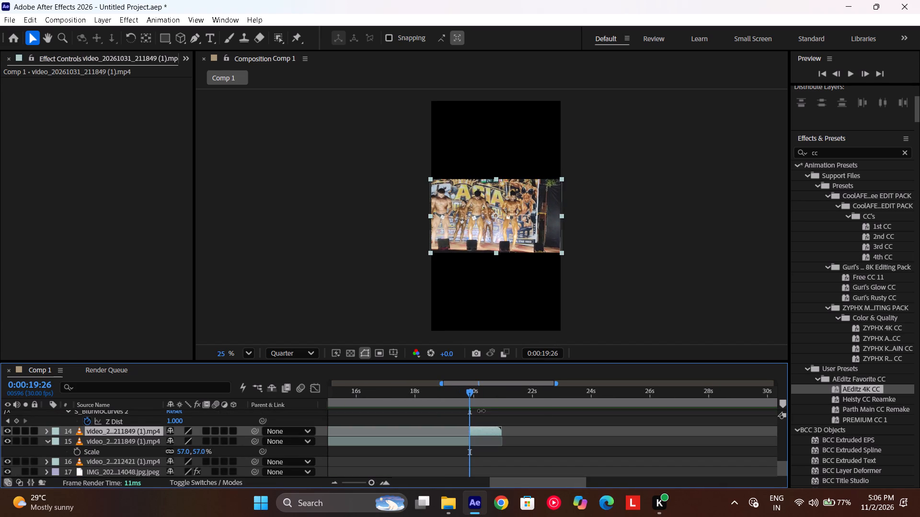
Add video_20261031_213618 (1) (3), (4) and (5) from the dee folder to Comp 1, starting where the group stage clip ends.
click(450, 502)
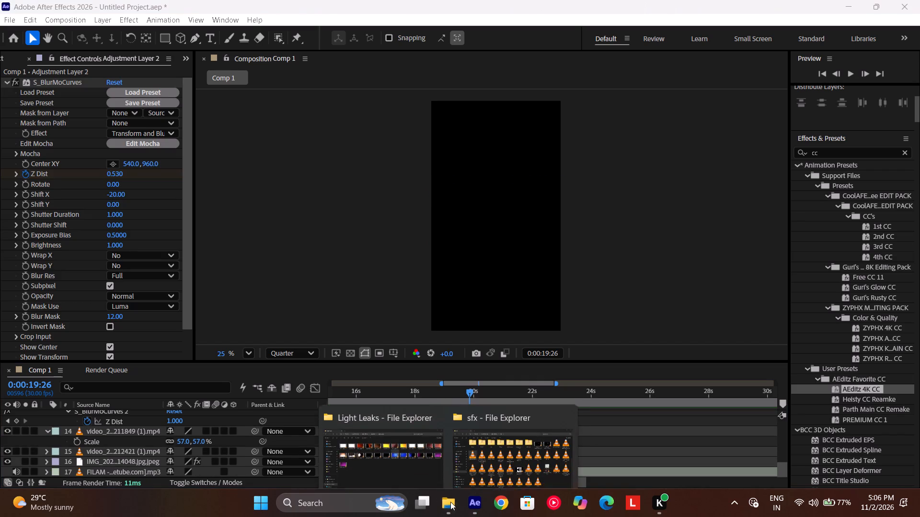
click(484, 442)
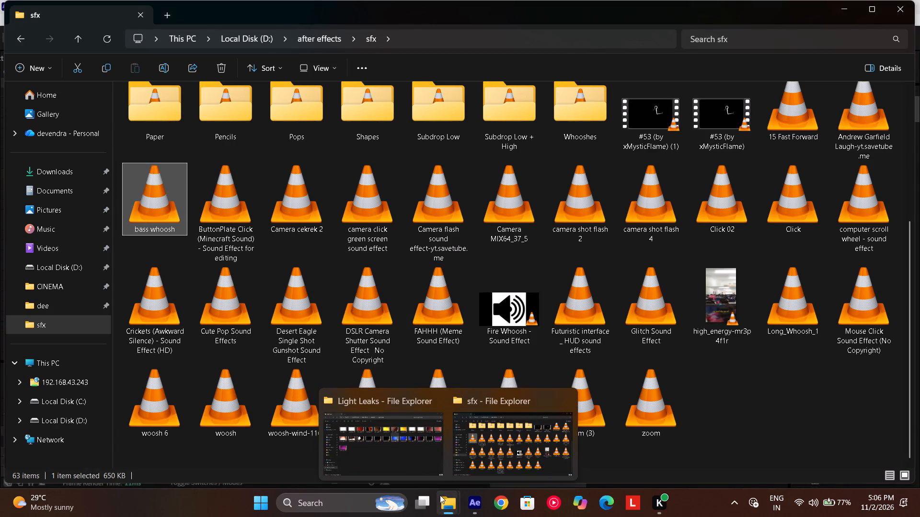
click(399, 445)
click(51, 308)
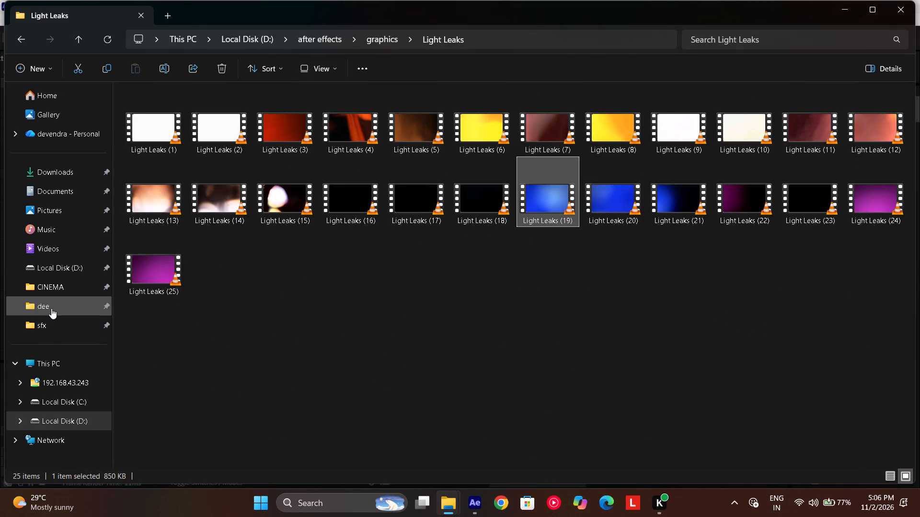
ctrl+scroll(419, 200, up, 12)
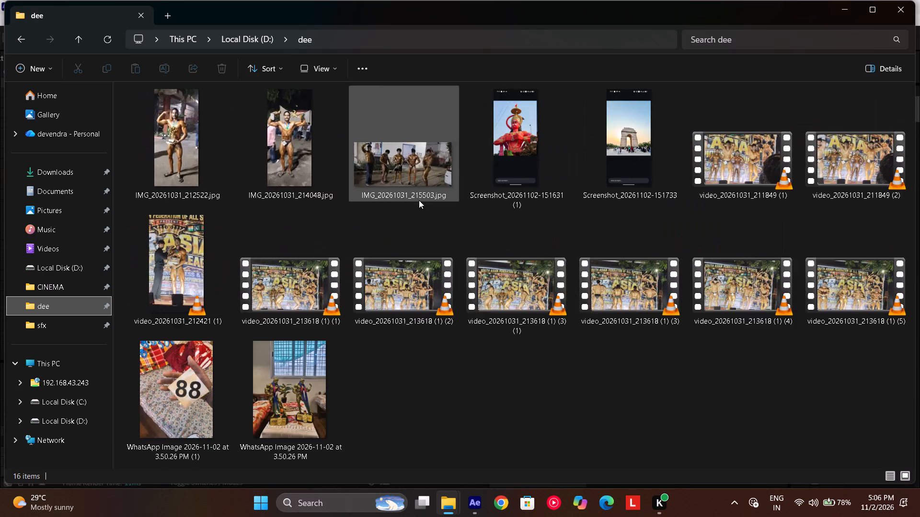
ctrl+scroll(419, 200, up, 11)
scroll(419, 200, down, 2)
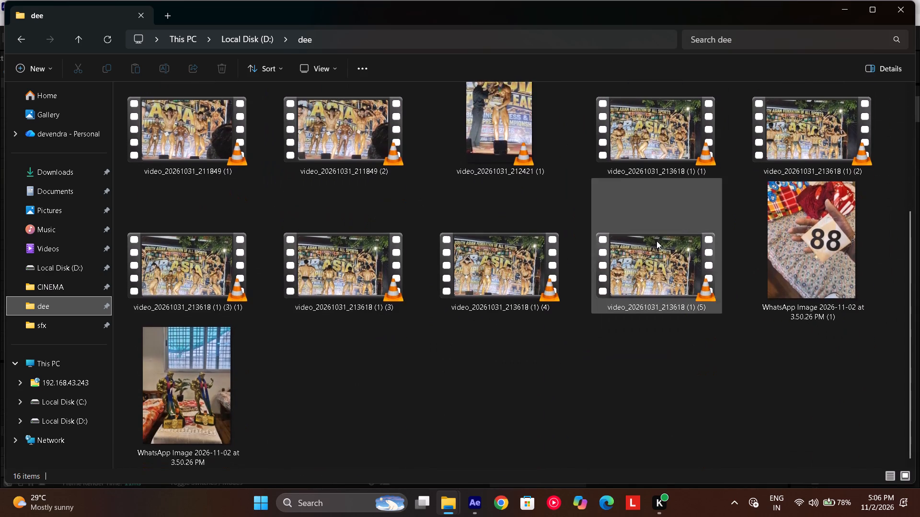
scroll(656, 241, up, 1)
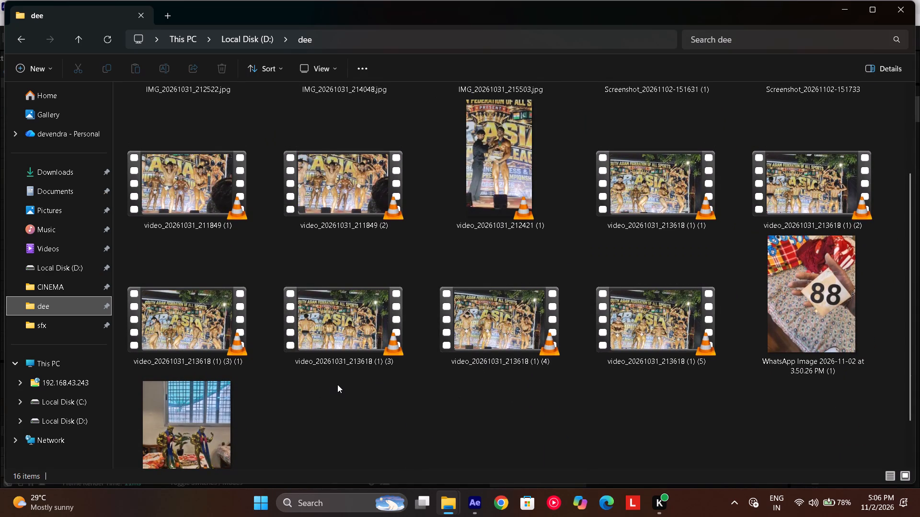
drag(337, 384, 616, 295)
drag(661, 301, 500, 516)
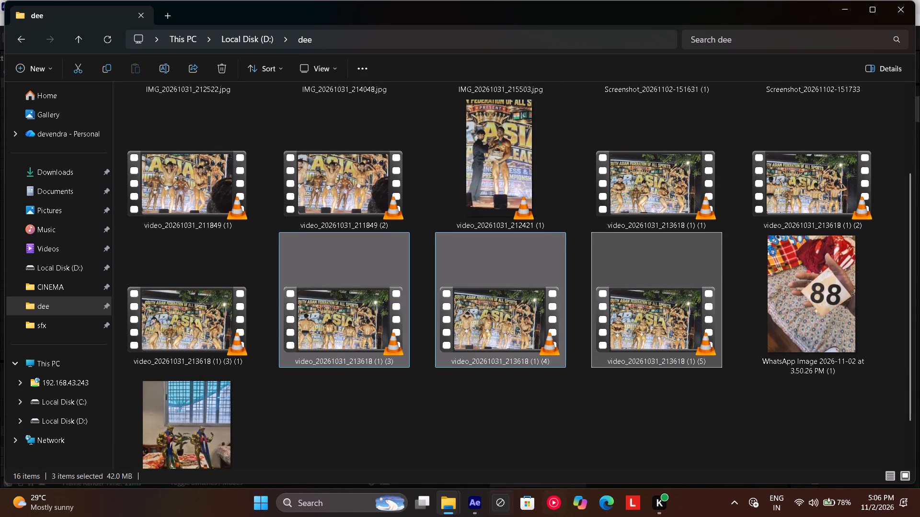
drag(500, 516, 551, 431)
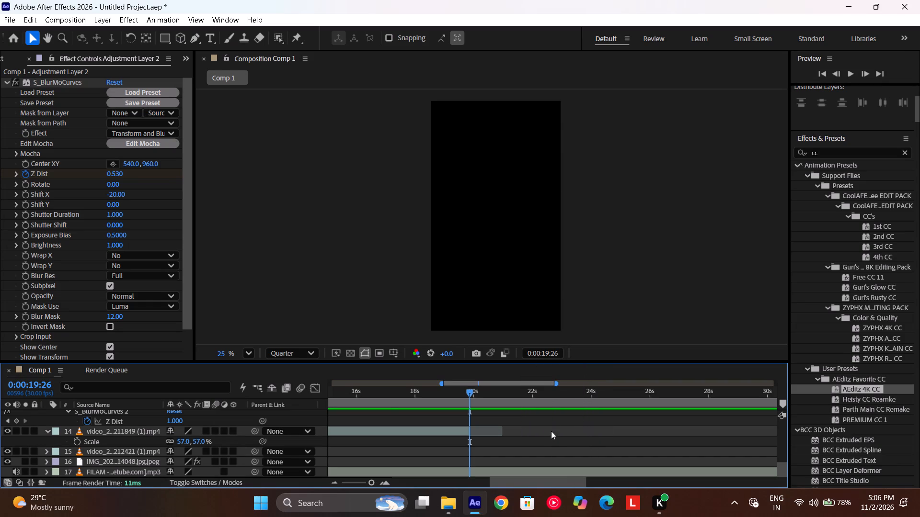
scroll(483, 436, right, 9)
drag(400, 427, 518, 408)
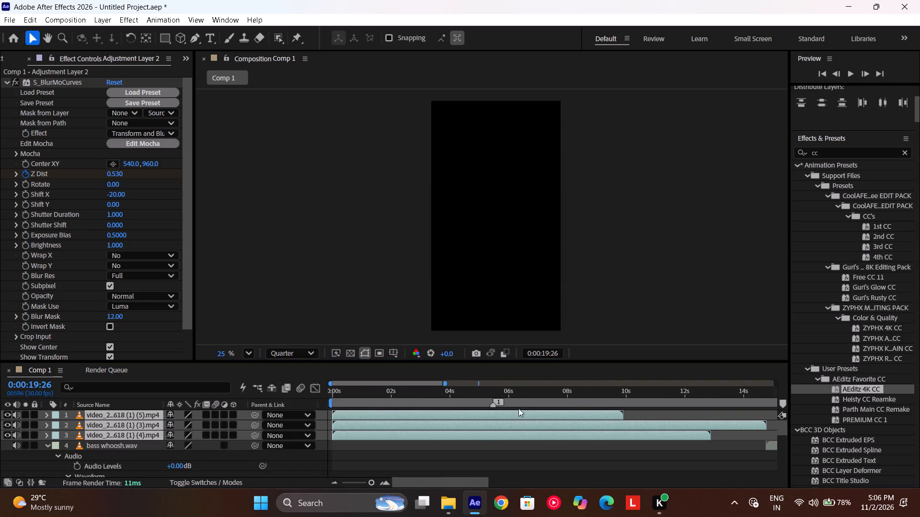
drag(518, 408, 408, 426)
Stagger the new clips so (1) (3) starts at about 23.6 seconds and (1) (5) at about 28 seconds, checking (1) (4) by scrubbing.
click(378, 401)
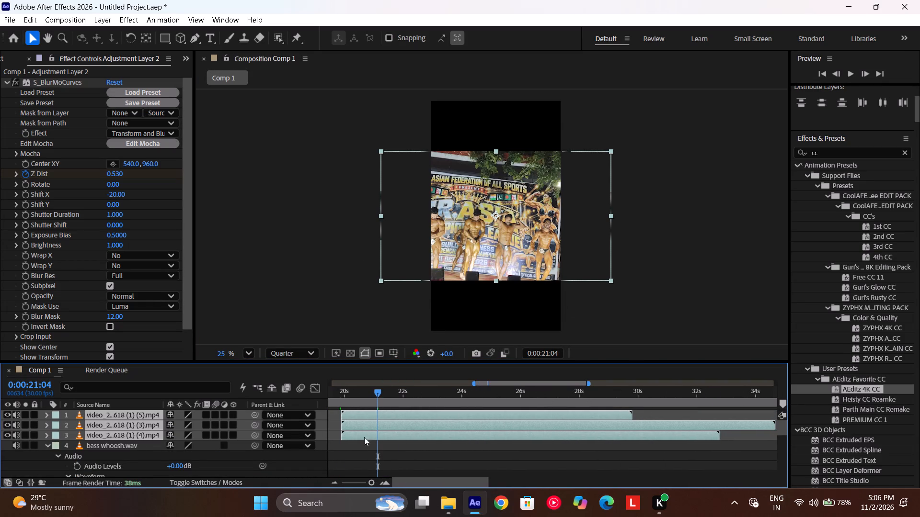
click(356, 444)
drag(356, 428, 469, 430)
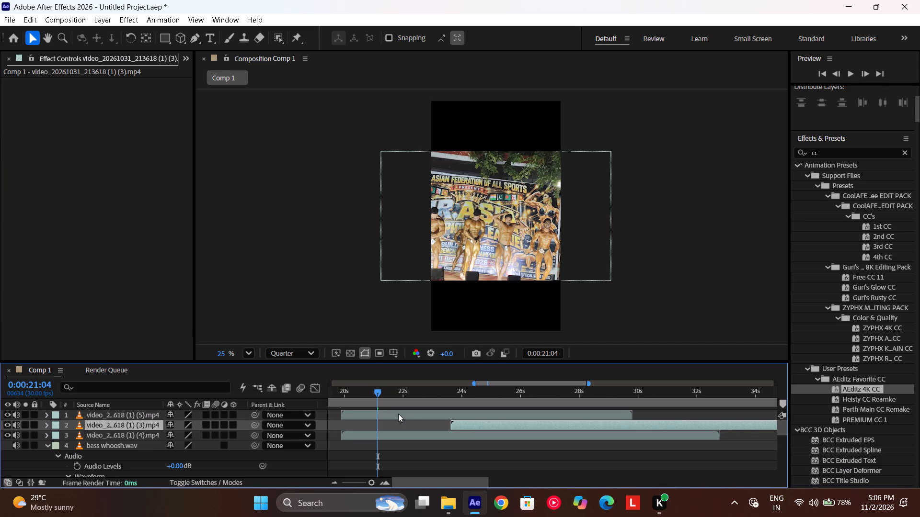
drag(398, 414, 636, 425)
drag(510, 405, 361, 443)
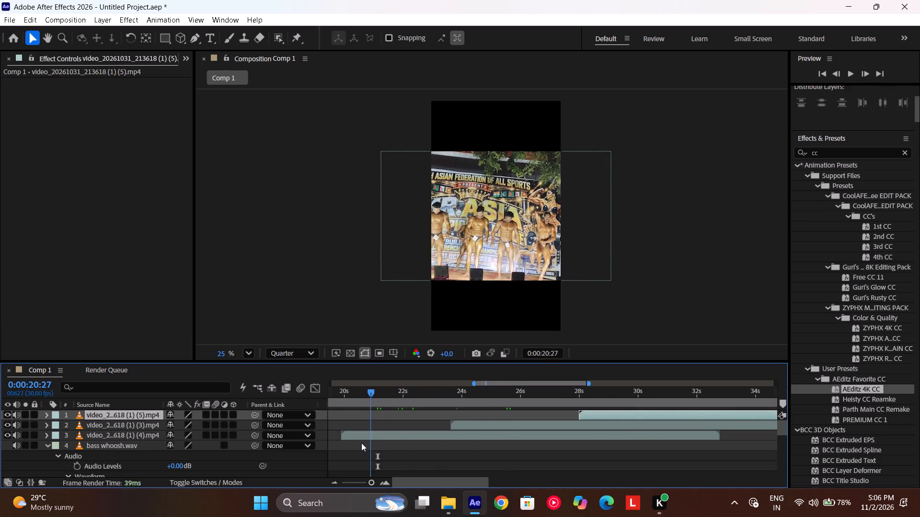
drag(361, 443, 403, 440)
Mute the audio of the three new video_20261031_213618 clips.
drag(15, 416, 15, 437)
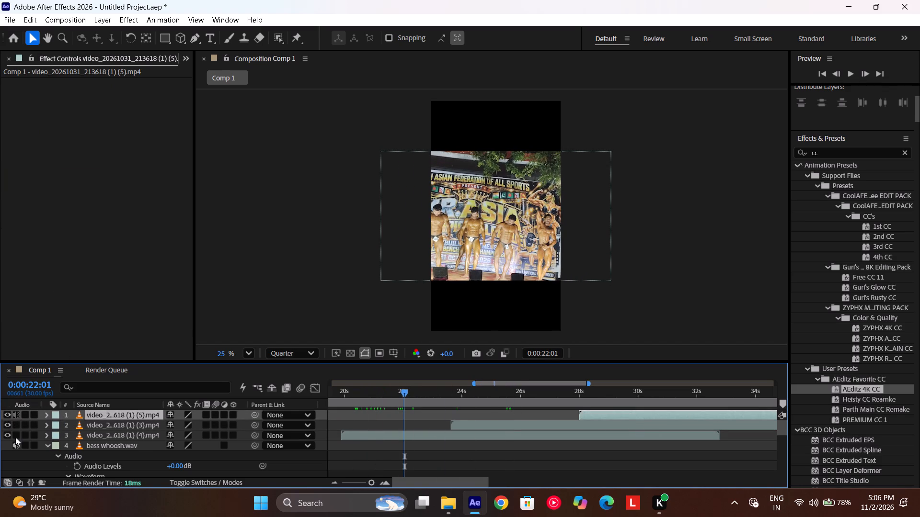
drag(15, 437, 15, 438)
Move the three new clip layers below the adjustment layers, directly above video_20261031_211849 (1).mp4.
scroll(466, 415, right, 1)
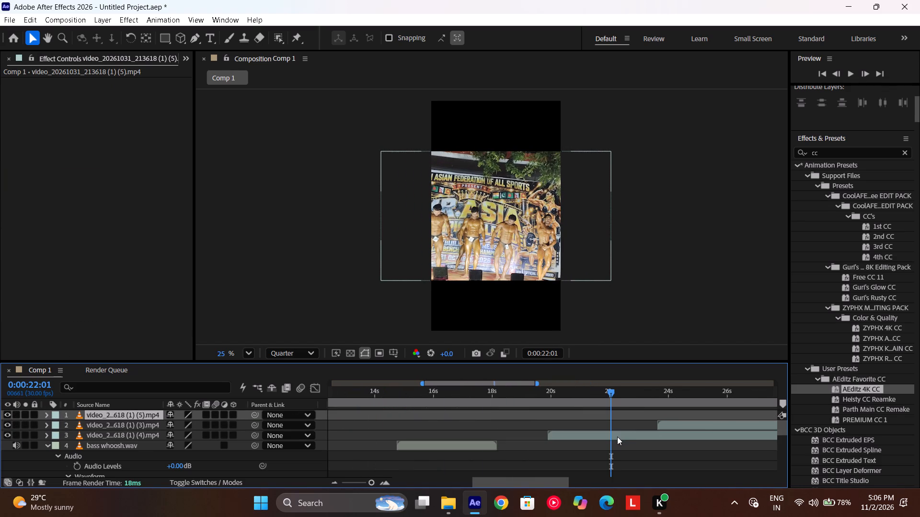
scroll(617, 437, down, 1)
scroll(617, 437, up, 1)
scroll(617, 437, down, 1)
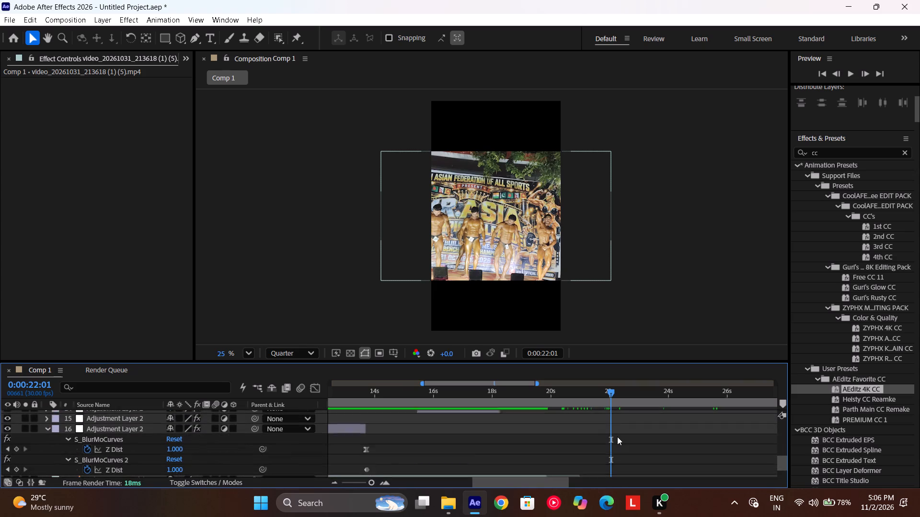
scroll(617, 437, down, 1)
scroll(258, 429, up, 4)
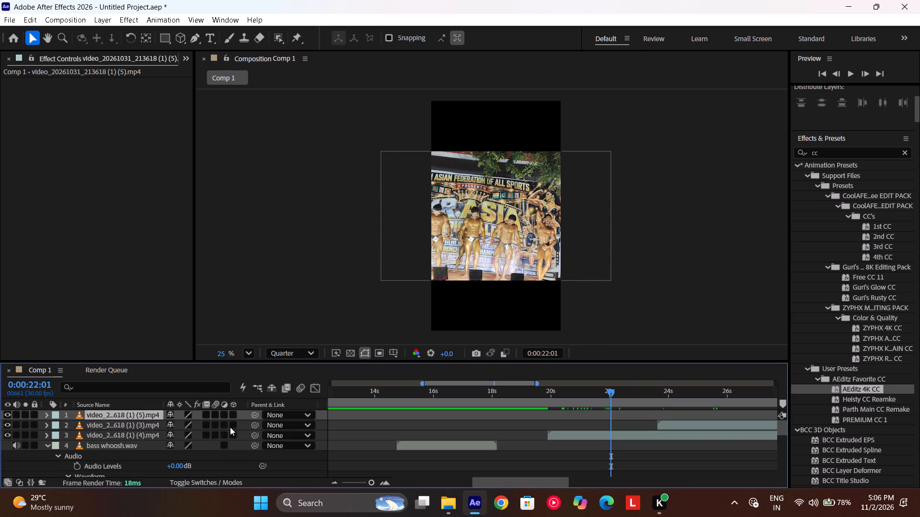
drag(321, 435, 318, 414)
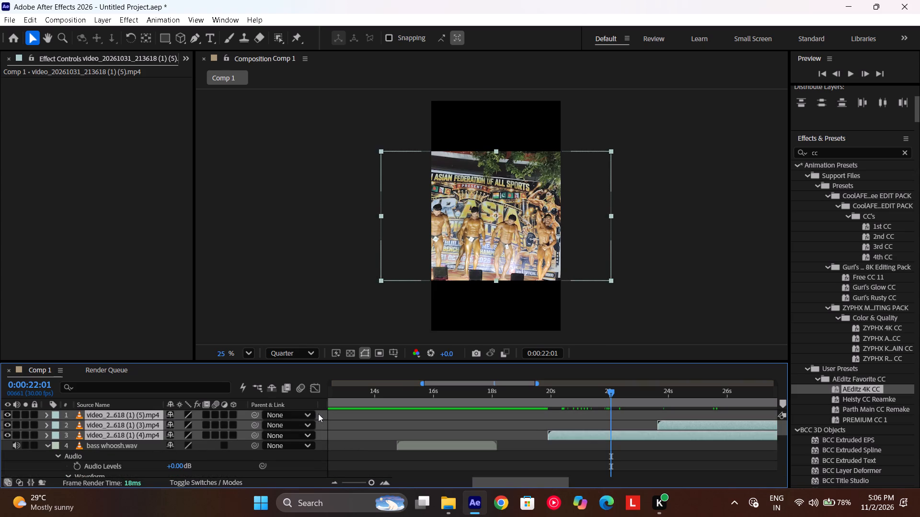
drag(318, 414, 303, 432)
drag(139, 433, 139, 469)
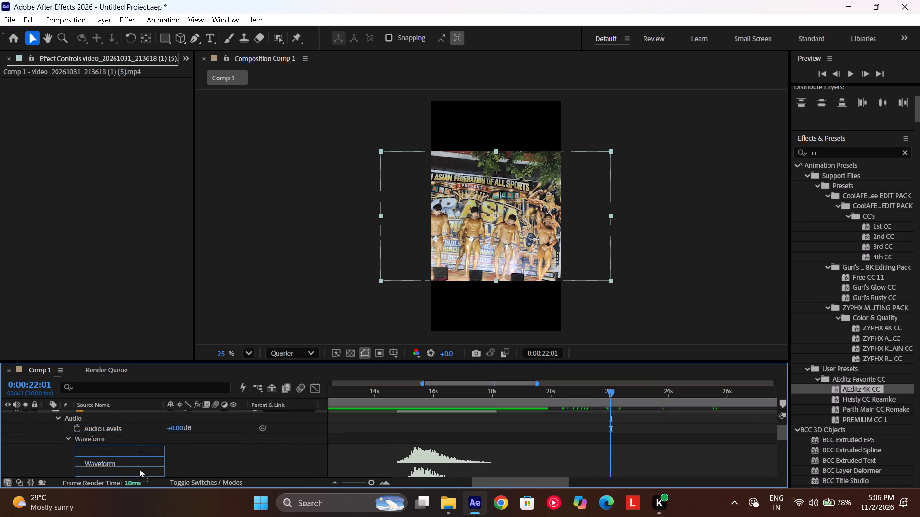
drag(139, 469, 138, 438)
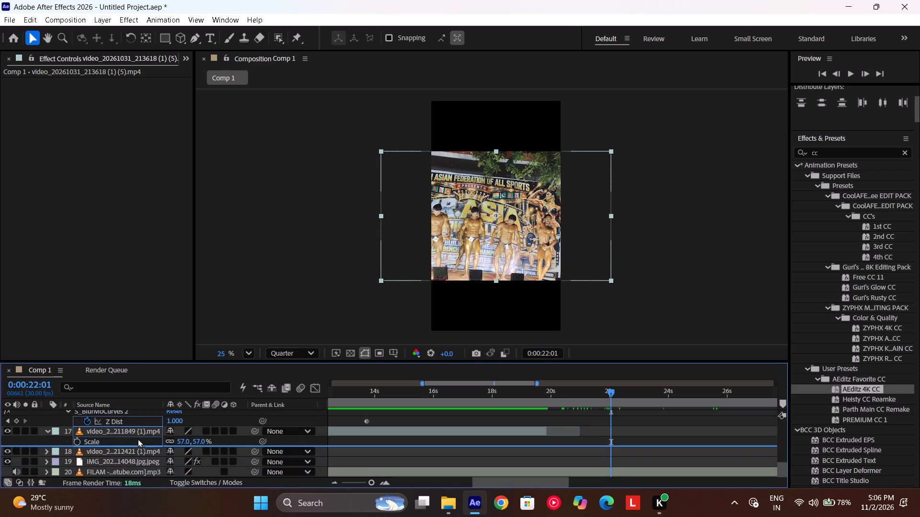
drag(138, 438, 137, 426)
Replay the cut into clip (1) (4) from 19:14 and scrub it around 22:19 to judge its opening.
scroll(504, 464, left, 1)
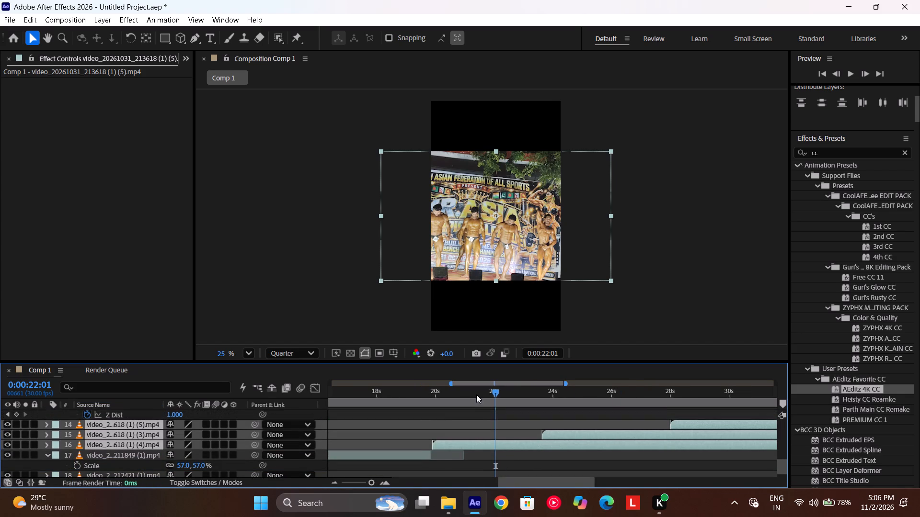
drag(476, 394, 417, 401)
key(space)
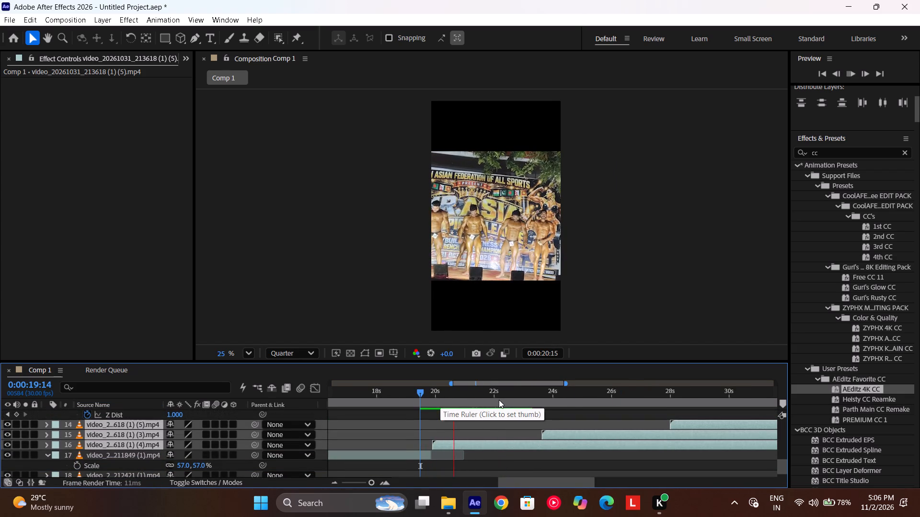
drag(529, 394, 515, 402)
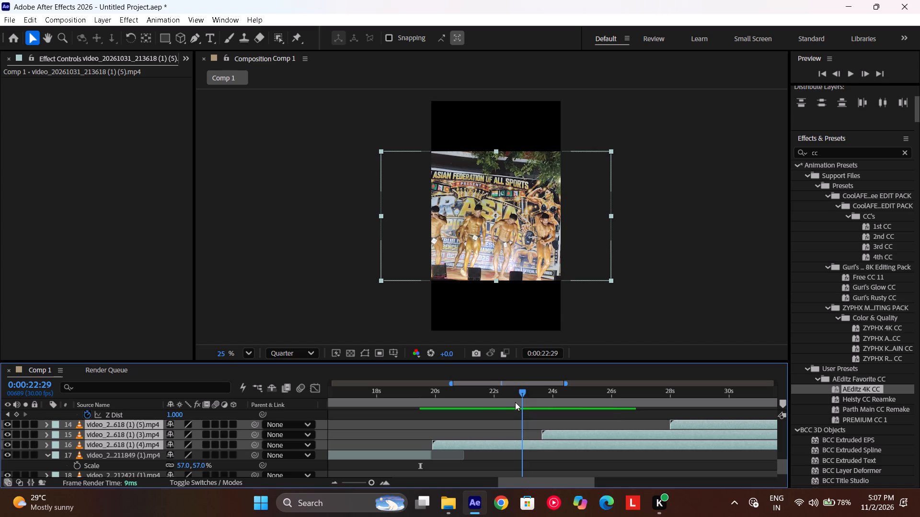
drag(515, 402, 513, 404)
Shift clip (1) (4) to start at about 17.2 seconds, split it at 19:25 and delete the part before the cut.
click(552, 448)
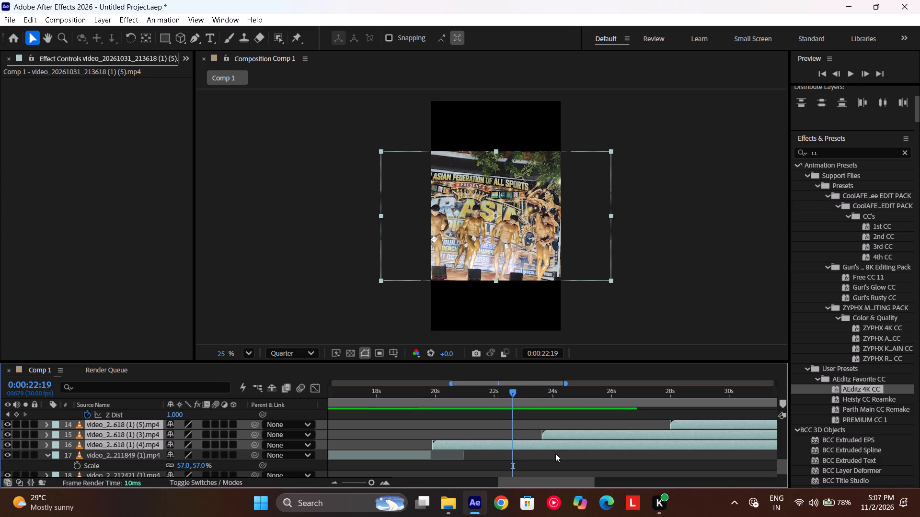
click(555, 453)
drag(595, 440, 577, 446)
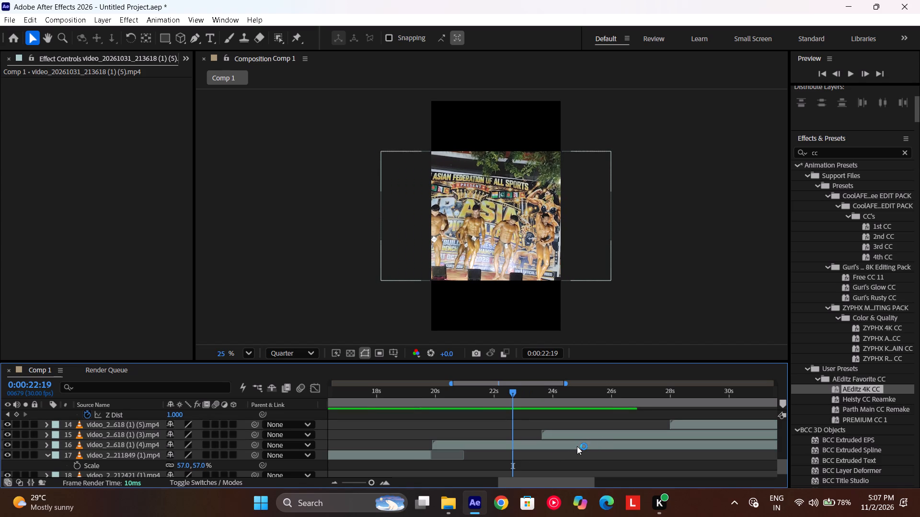
click(577, 446)
drag(577, 446, 498, 455)
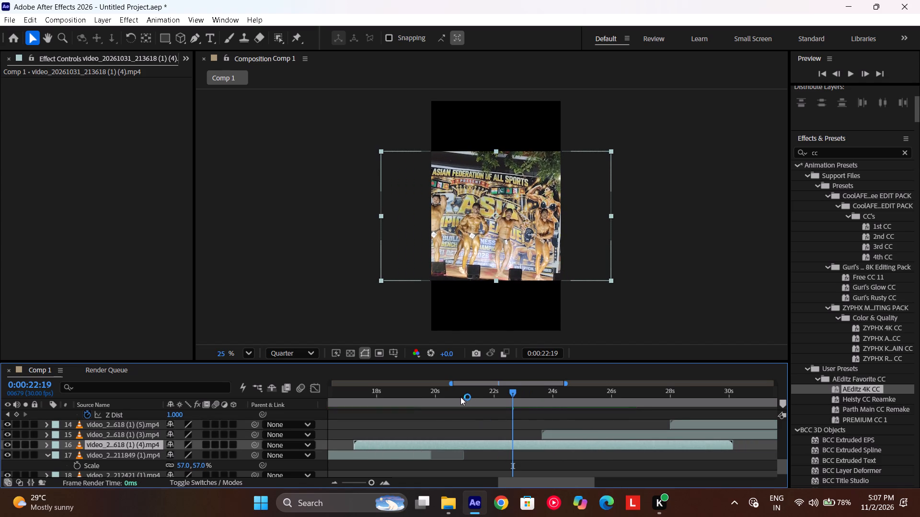
drag(460, 397, 430, 419)
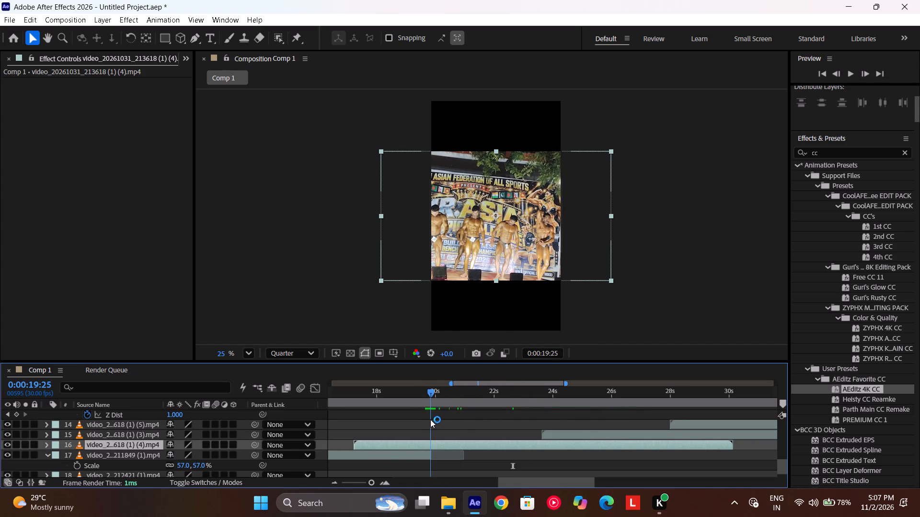
drag(430, 419, 431, 418)
key(ctrl+shift+d)
click(419, 452)
key(BackSpace)
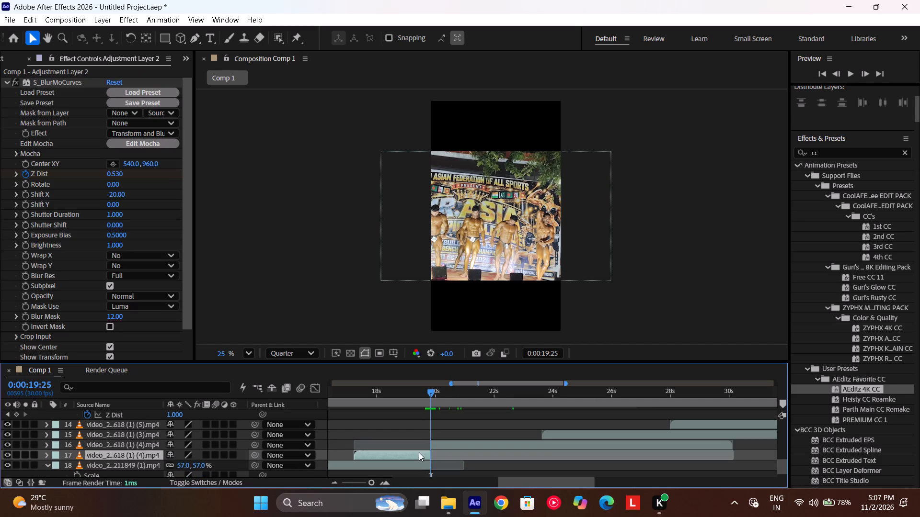
Play the clips from 19:25 and split clip (1) (5) at 30:13.
key(space)
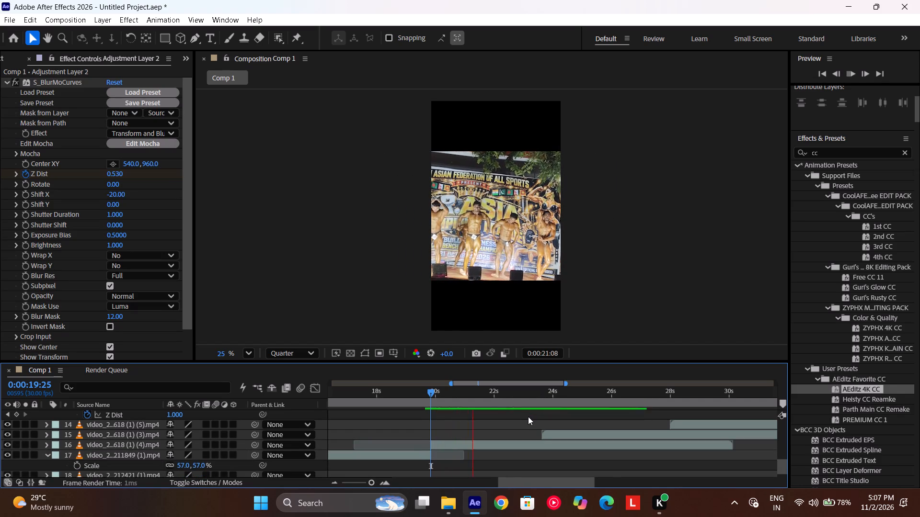
scroll(528, 416, left, 1)
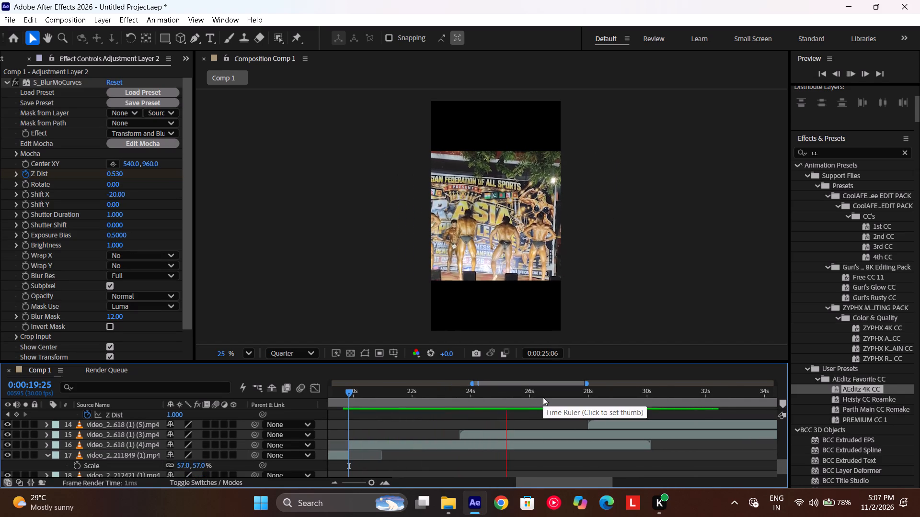
scroll(594, 395, left, 1)
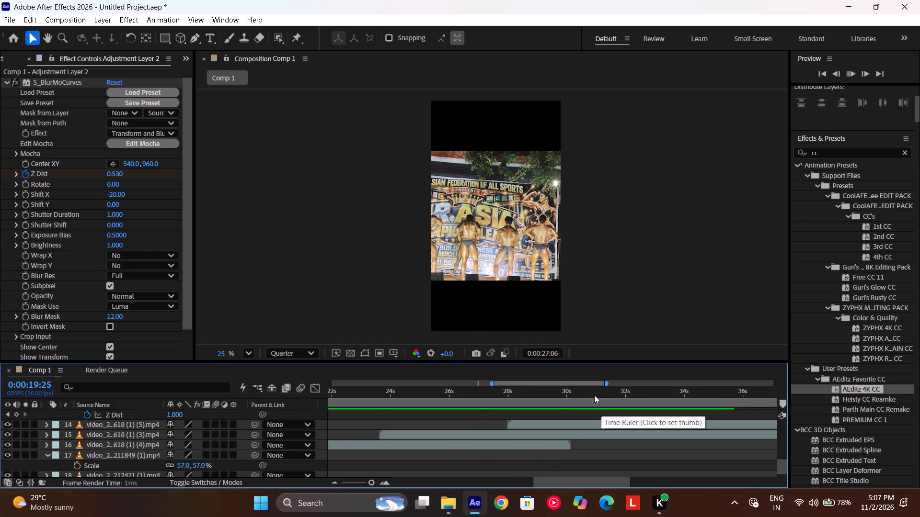
scroll(582, 397, left, 1)
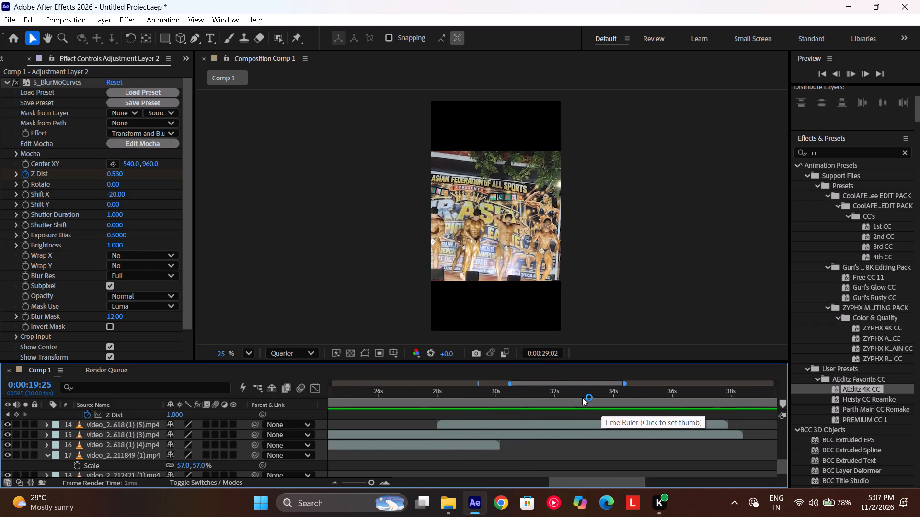
scroll(582, 397, left, 1)
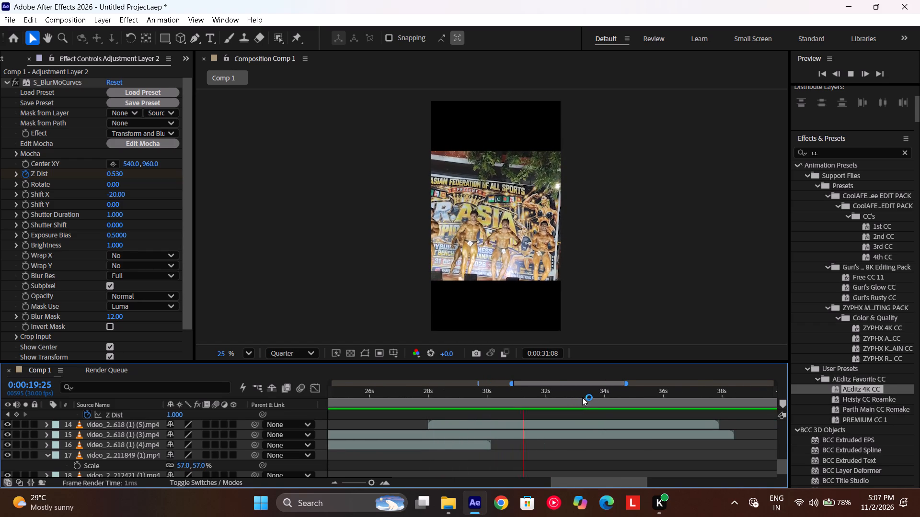
drag(563, 397, 500, 411)
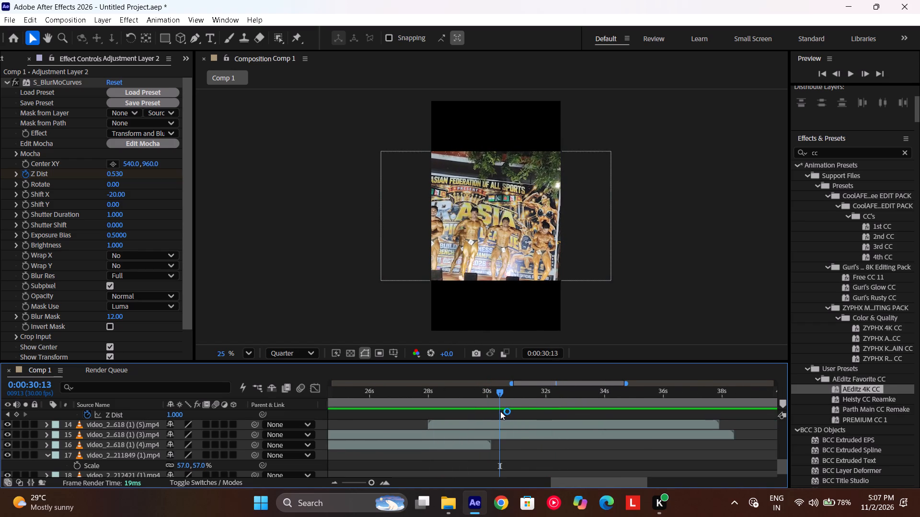
click(494, 420)
key(ctrl+shift+d)
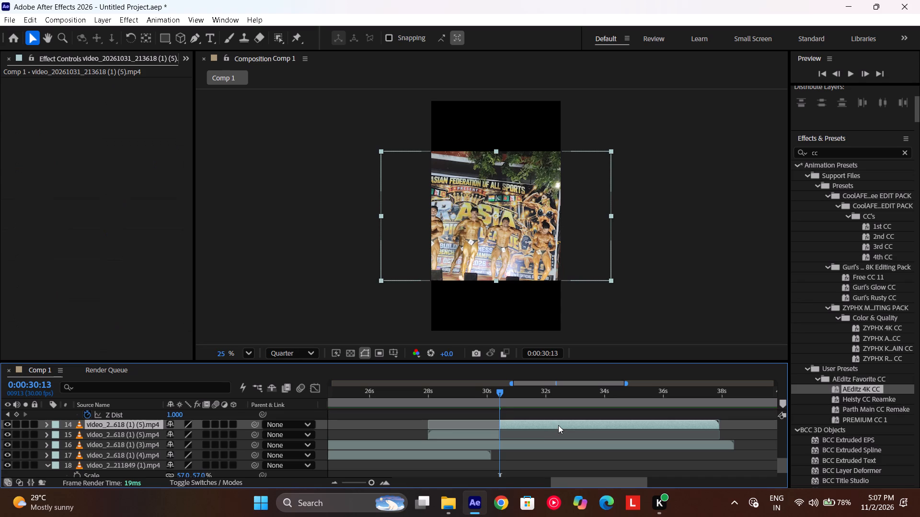
Move the later part of clip (1) (5) to start at about 21.7 seconds, split it at 24:08 and delete the remainder after the cut.
drag(558, 425, 400, 439)
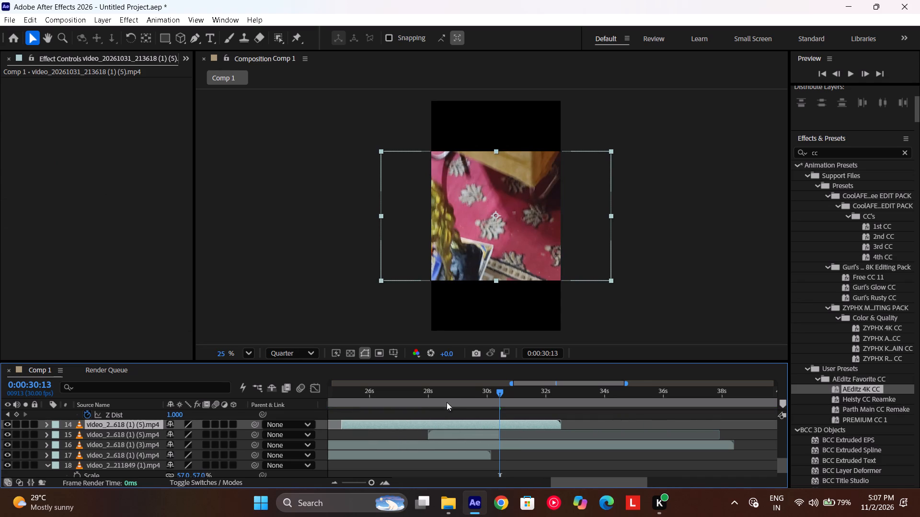
drag(437, 389, 407, 407)
scroll(407, 407, right, 1)
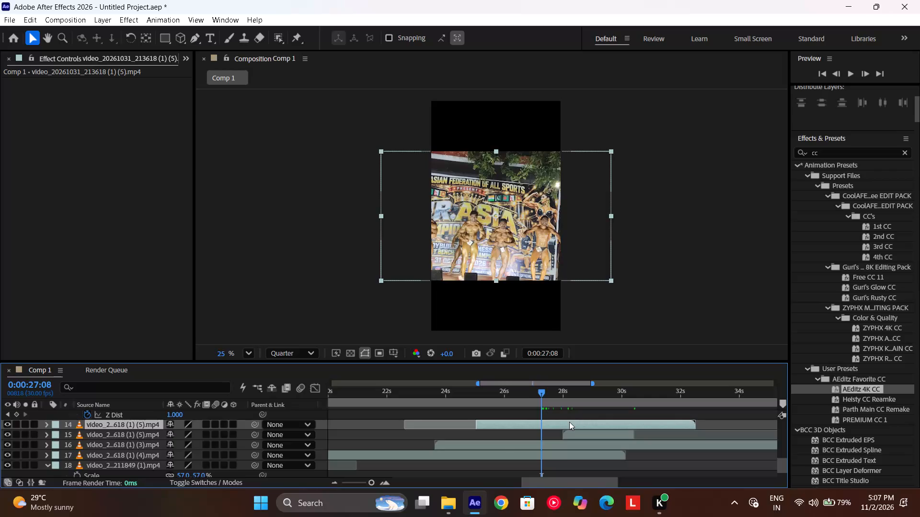
drag(569, 422, 471, 447)
drag(458, 382, 443, 394)
drag(443, 394, 453, 393)
key(ctrl+shift+d)
key(BackSpace)
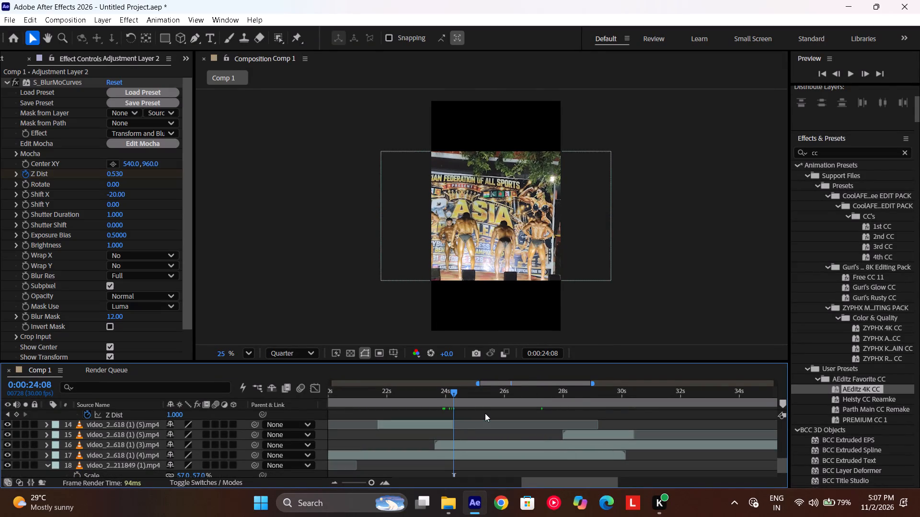
Shift clip (1) (3) to start at 24:08.
drag(464, 444, 483, 439)
Split clip (1) (4) at 24:08 and place its later part above clip (1) (3), starting at about 30:13.
click(455, 454)
key(ctrl+shift+d)
click(455, 454)
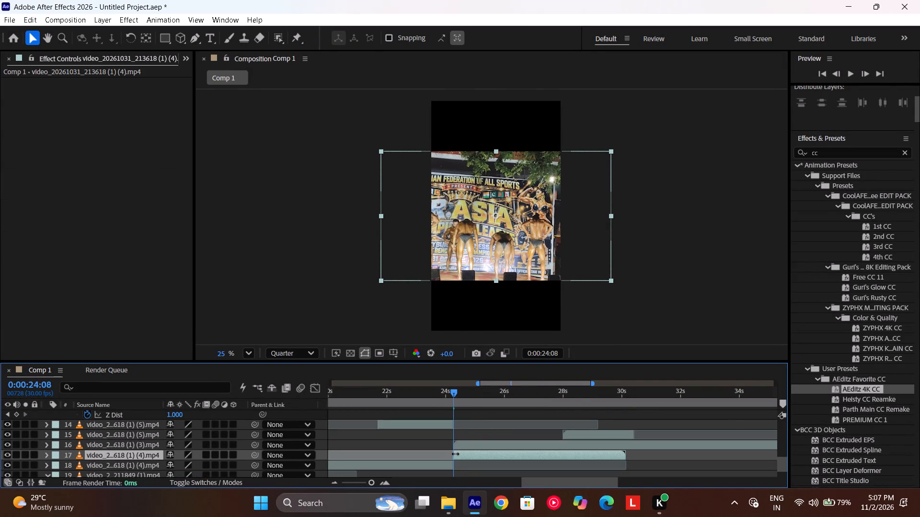
drag(473, 454, 660, 445)
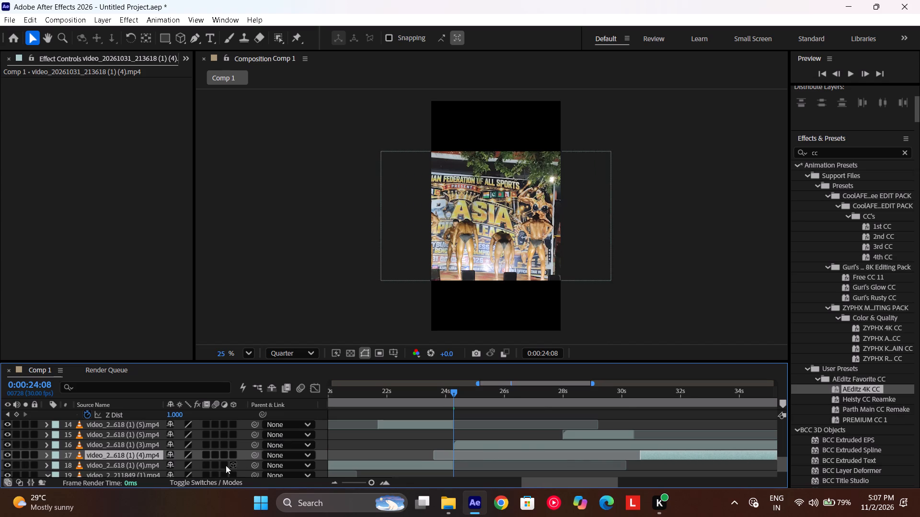
drag(150, 456, 150, 442)
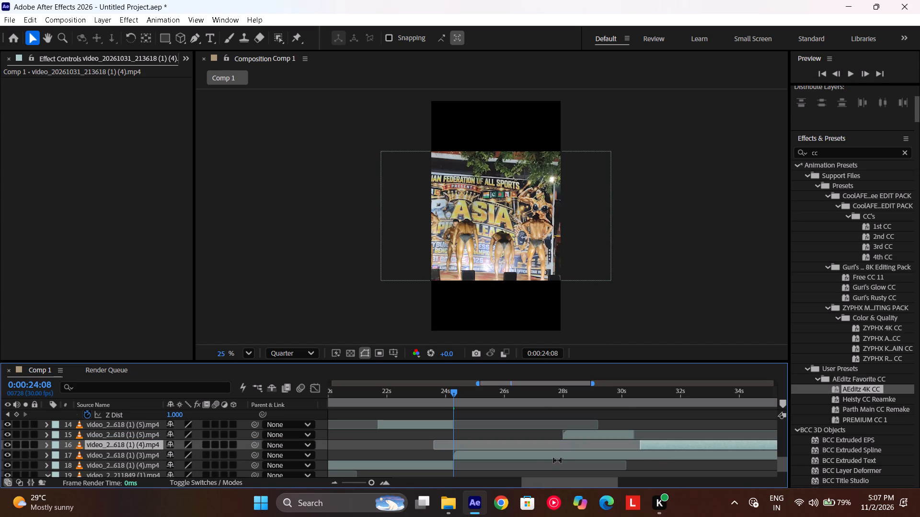
drag(659, 445, 652, 444)
Split clip (1) (3) at 28:20 and place its later part above the moved clip (1) (4) part, starting at about 33 seconds.
click(578, 452)
drag(572, 389, 582, 391)
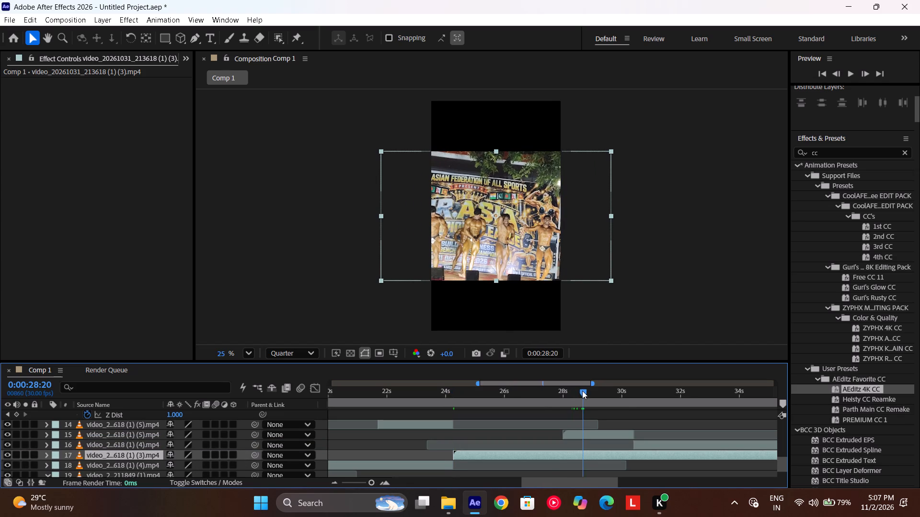
key(ctrl+shift+d)
scroll(622, 445, left, 1)
drag(488, 454, 603, 461)
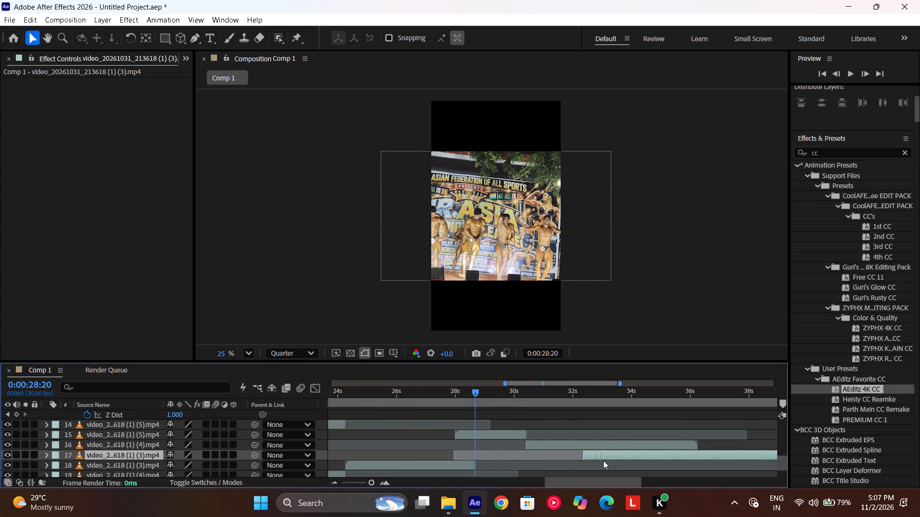
drag(603, 461, 615, 458)
drag(152, 453, 153, 440)
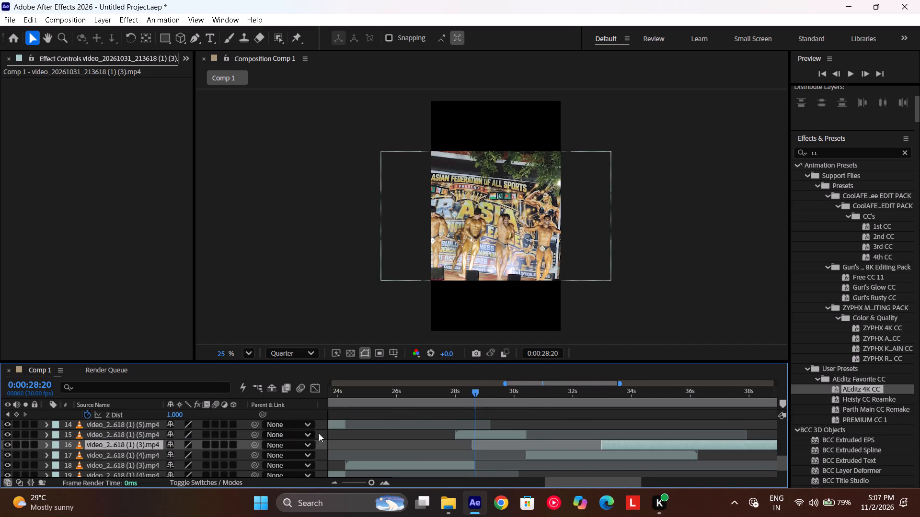
Play the sequence from 15:19 through the last stage clip to review the rearranged cuts.
drag(560, 393, 295, 436)
key(space)
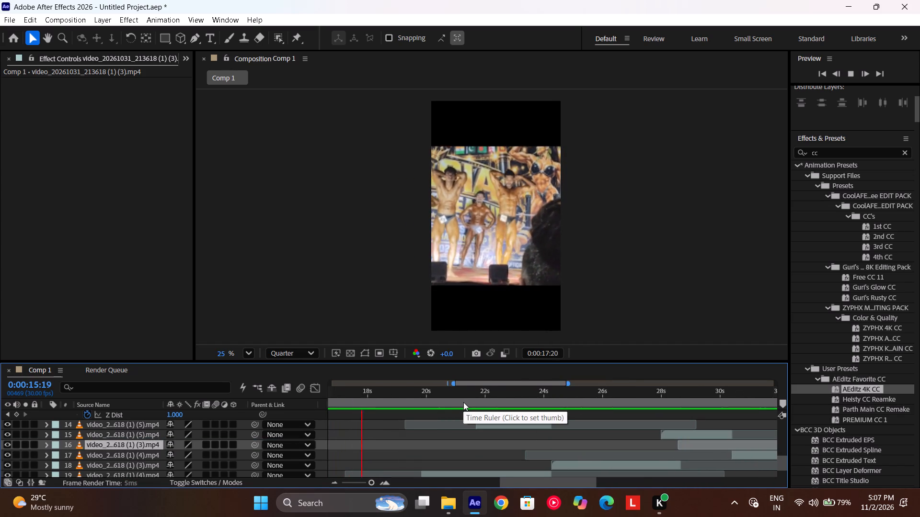
scroll(510, 424, down, 1)
scroll(510, 424, left, 1)
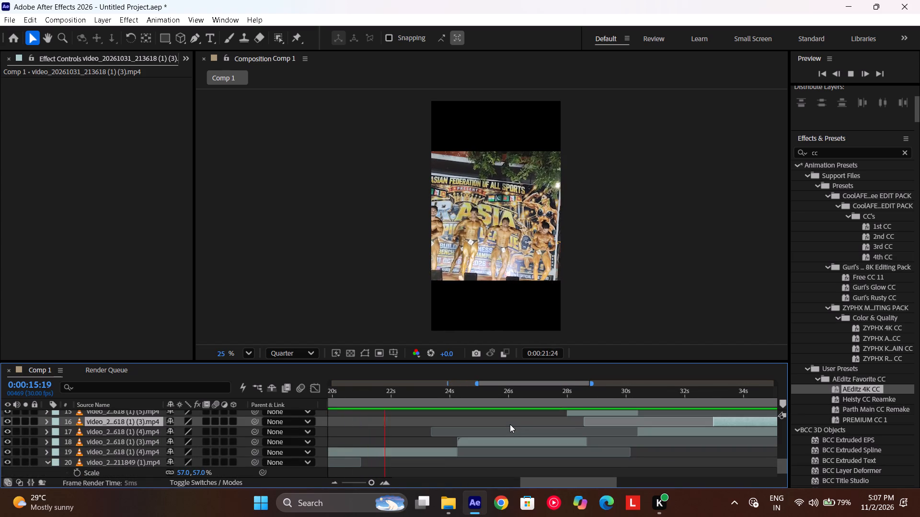
scroll(510, 424, up, 1)
scroll(510, 424, down, 1)
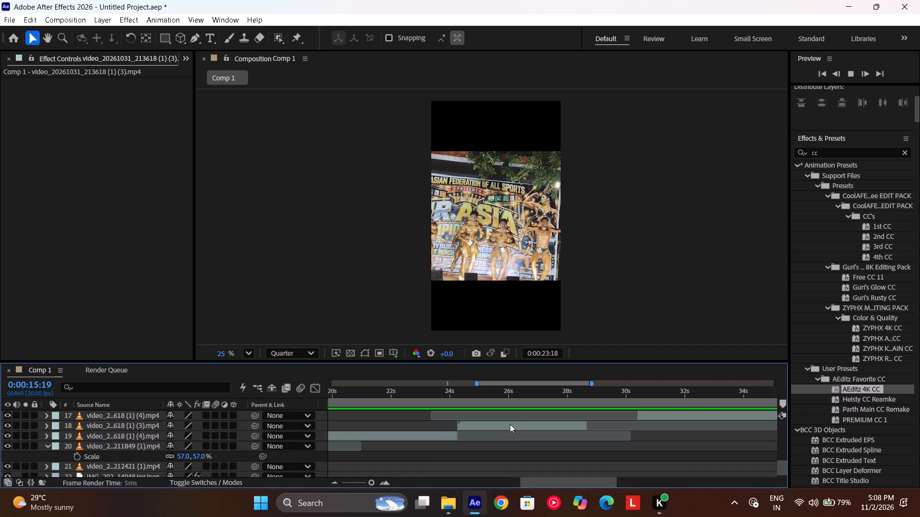
scroll(510, 424, down, 1)
scroll(510, 424, left, 2)
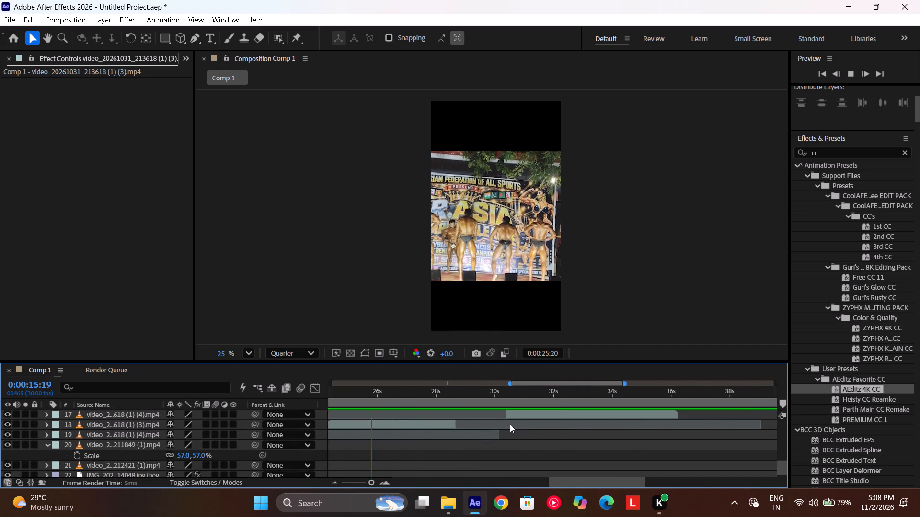
scroll(510, 424, left, 1)
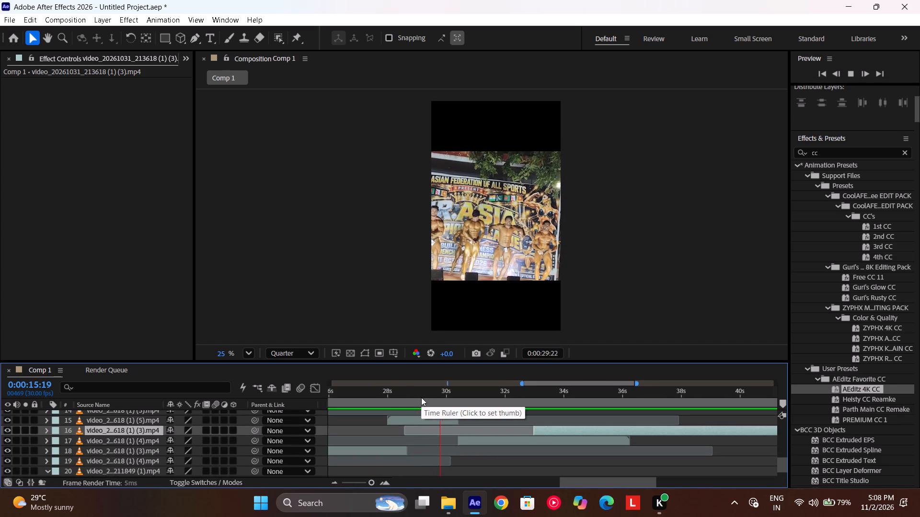
scroll(539, 429, left, 1)
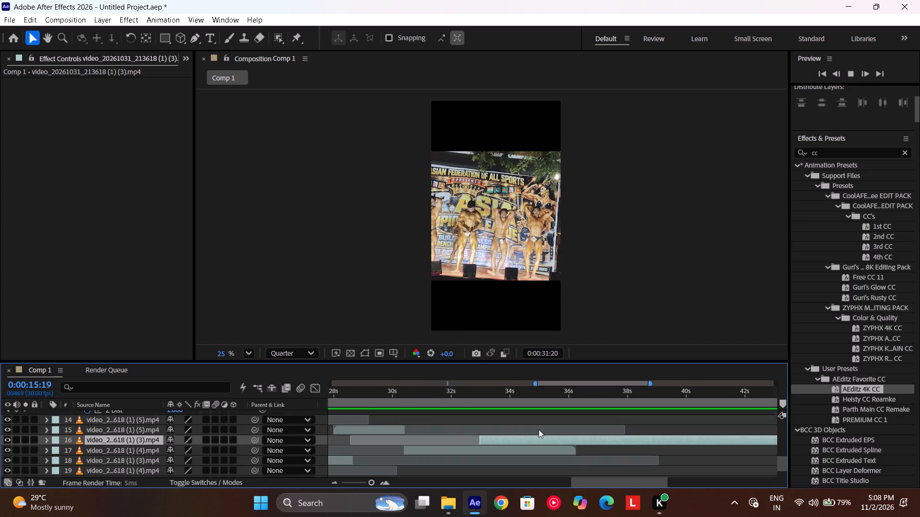
scroll(524, 427, left, 2)
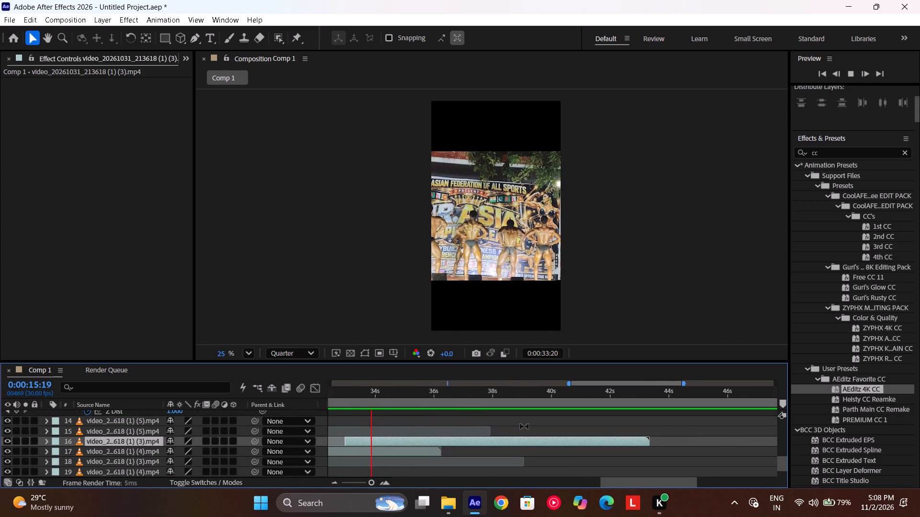
scroll(524, 427, left, 1)
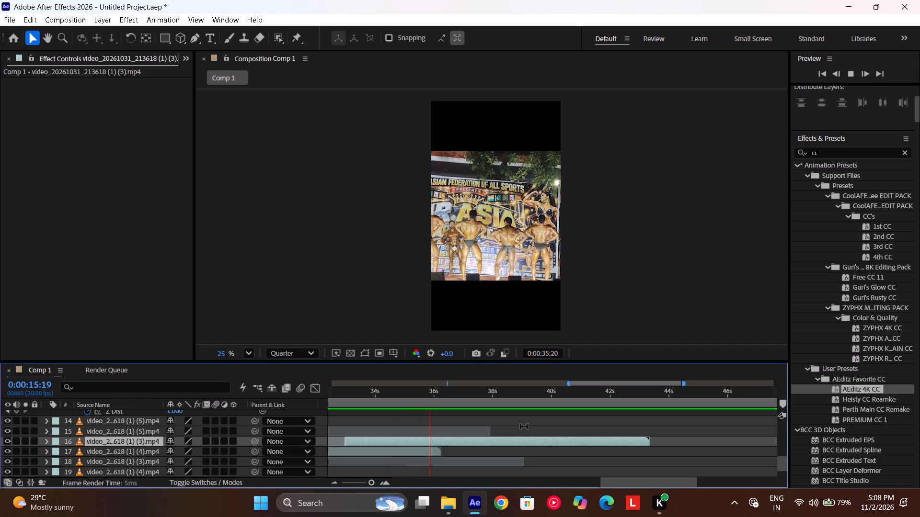
scroll(524, 427, up, 1)
scroll(524, 427, down, 1)
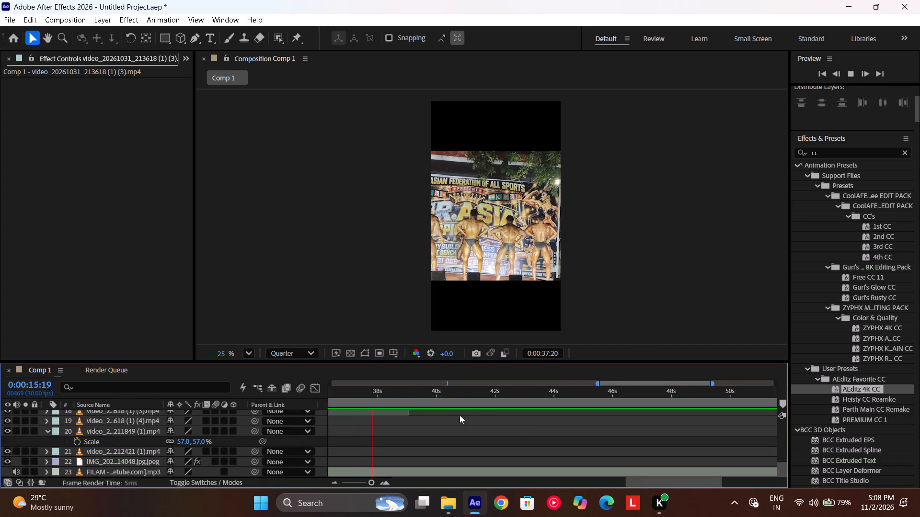
Split the last clip (1) (3) part at 37:20 and delete everything after the cut.
drag(428, 405, 368, 408)
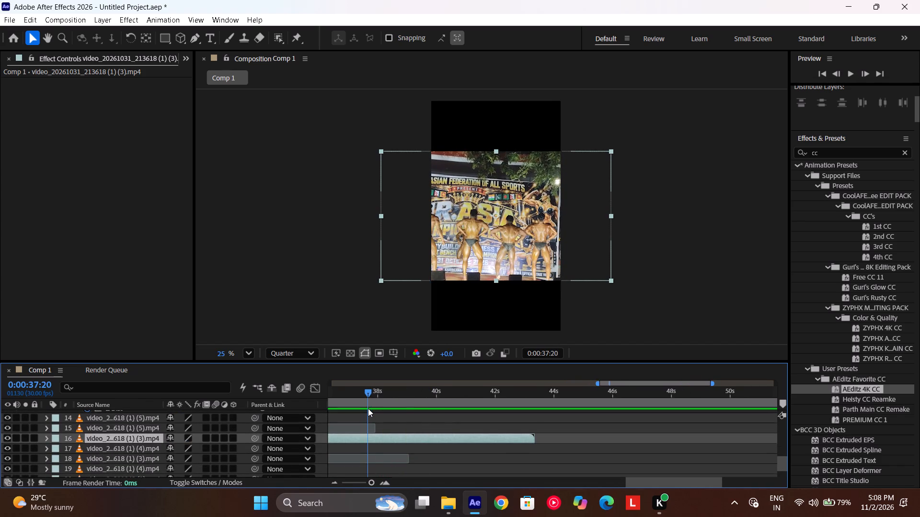
key(ctrl+shift+d)
key(BackSpace)
Add video_20261031_211849 (2), video_20261031_213618 (1) (1) and (1) (2) from the dee folder to the Comp 1 timeline.
click(455, 503)
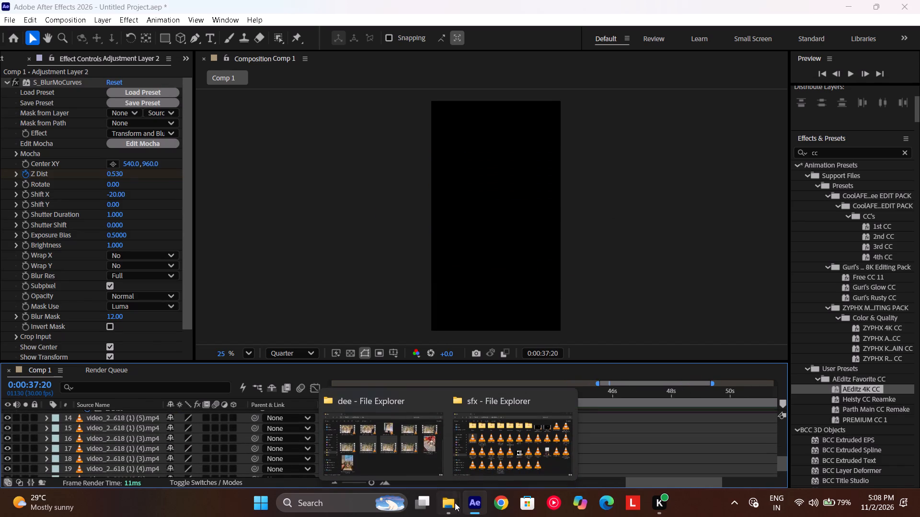
click(401, 426)
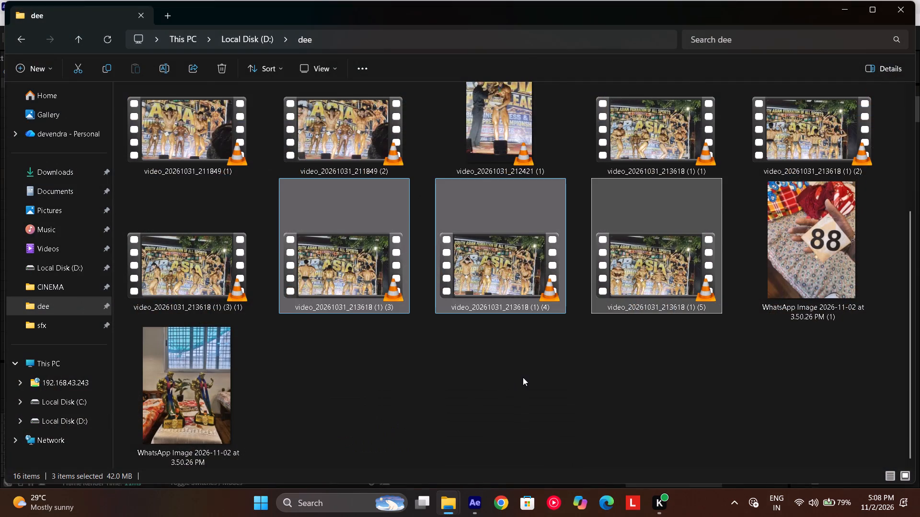
scroll(523, 377, up, 3)
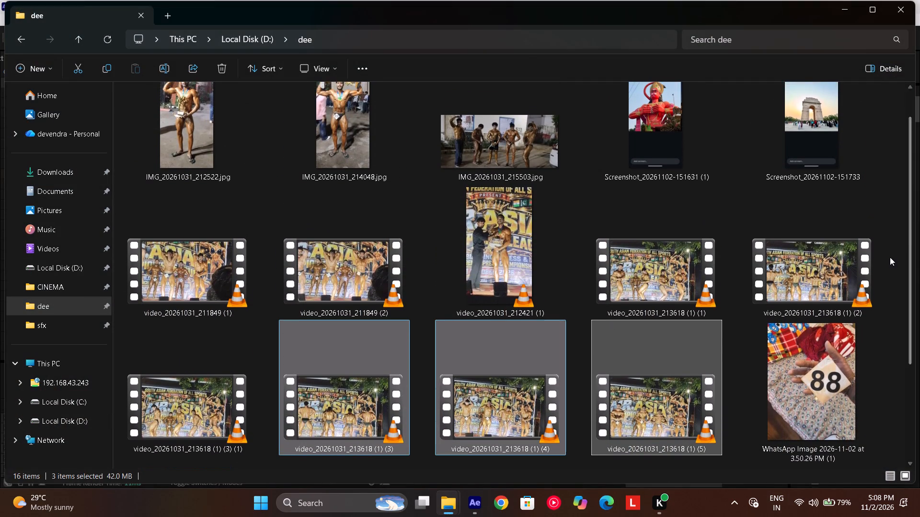
drag(889, 257, 700, 290)
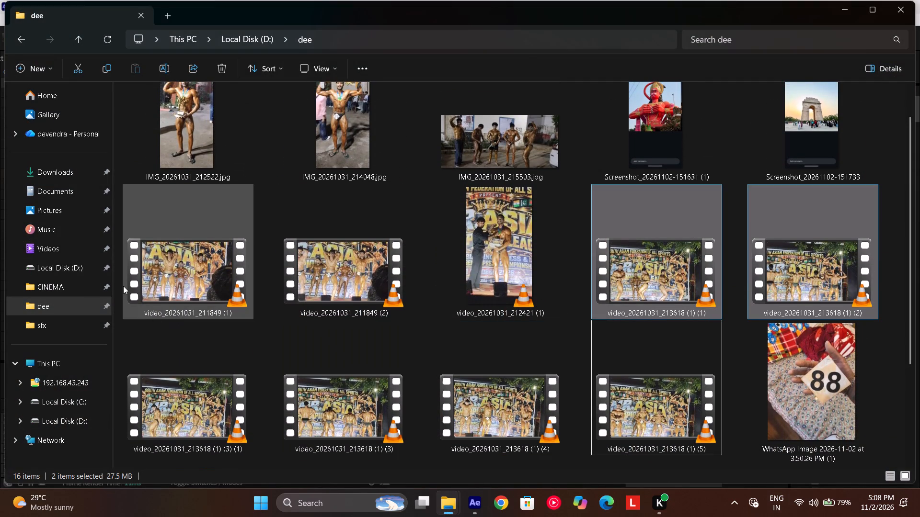
ctrl+click(353, 264)
scroll(353, 264, up, 2)
scroll(353, 264, down, 3)
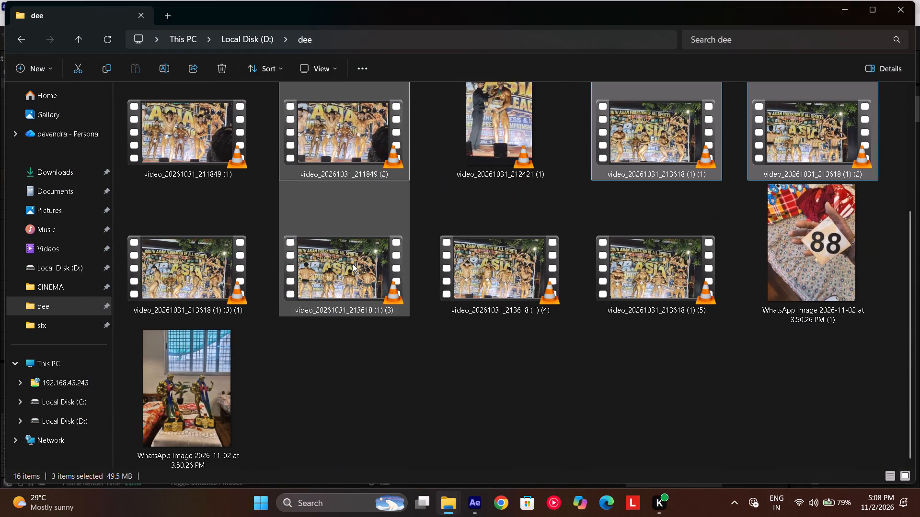
scroll(218, 271, up, 1)
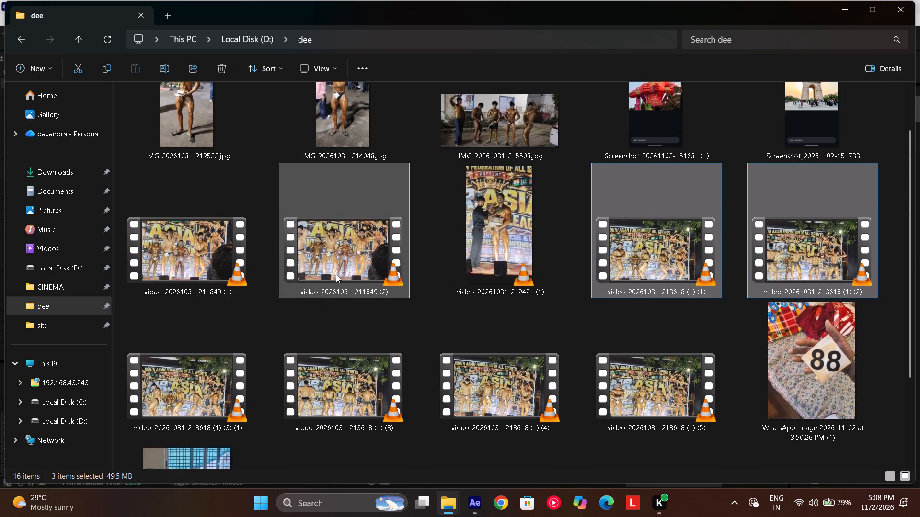
drag(336, 274, 420, 445)
Move the three newly added clips together along the timeline so they start at about 37:20.
scroll(420, 445, right, 14)
drag(379, 426, 559, 415)
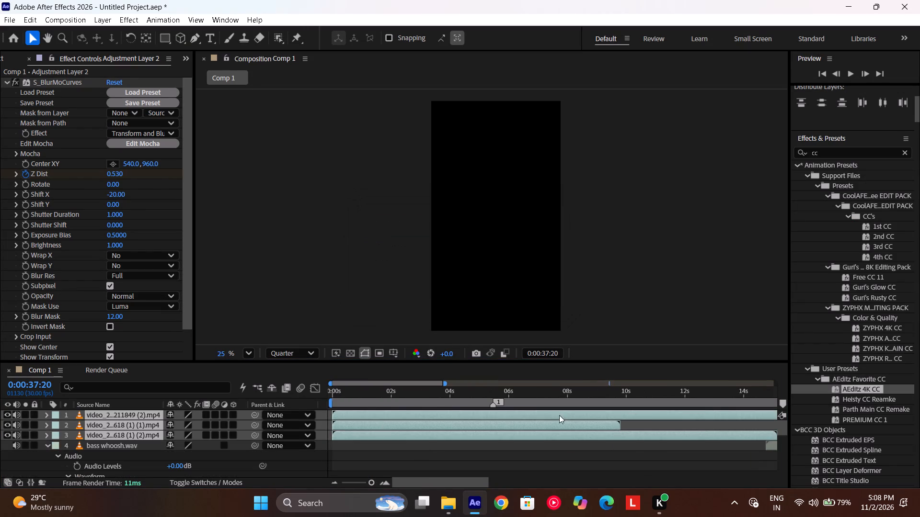
drag(559, 415, 487, 438)
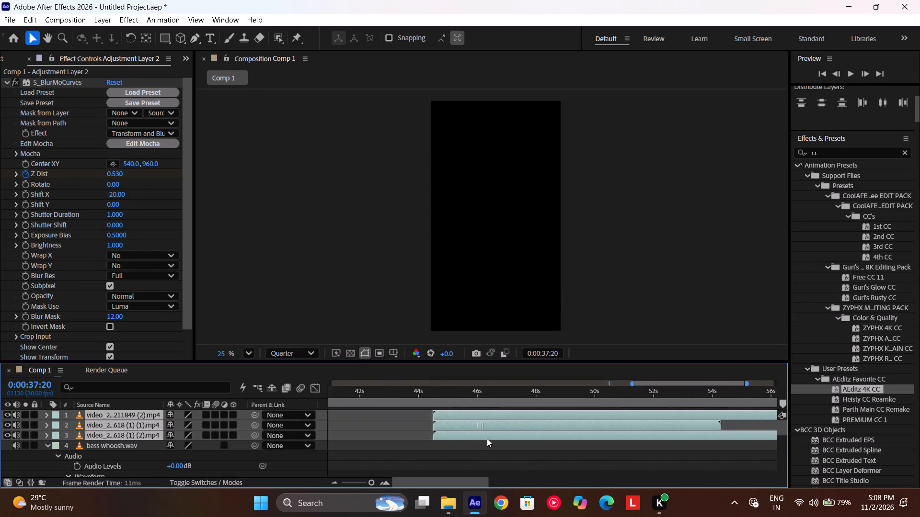
drag(487, 438, 571, 409)
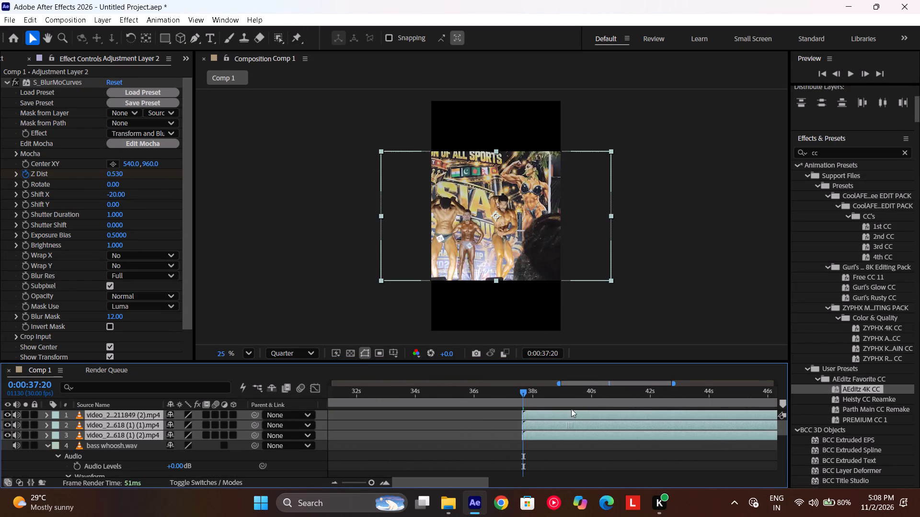
drag(571, 409, 570, 408)
Stagger the new clips: (1) (2) starting at about 35.6 s, (1) (1) at about 38.6 s and 211849 (2) at about 42.4 s.
drag(542, 400, 531, 405)
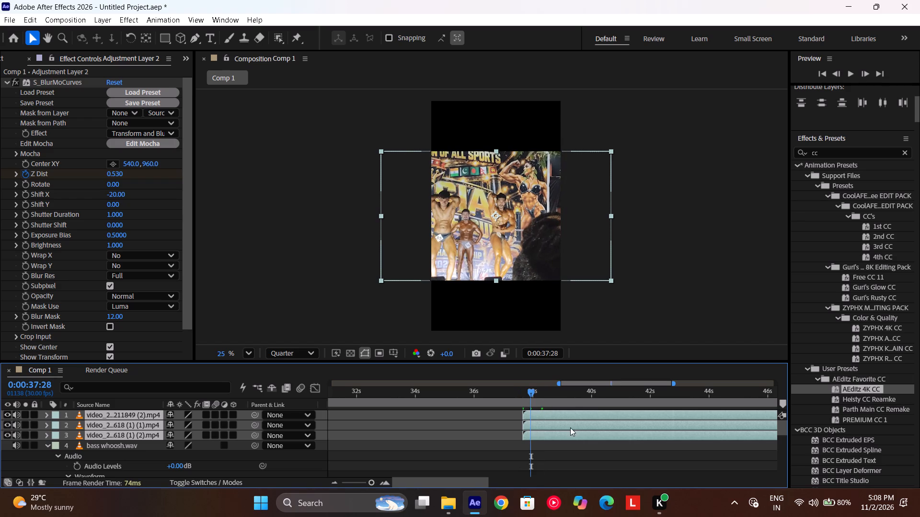
click(493, 432)
drag(530, 434, 470, 436)
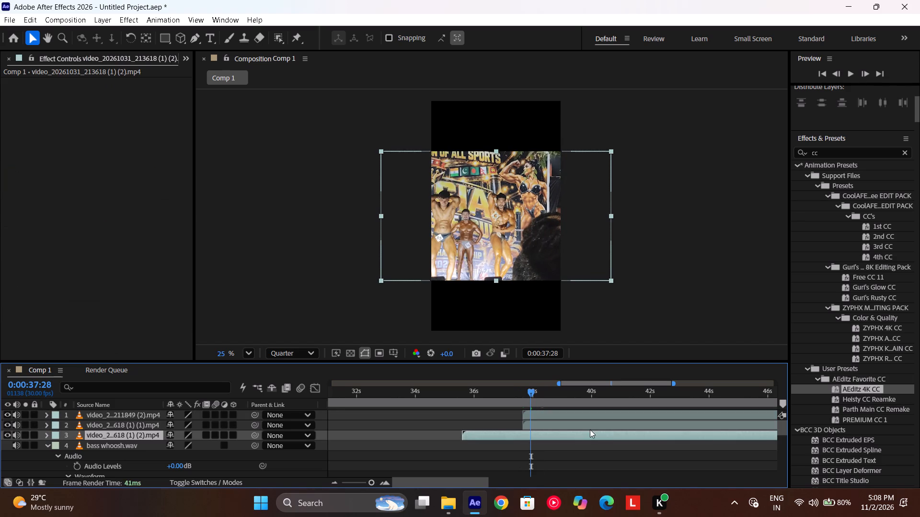
drag(590, 429, 580, 429)
drag(558, 417, 696, 406)
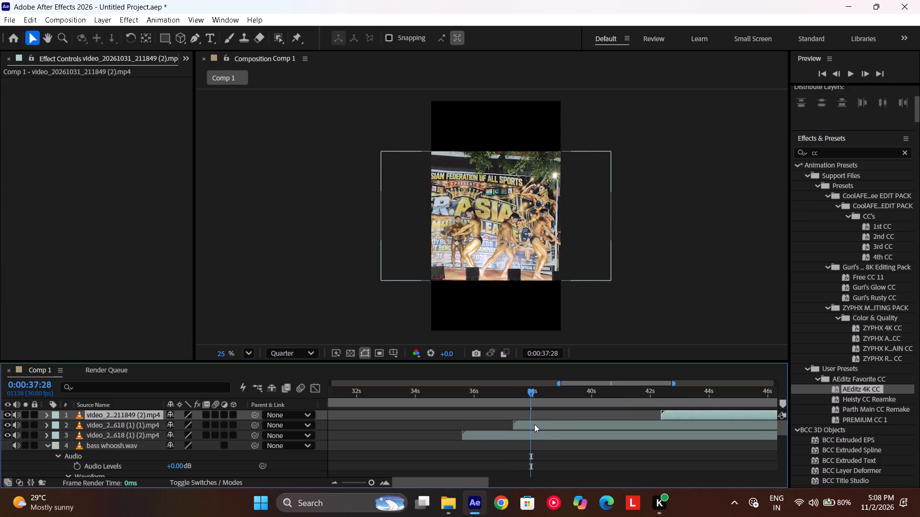
drag(534, 424, 573, 427)
Play the sequence from 34:29 to review the staggered clips.
drag(531, 399, 443, 409)
key(space)
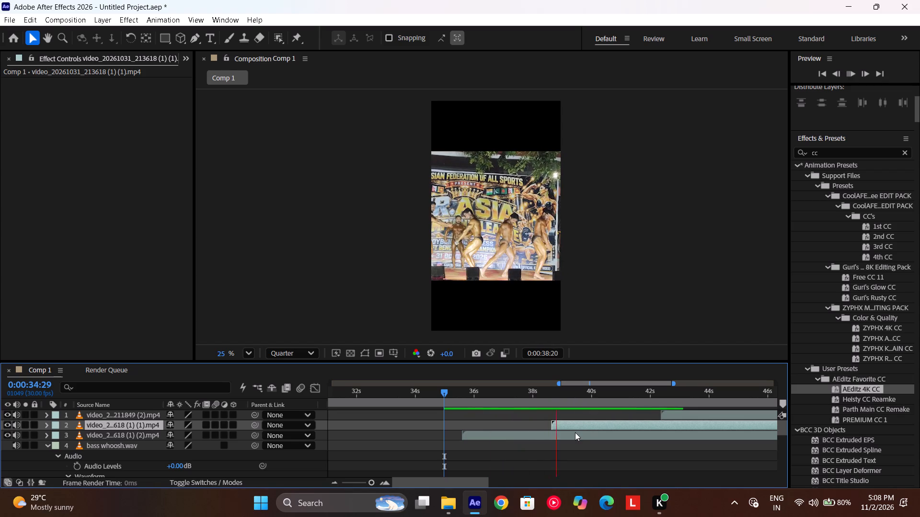
scroll(614, 430, left, 1)
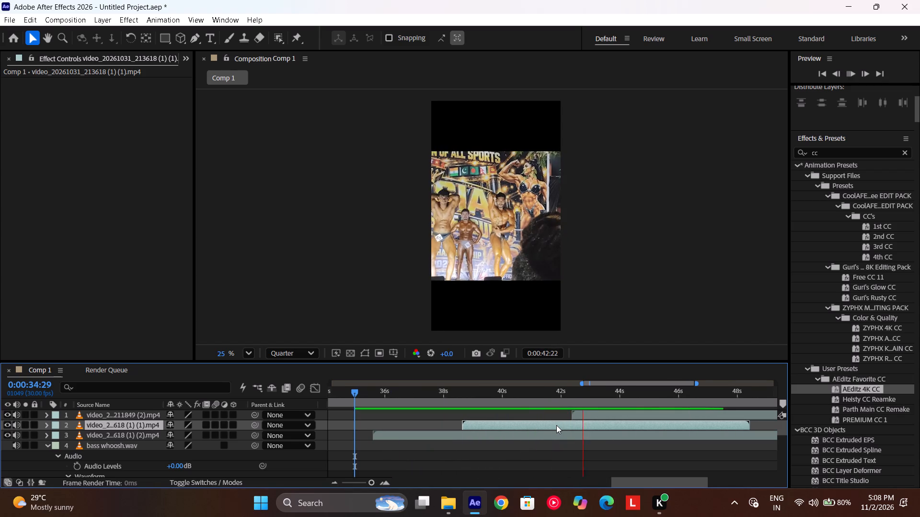
scroll(629, 404, left, 1)
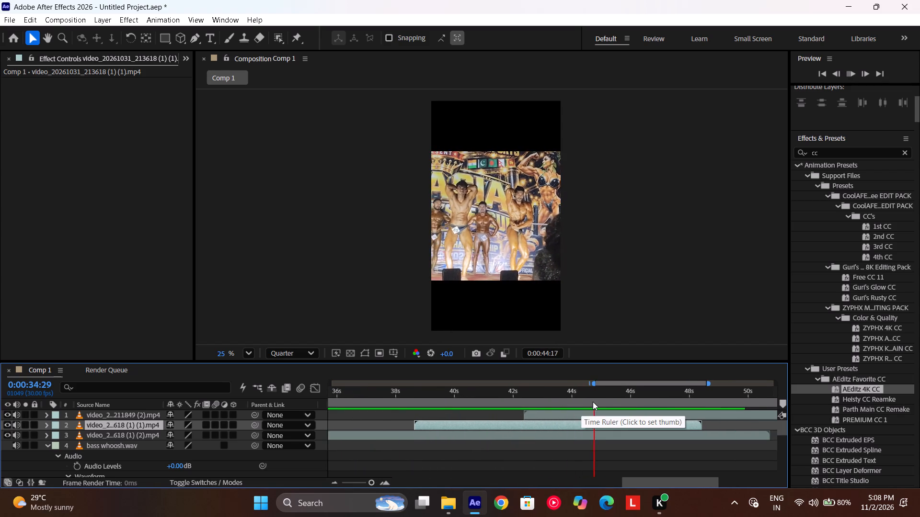
drag(598, 402, 568, 405)
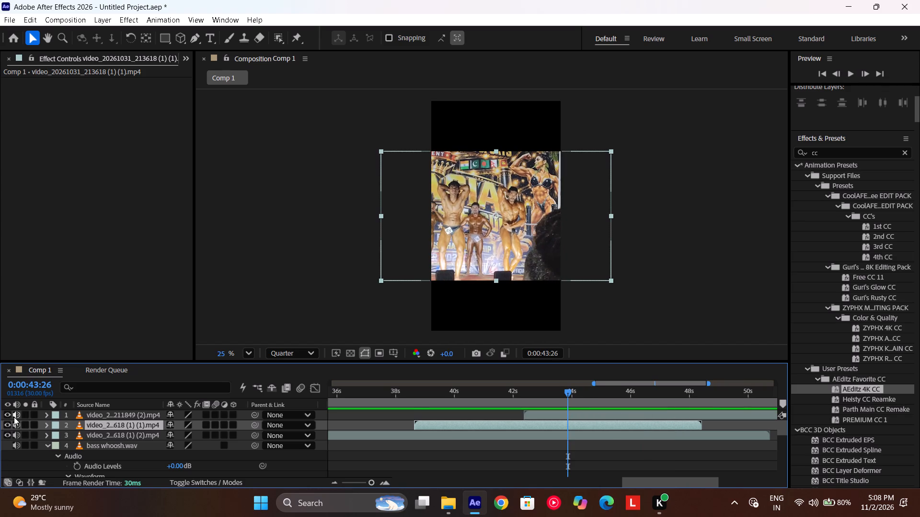
Mute the audio of the three new clips, 211849 (2), (1) (1) and (1) (2).
drag(14, 417, 15, 434)
Move the 211849 (2) clip earlier in the timeline, starting at about 25 seconds.
click(525, 416)
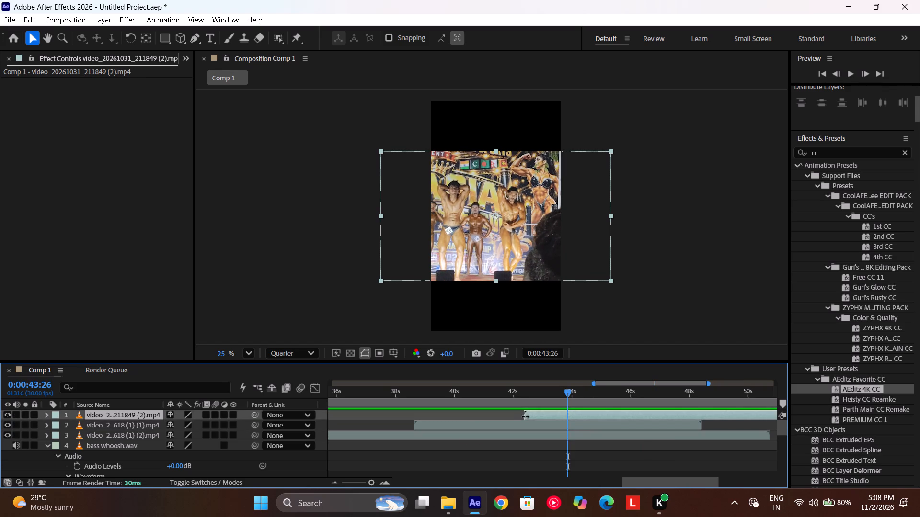
drag(547, 415, 529, 434)
Move the three new clips down the layer stack, directly below the upper clip (1) (4) part and above clip (1) (3).
scroll(529, 434, up, 1)
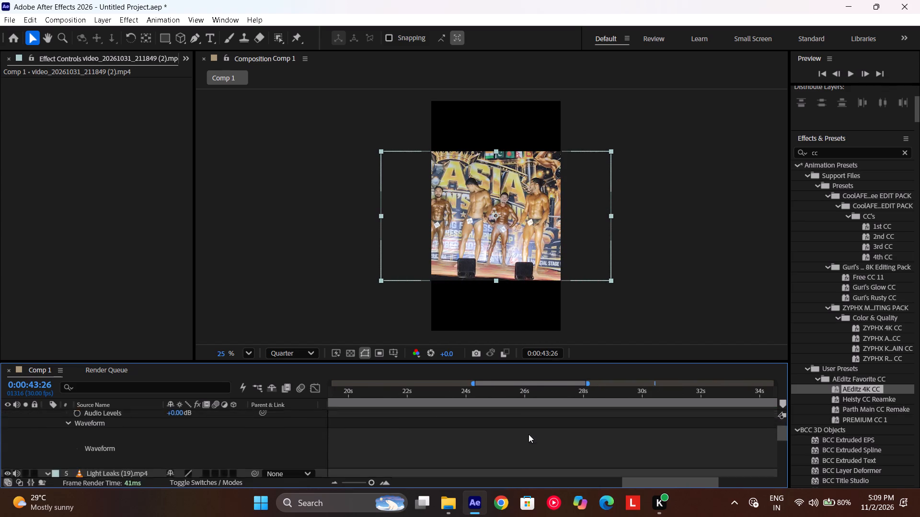
scroll(529, 434, up, 1)
click(134, 438)
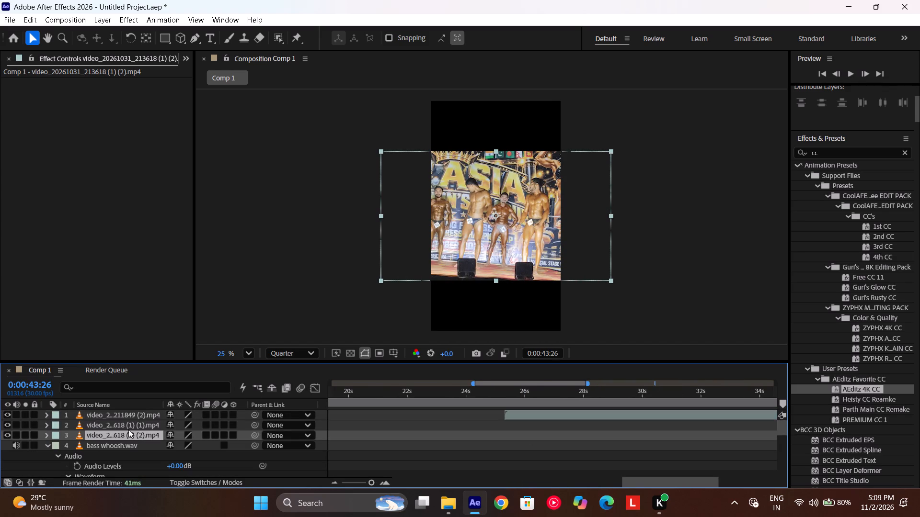
ctrl+click(128, 428)
ctrl+click(123, 416)
drag(123, 416, 127, 476)
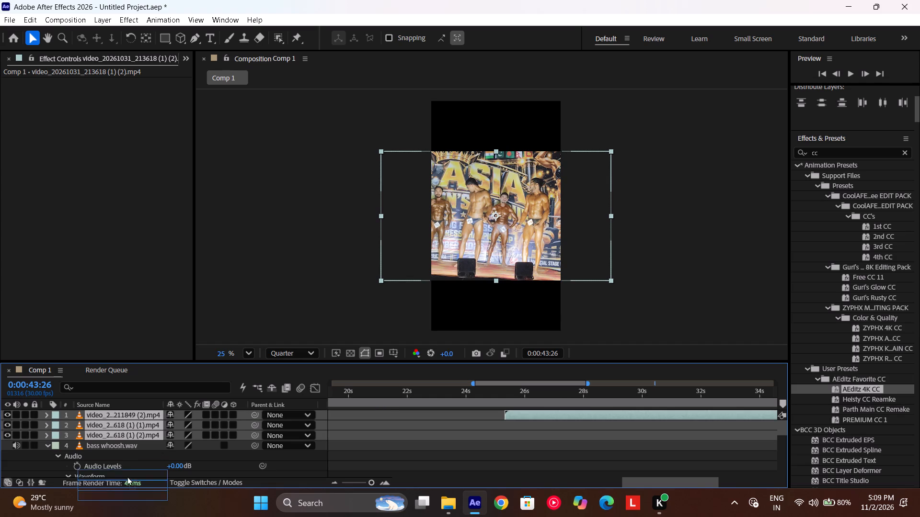
drag(127, 476, 126, 473)
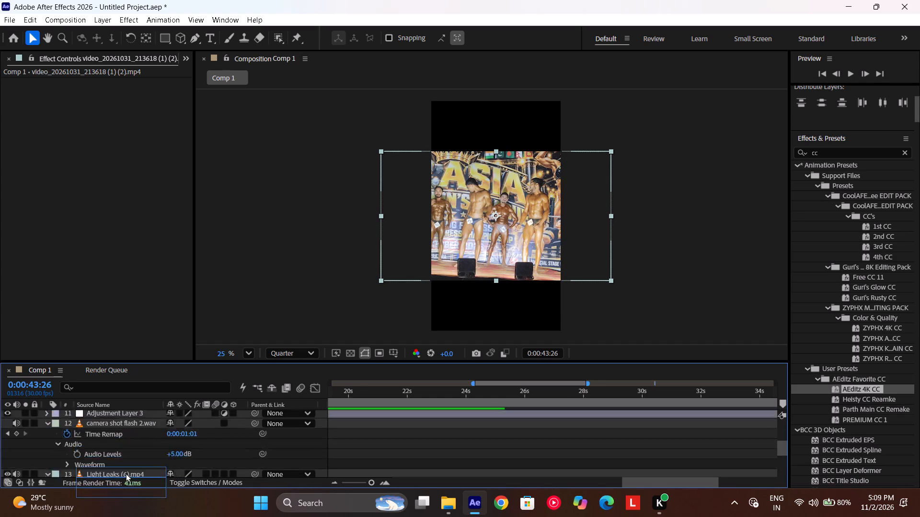
drag(126, 473, 121, 454)
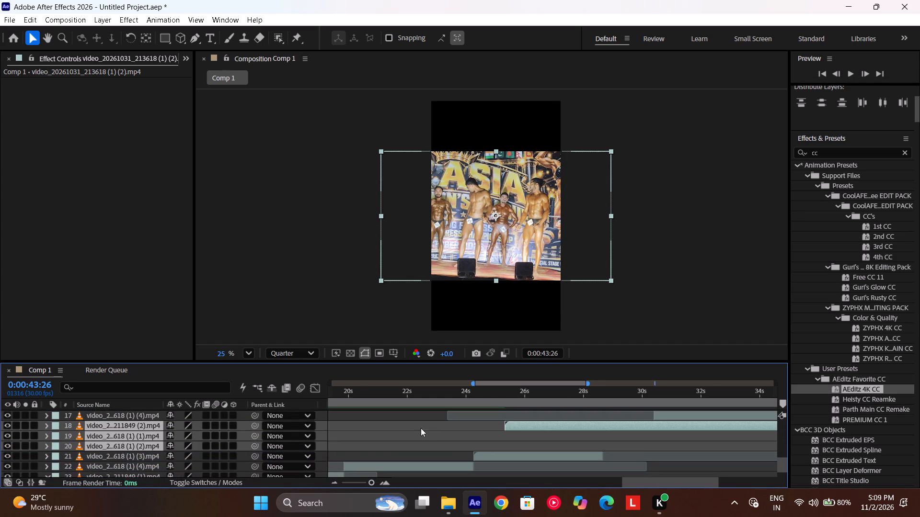
Shift the three new clips together later in time so 211849 (2) starts at about 37 seconds.
scroll(430, 428, left, 1)
drag(385, 427, 690, 418)
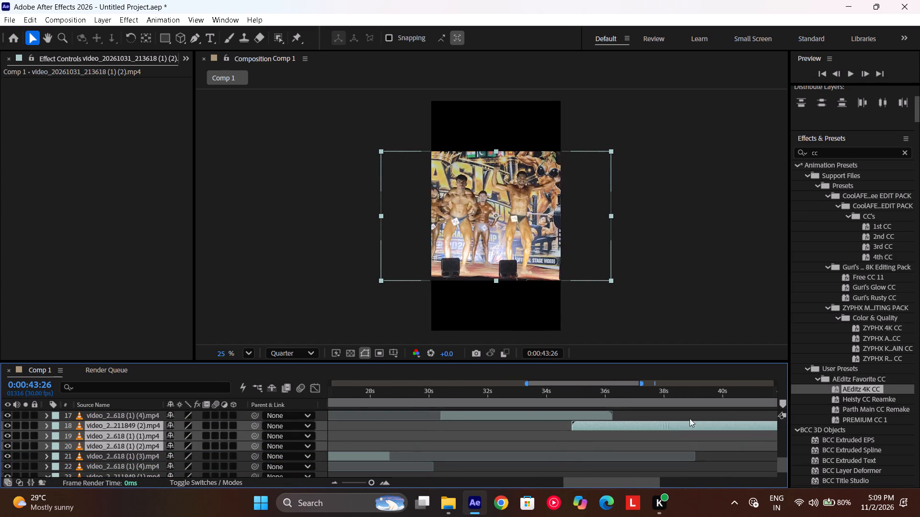
drag(690, 418, 645, 420)
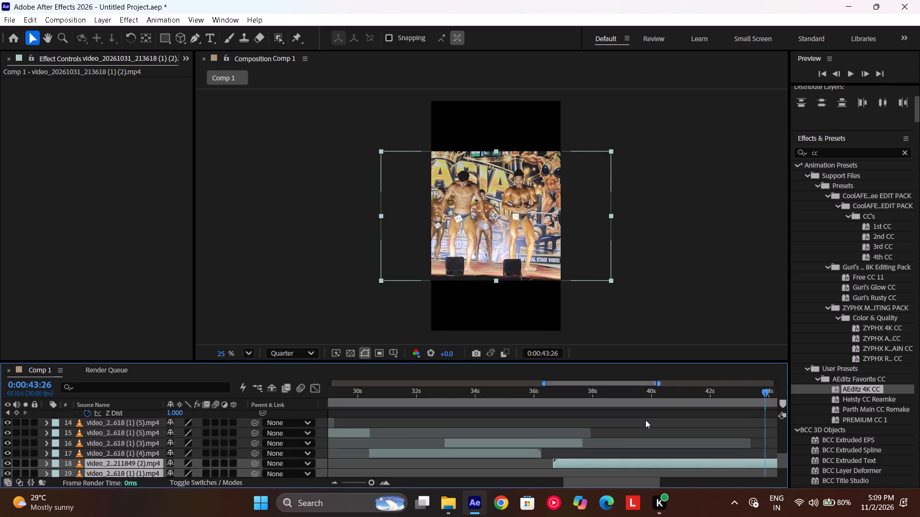
drag(540, 395, 473, 421)
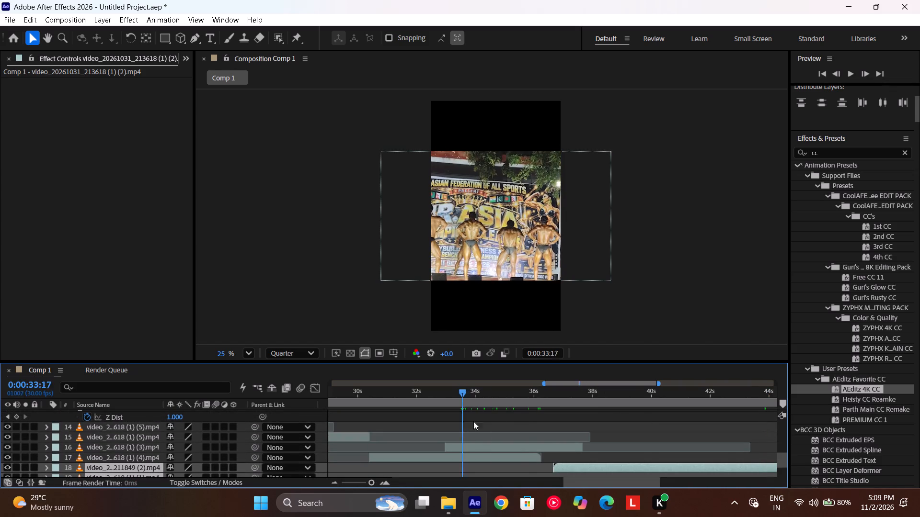
drag(473, 421, 552, 421)
drag(589, 468, 599, 468)
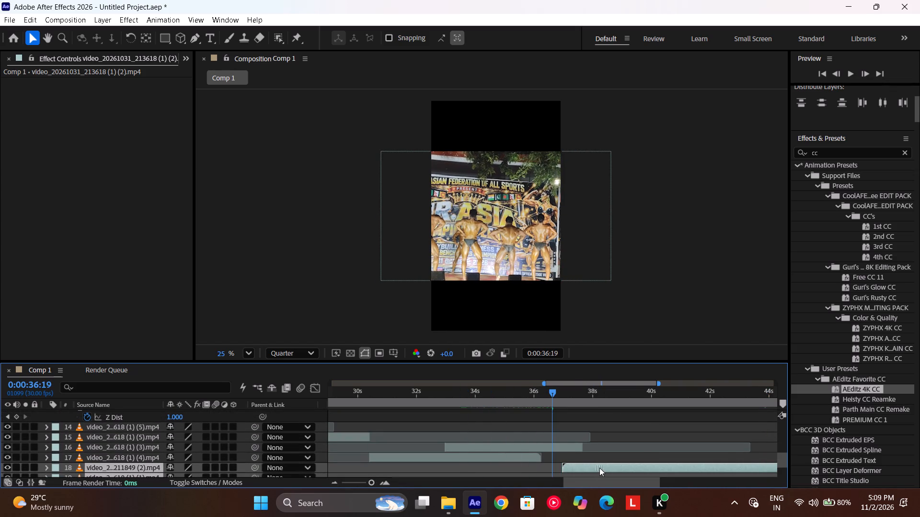
drag(599, 468, 605, 463)
Move the three new clips up the layer stack to just below the clip (1) (5) parts.
drag(157, 468, 157, 454)
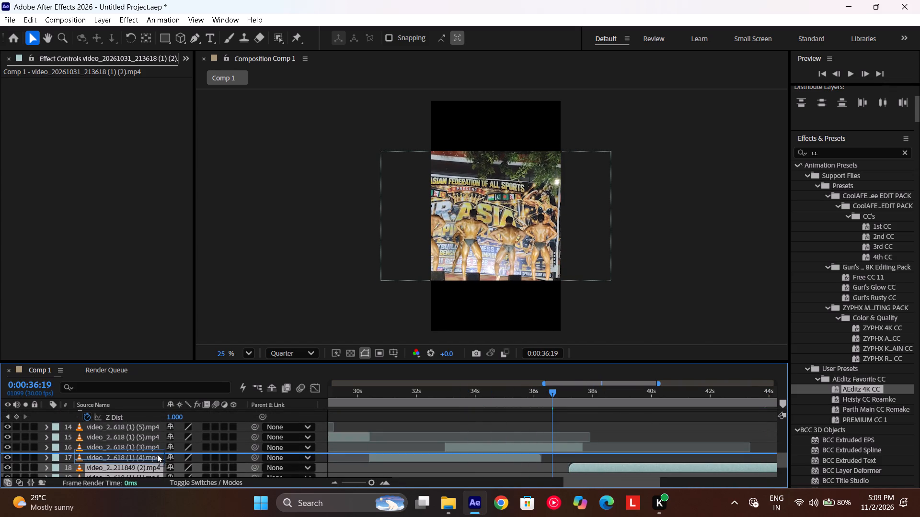
drag(157, 454, 158, 445)
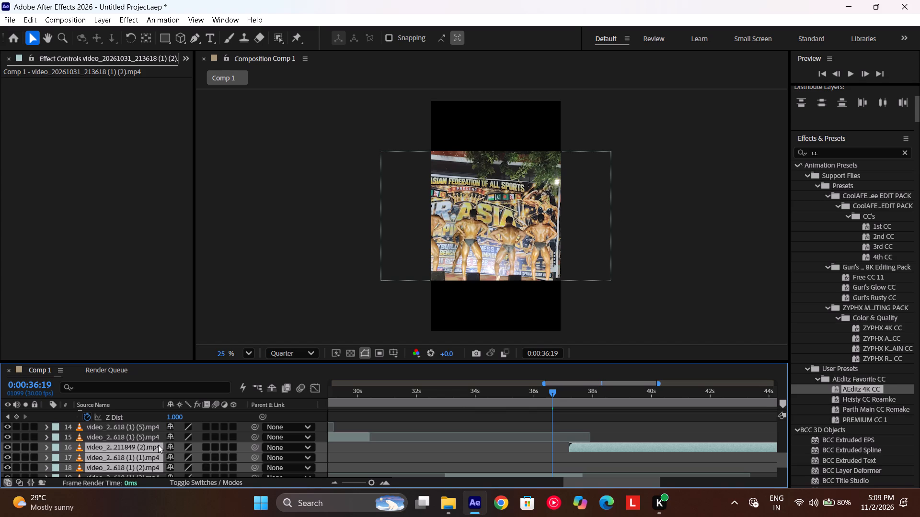
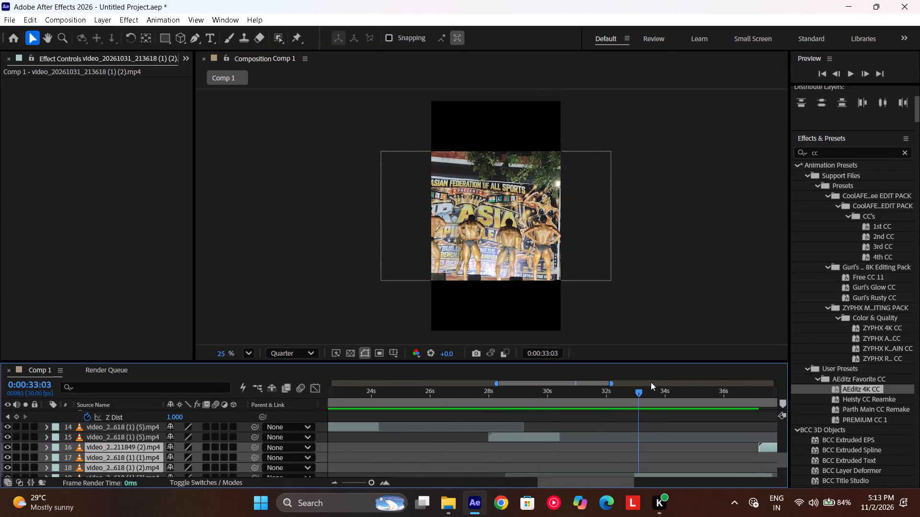
Examine the stage clips between about 19 and 30 seconds and compare their framing with the 211849 (1) clip.
scroll(548, 403, down, 1)
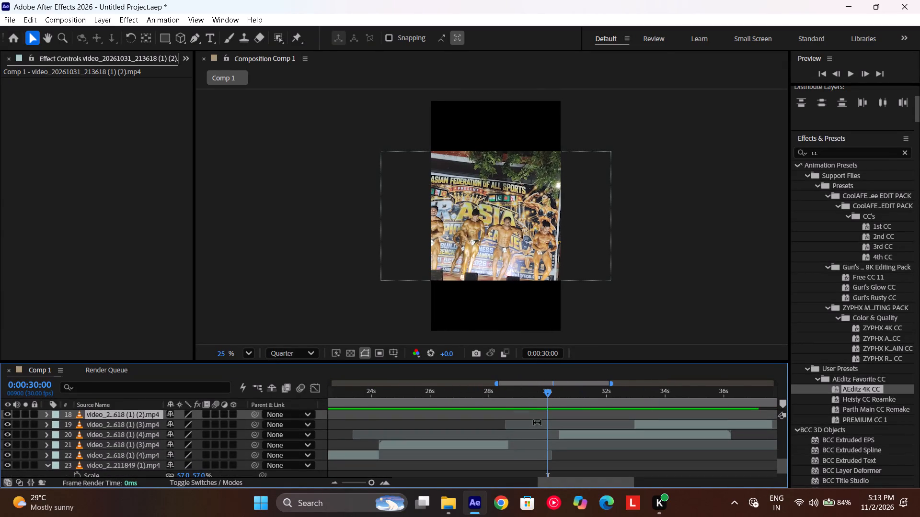
click(537, 423)
scroll(419, 449, down, 1)
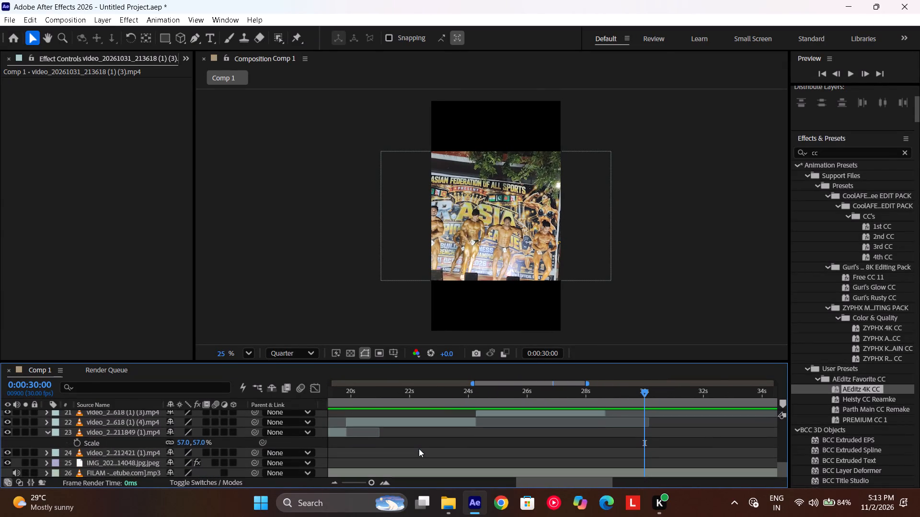
scroll(419, 449, down, 1)
drag(431, 394, 378, 418)
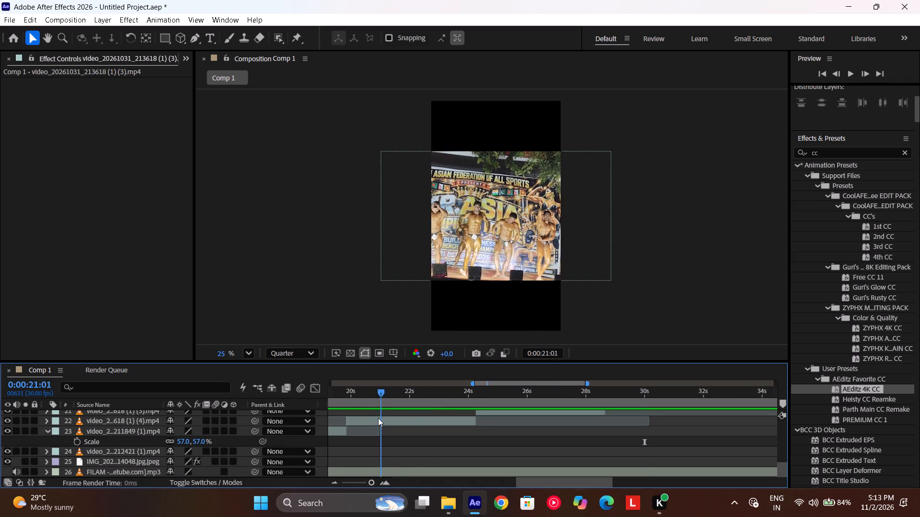
drag(378, 418, 337, 434)
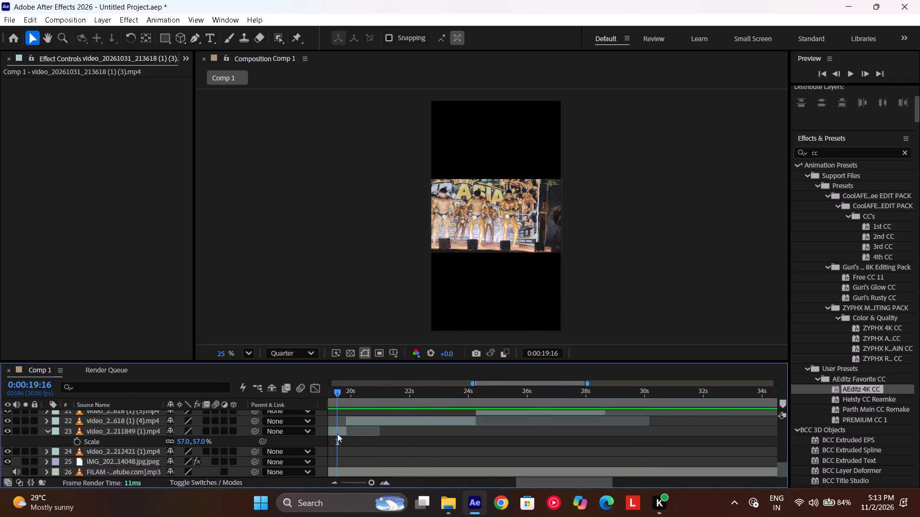
scroll(337, 434, right, 1)
click(352, 432)
scroll(352, 432, left, 1)
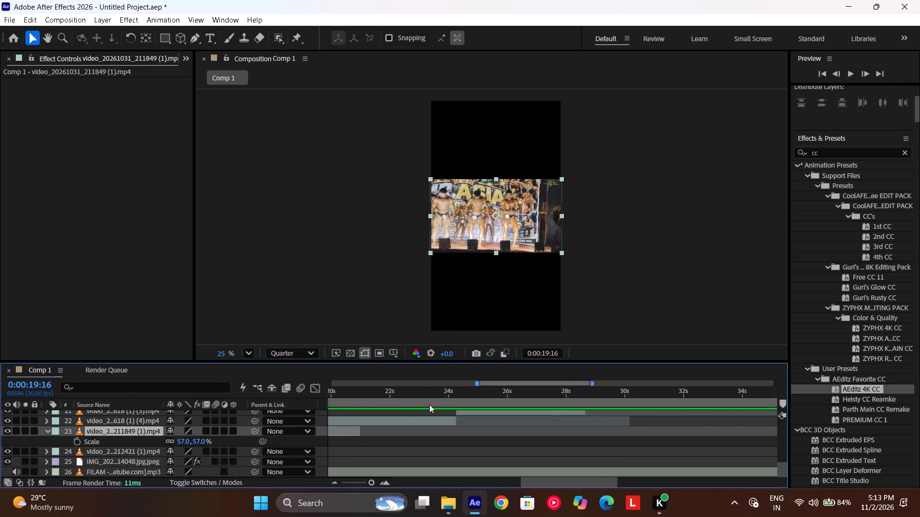
scroll(358, 402, right, 1)
drag(358, 402, 472, 404)
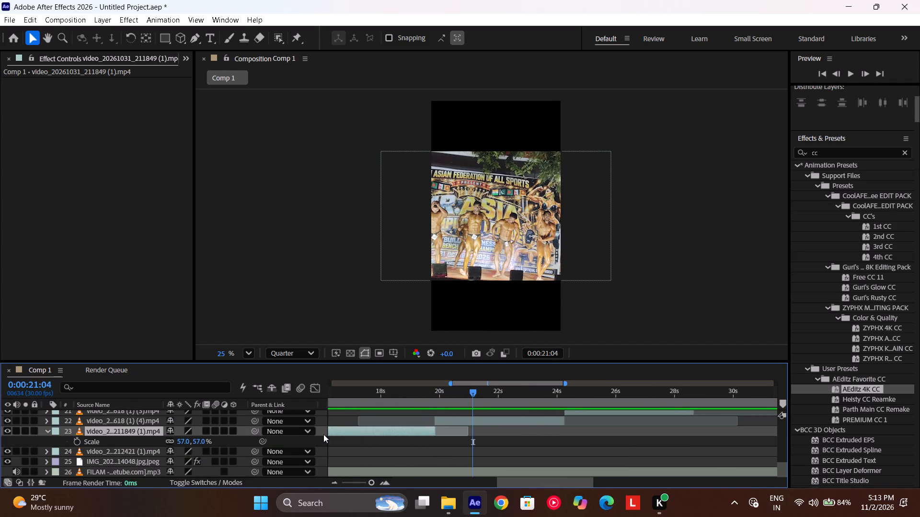
Set the scale of all the stage video clips stacked above the 211849 (1) clip to 57%.
drag(322, 421, 309, 468)
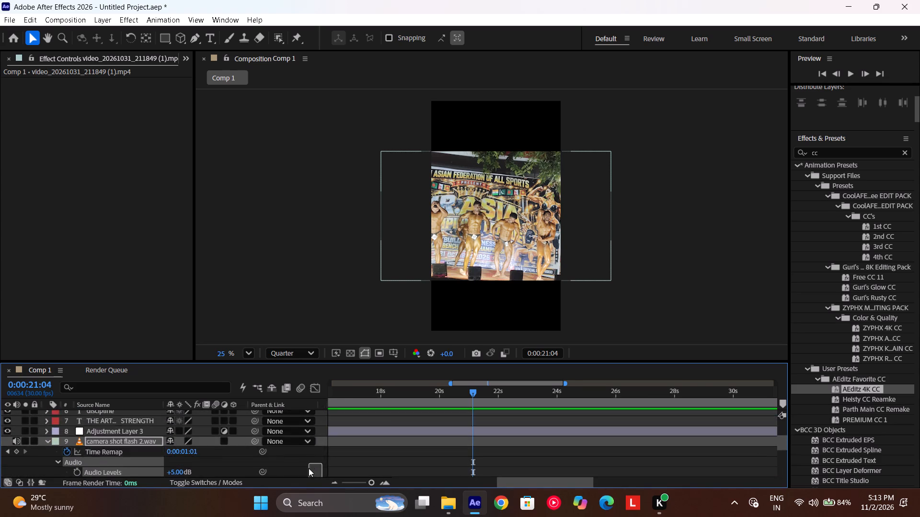
drag(309, 468, 314, 440)
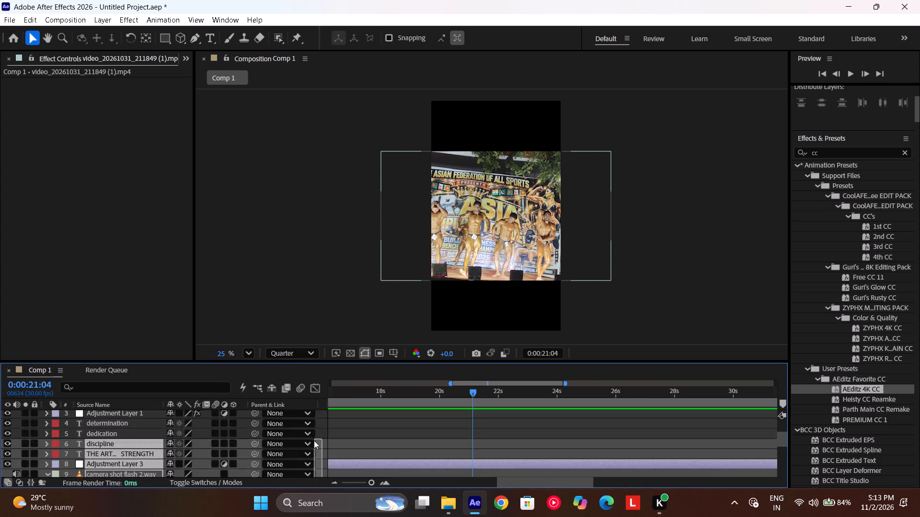
drag(314, 440, 288, 459)
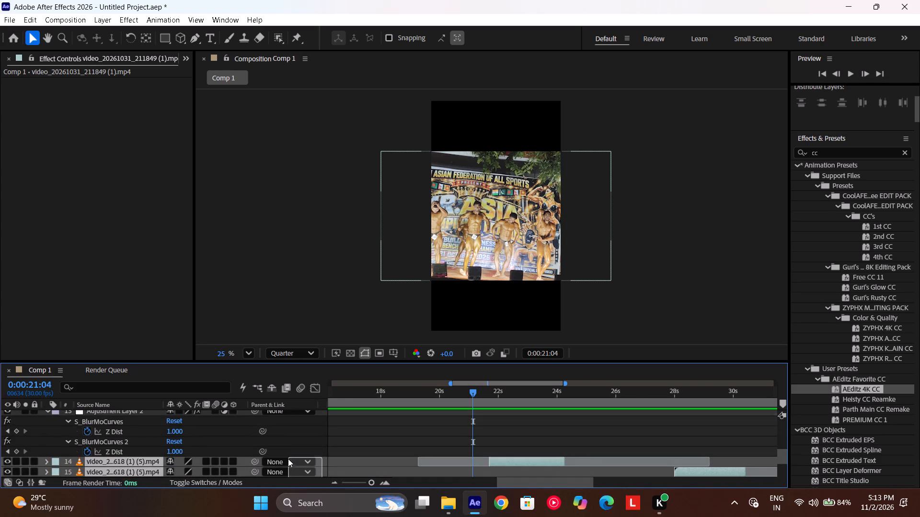
drag(288, 459, 285, 463)
scroll(285, 463, up, 2)
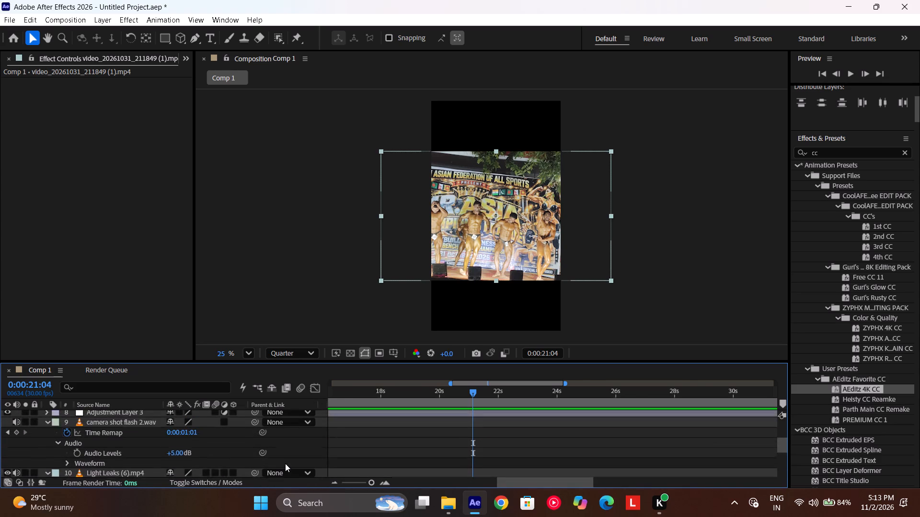
scroll(285, 463, up, 2)
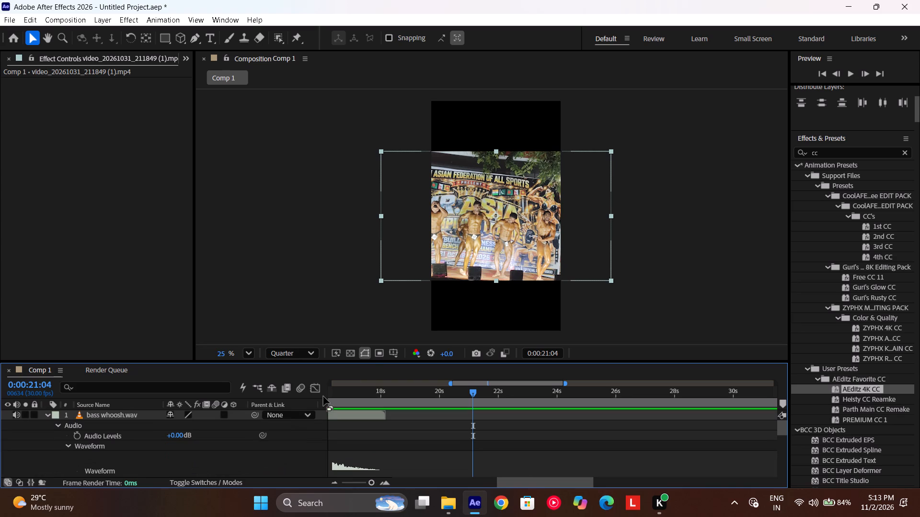
key(a)
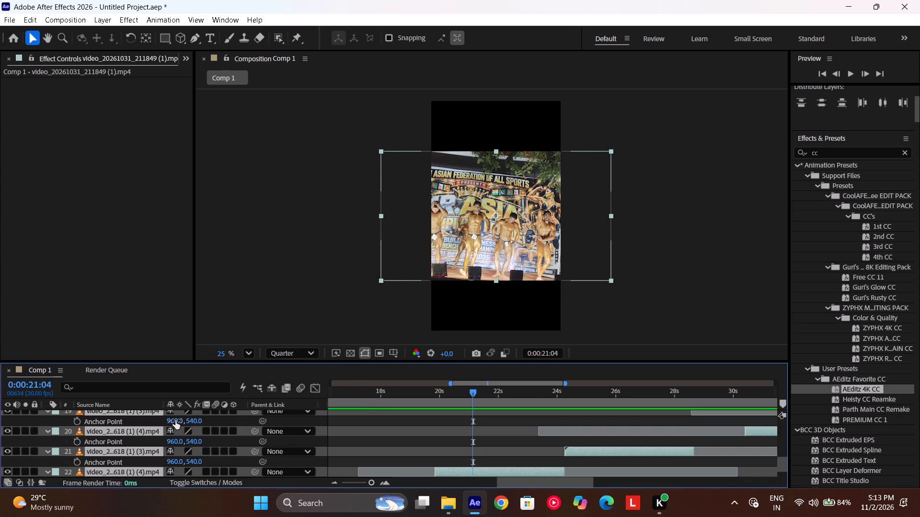
click(175, 420)
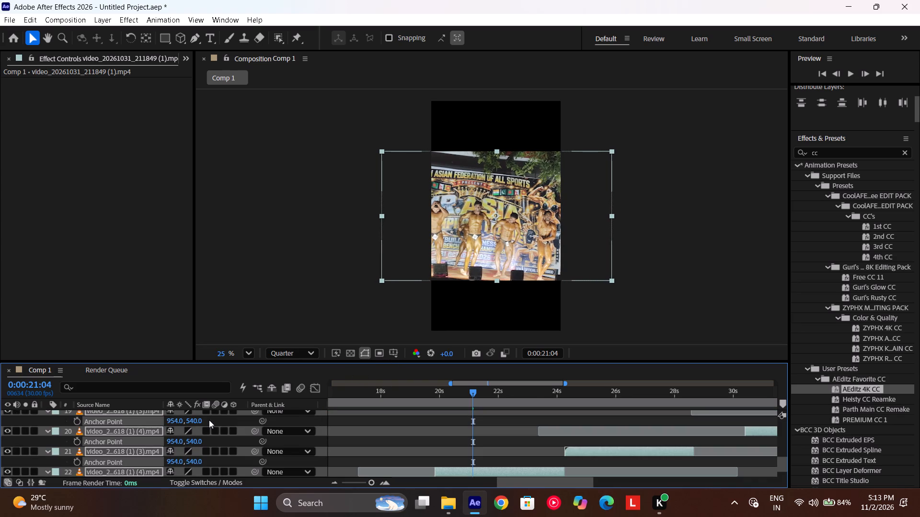
key(ctrl+z)
key(s)
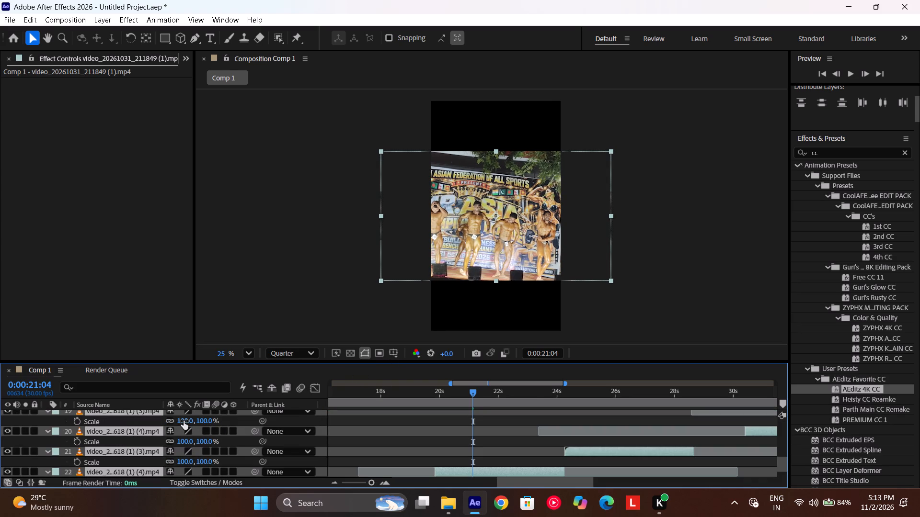
drag(180, 421, 166, 421)
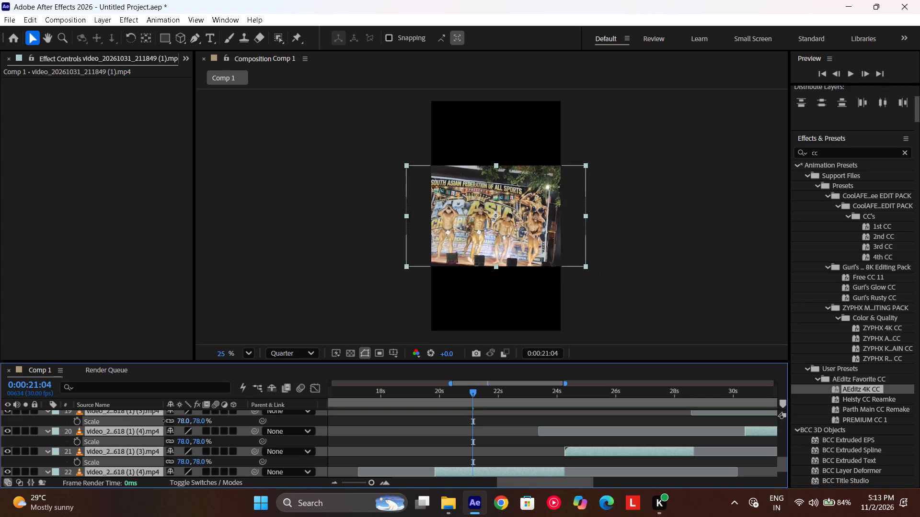
drag(166, 421, 153, 420)
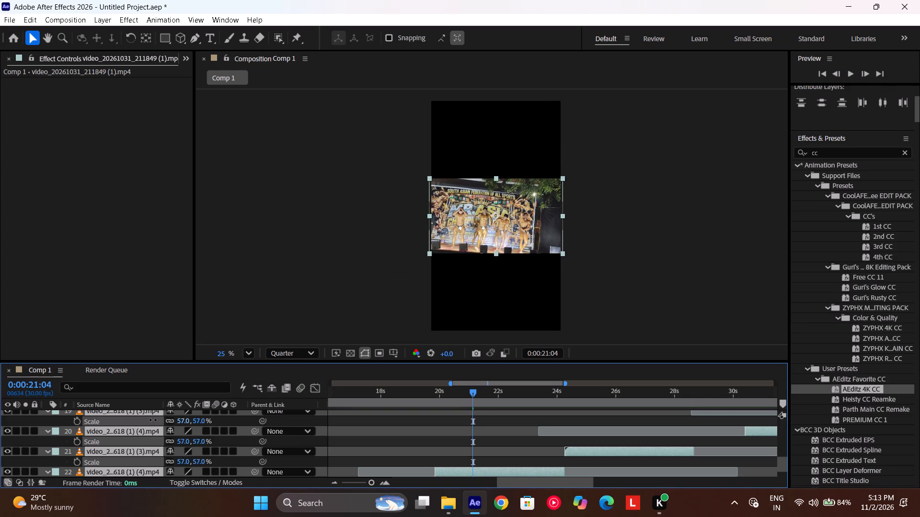
drag(153, 420, 153, 420)
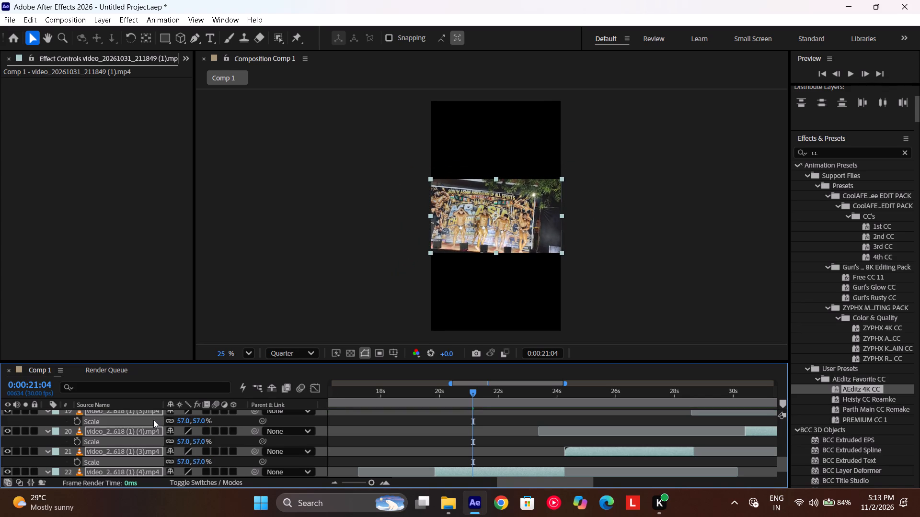
Collapse the expanded properties of all layers in the timeline.
key(u)
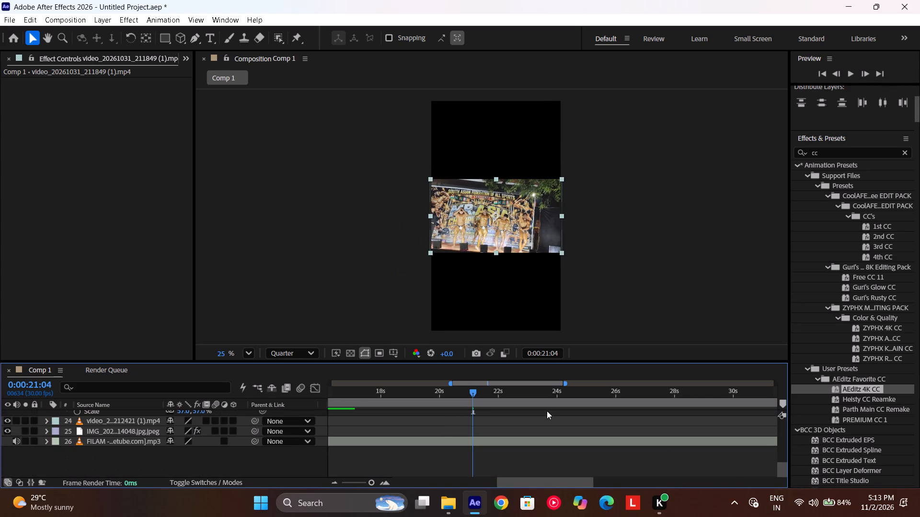
scroll(545, 413, up, 4)
click(521, 427)
key(u)
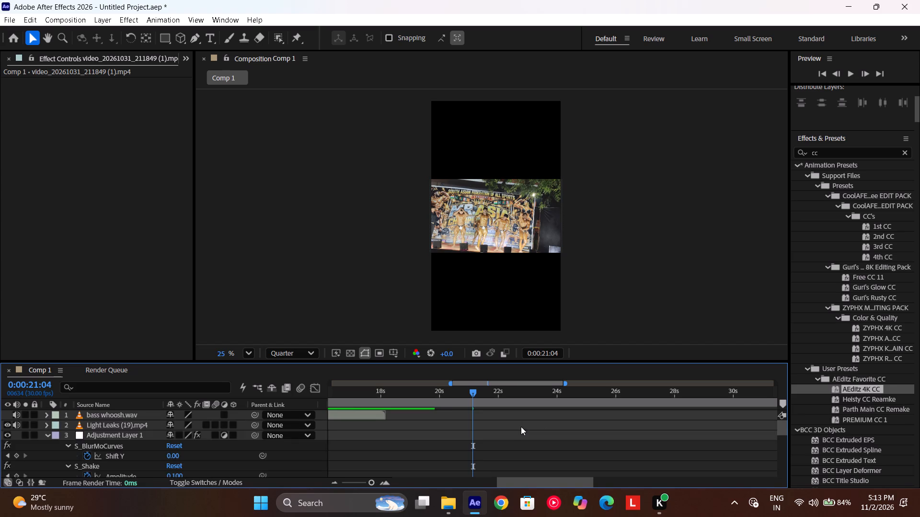
key(u)
key(u)
Preview the rescaled stage clips from about 17 seconds to 30 seconds.
drag(444, 395, 363, 412)
key(space)
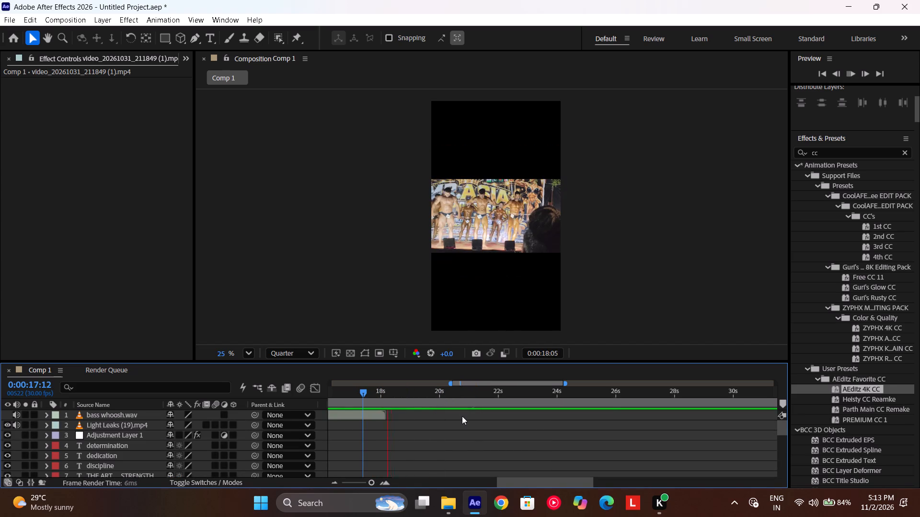
scroll(462, 416, down, 2)
scroll(457, 404, left, 1)
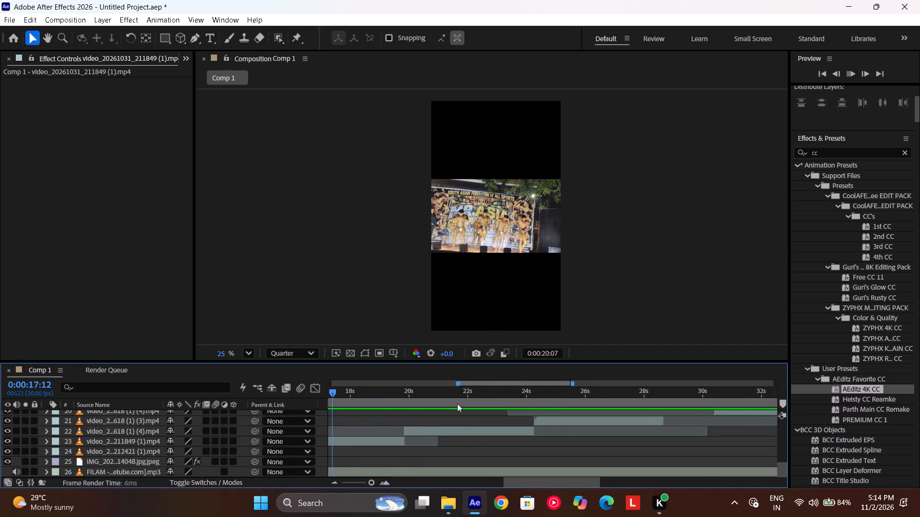
scroll(431, 399, left, 1)
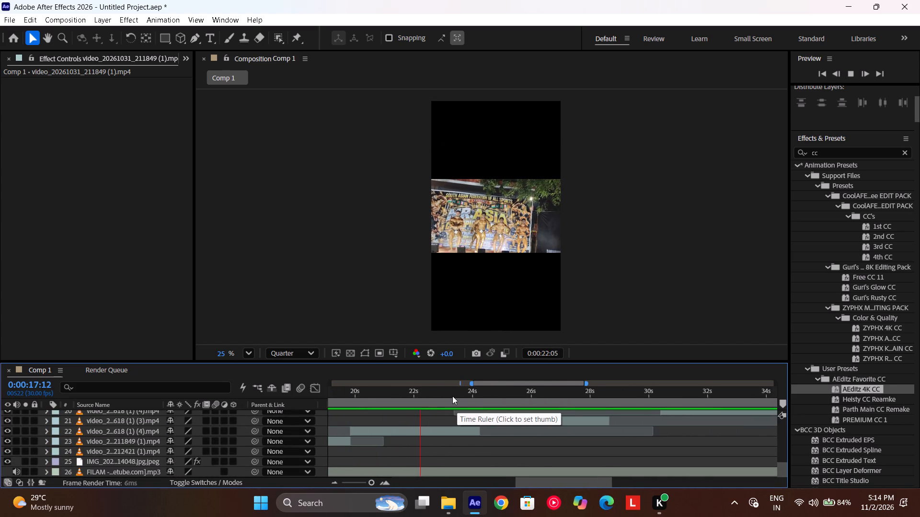
scroll(452, 396, left, 2)
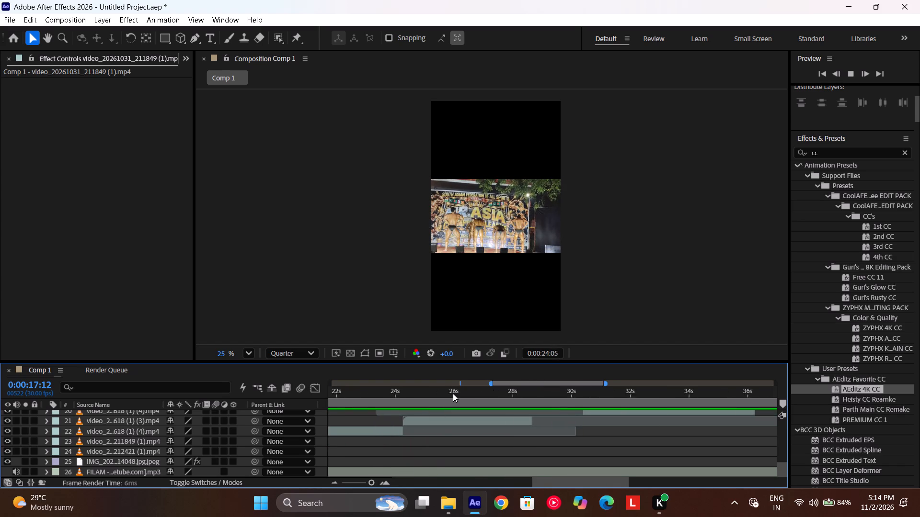
scroll(453, 393, left, 2)
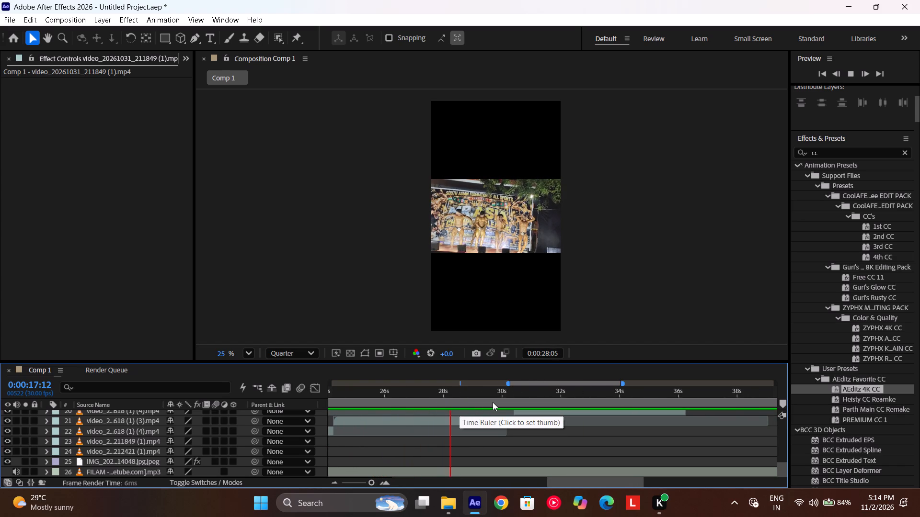
scroll(472, 402, left, 1)
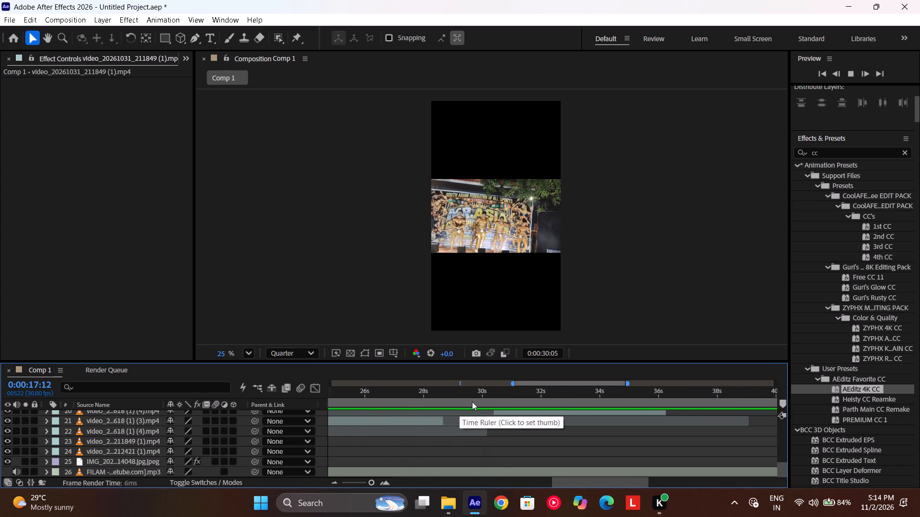
Duplicate the Light Leaks (6) and camera shot flash 2 layers near 10 seconds and move the copies to about 20 seconds.
drag(472, 402, 491, 441)
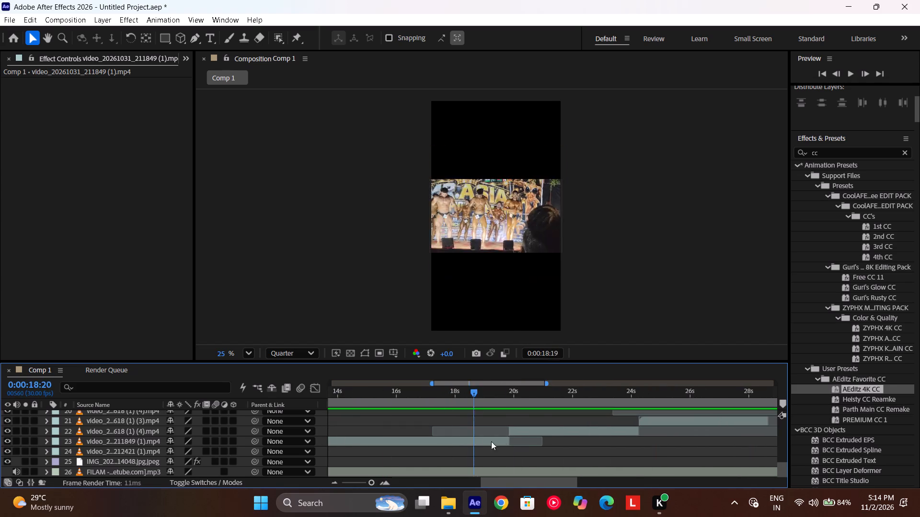
drag(491, 441, 391, 446)
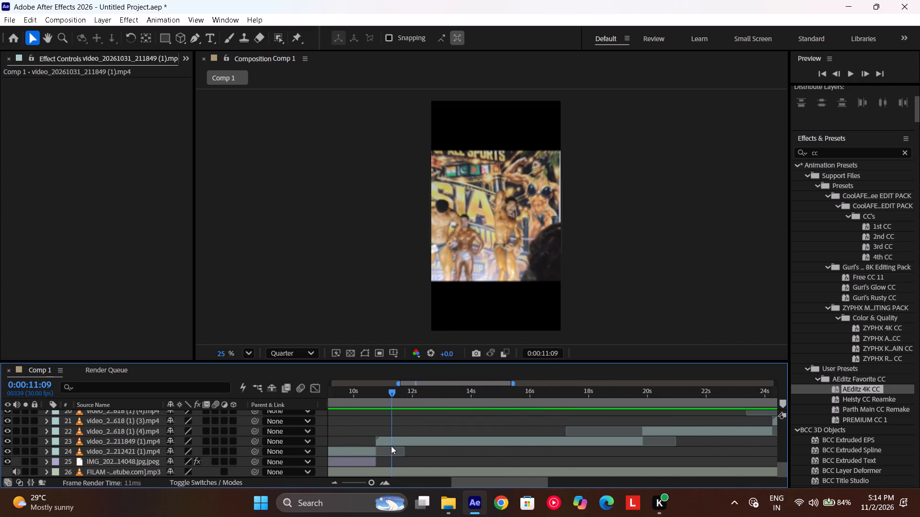
scroll(391, 446, up, 2)
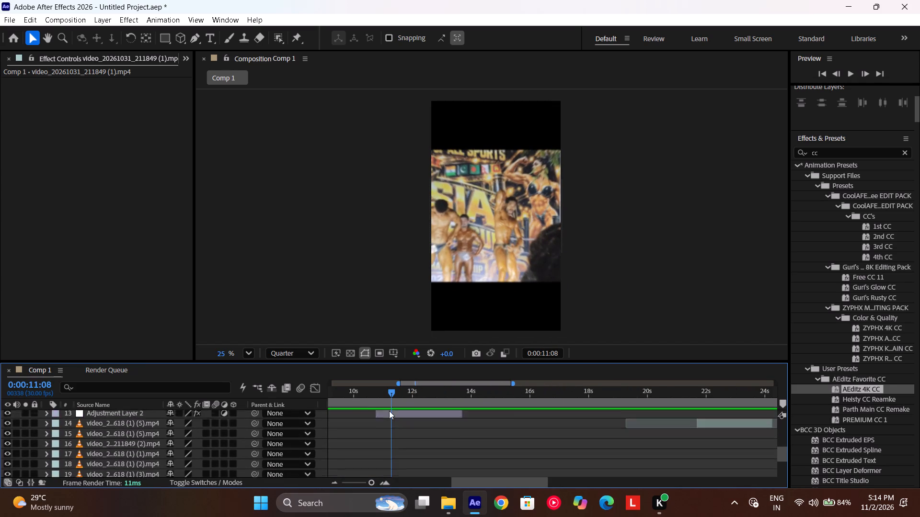
scroll(389, 411, up, 1)
drag(394, 405, 343, 421)
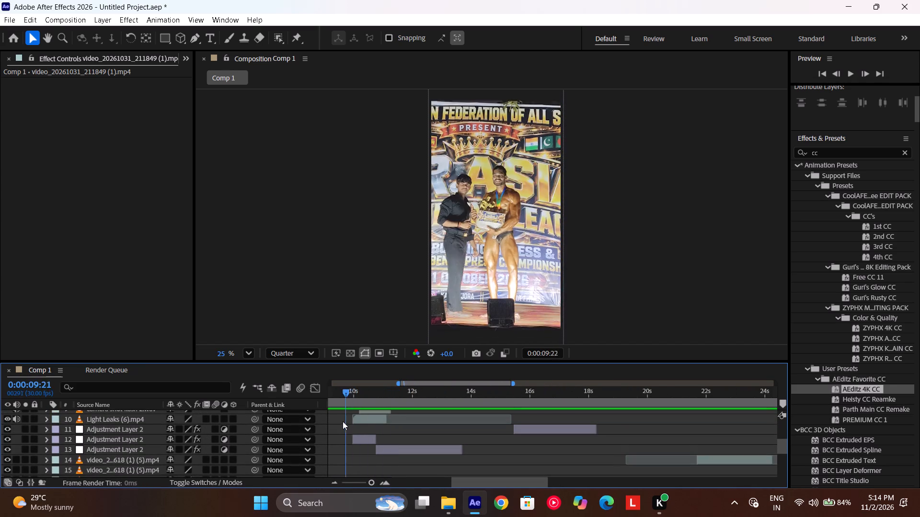
drag(343, 421, 381, 420)
click(379, 419)
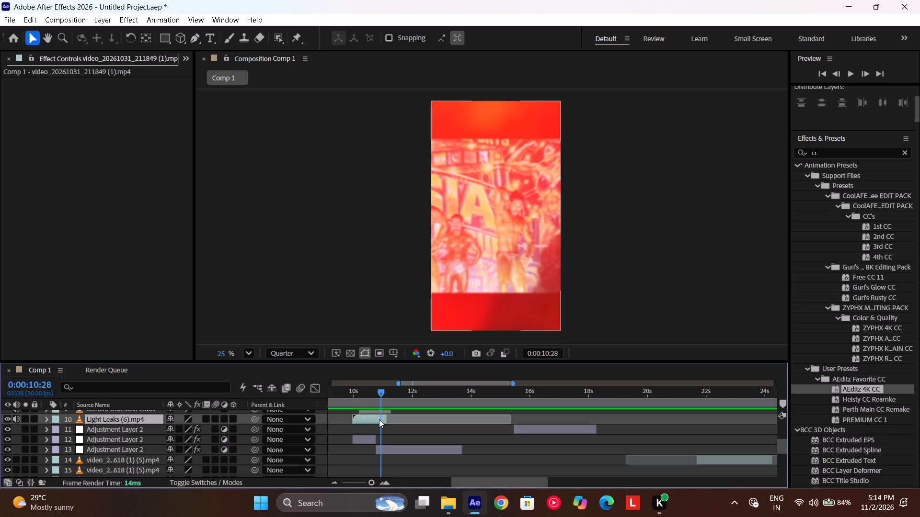
scroll(379, 419, up, 1)
ctrl+click(372, 419)
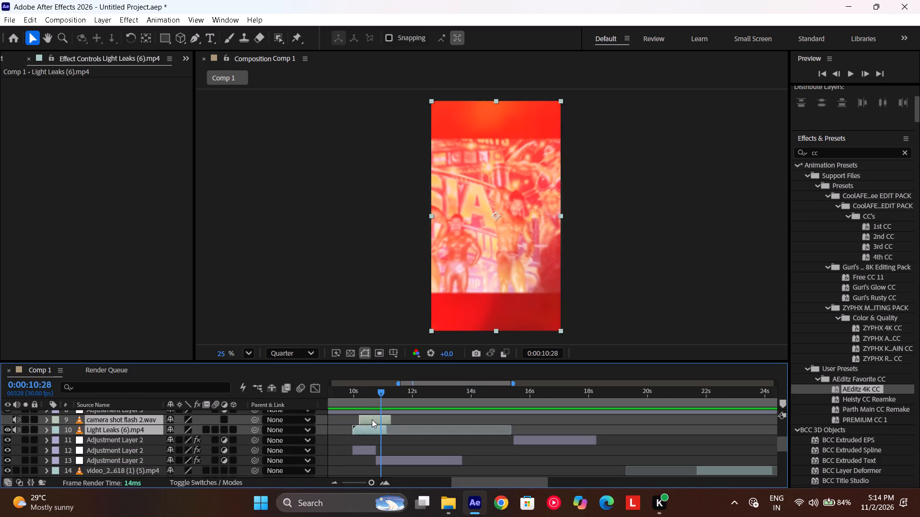
key(ctrl+d)
drag(372, 419, 661, 441)
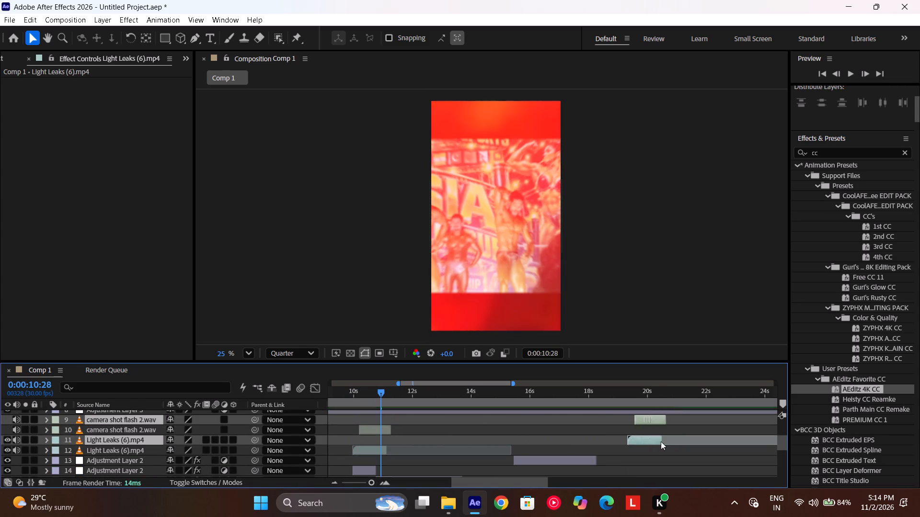
drag(661, 441, 664, 441)
Nudge the duplicated light leak slightly earlier so it starts at the clip cut at 0:00:19:26.
scroll(664, 441, down, 2)
scroll(664, 441, left, 1)
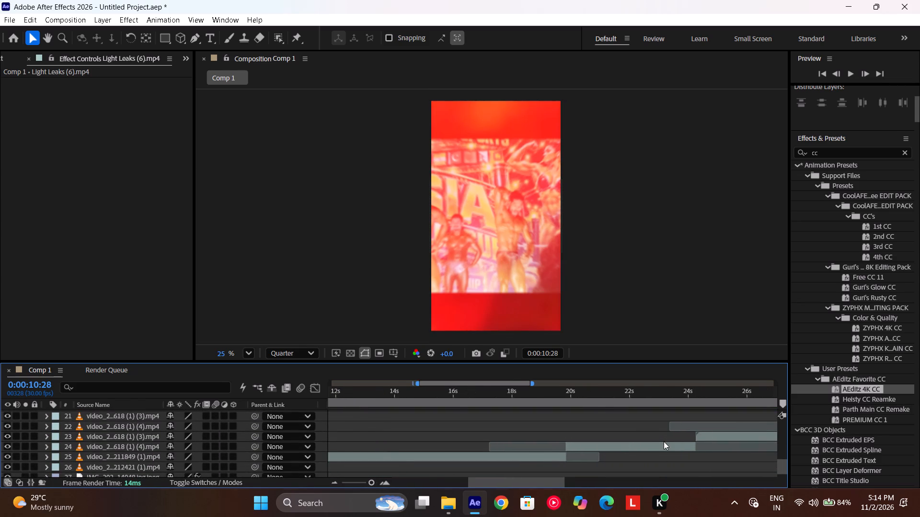
scroll(664, 441, left, 1)
click(563, 396)
scroll(566, 394, up, 2)
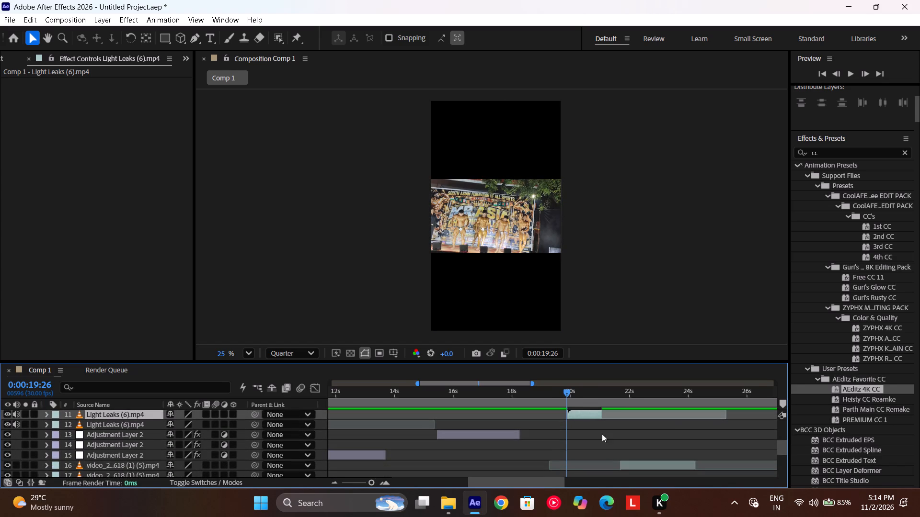
drag(583, 415, 576, 418)
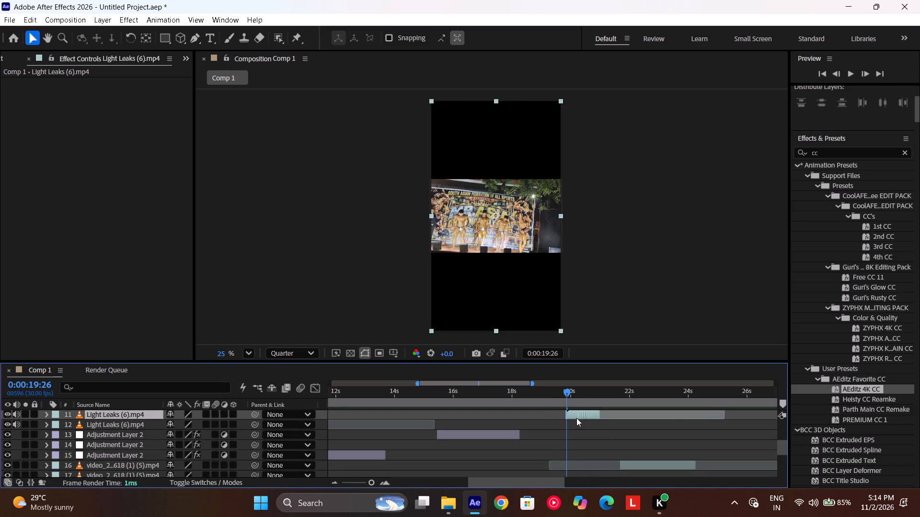
Shift the duplicated light leak slightly earlier so it overlaps the cut near 20 seconds, and preview it from 0:00:18:29.
drag(576, 418, 565, 424)
drag(565, 402, 540, 401)
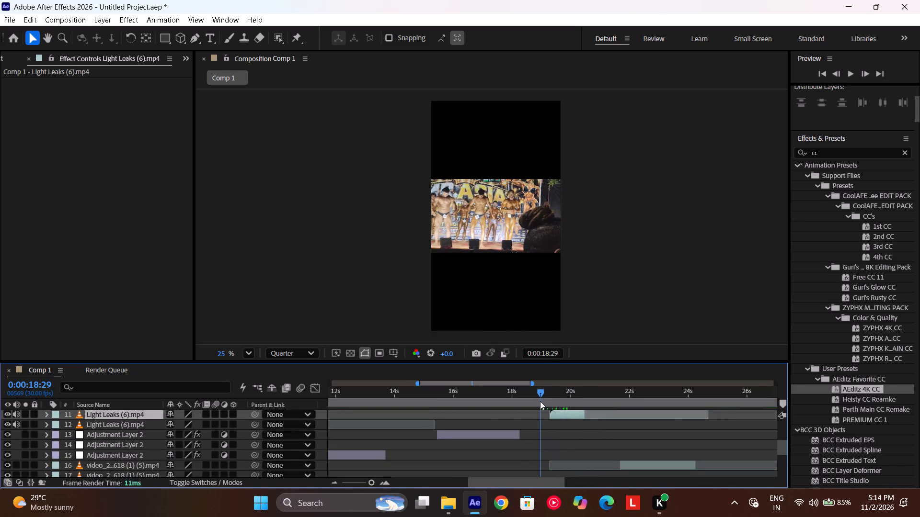
key(space)
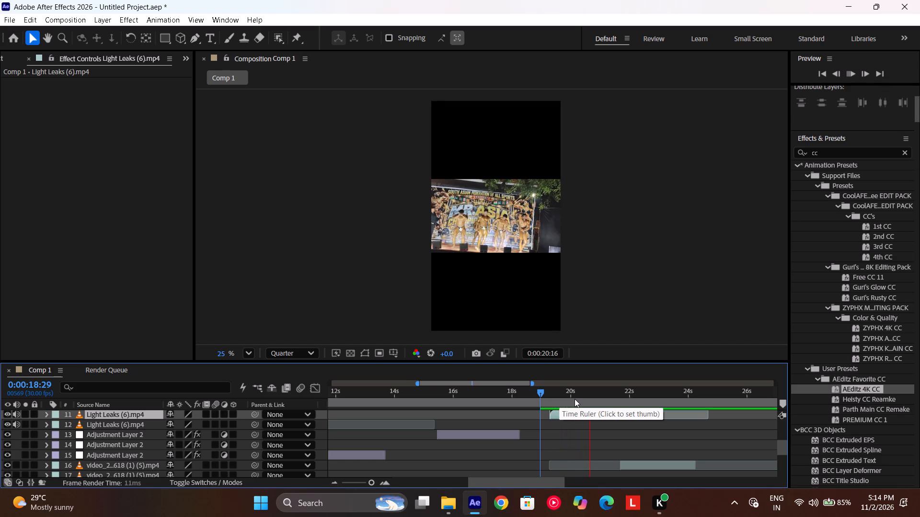
Duplicate the Light Leaks (6) and camera shot flash 2 layers near 20 seconds and move the copies over the clip cut at 0:00:24:08.
scroll(575, 399, left, 1)
drag(560, 399, 625, 406)
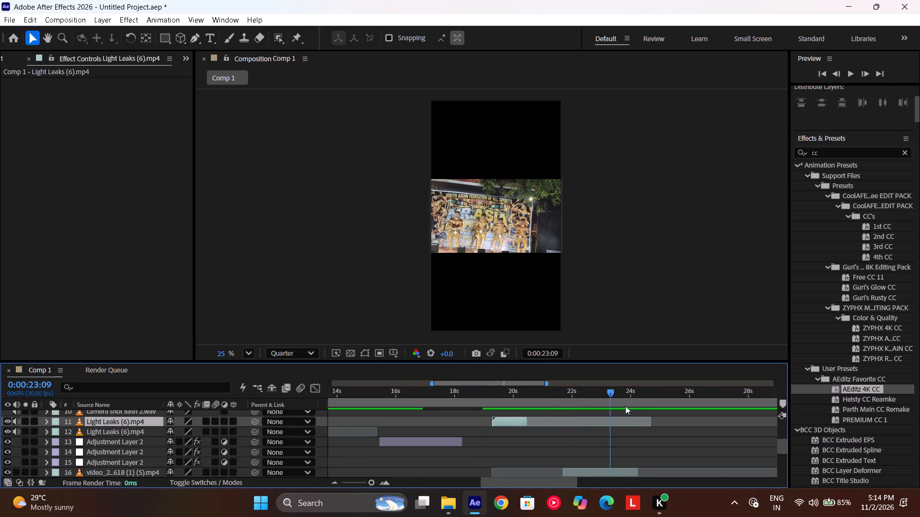
drag(625, 406, 665, 412)
scroll(665, 412, down, 1)
drag(665, 412, 644, 412)
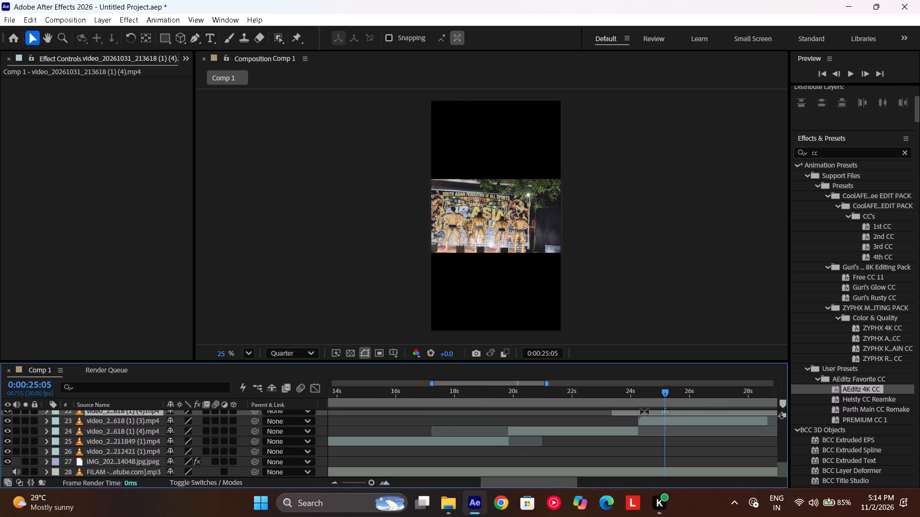
drag(644, 412, 645, 412)
key(ctrl+z)
drag(655, 400, 636, 407)
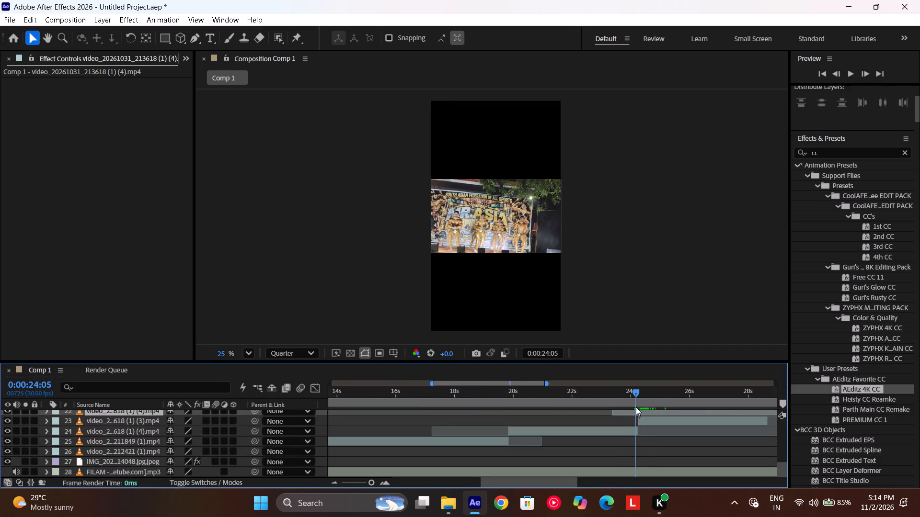
drag(636, 407, 638, 406)
scroll(638, 406, up, 1)
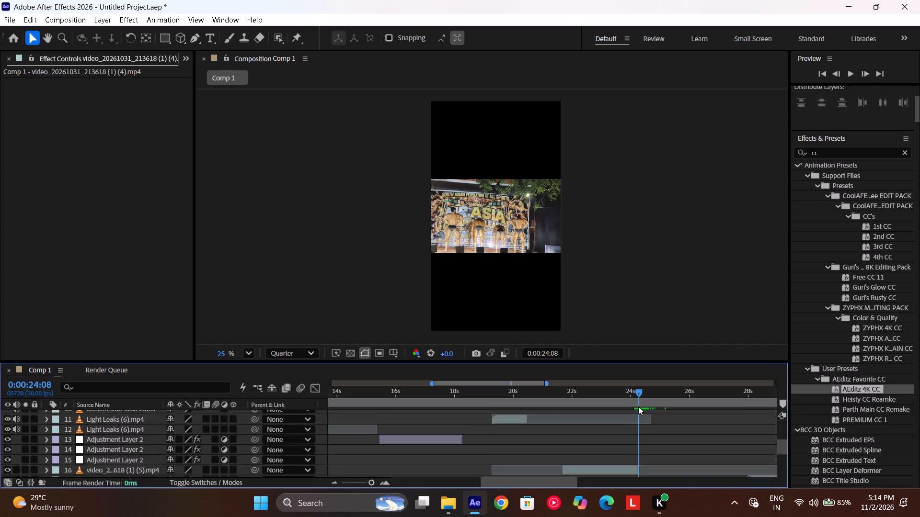
scroll(638, 406, up, 1)
ctrl+click(520, 417)
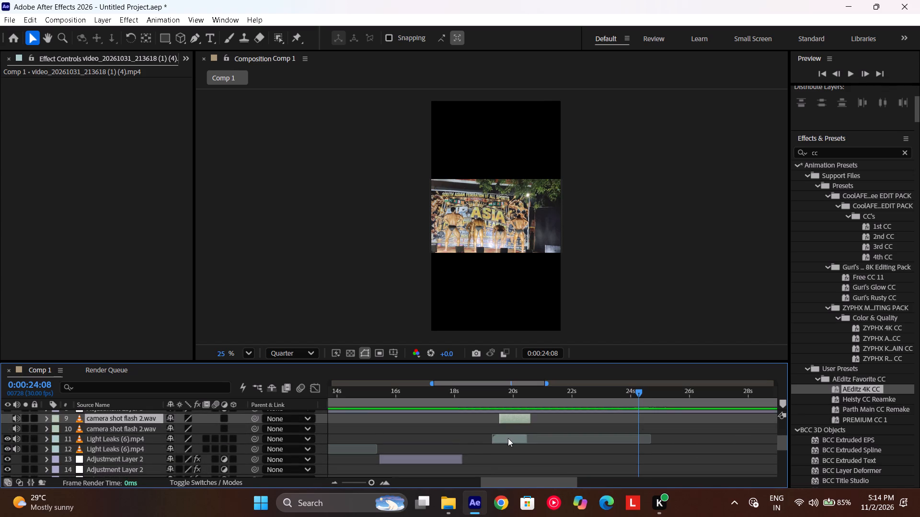
ctrl+click(508, 438)
key(ctrl+d)
drag(520, 420, 622, 429)
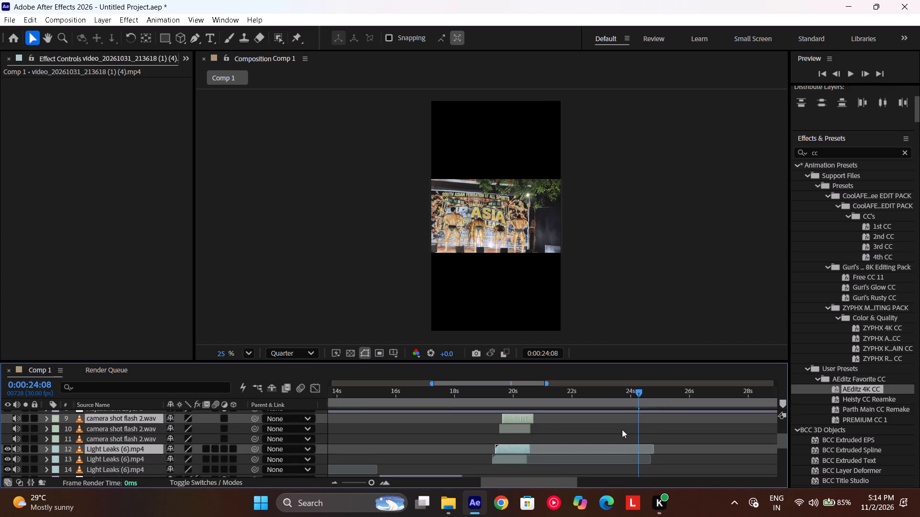
drag(622, 429, 645, 427)
Duplicate the light leak and camera flash pair again and move the copies over the clip start at 0:00:27:29.
scroll(645, 427, left, 1)
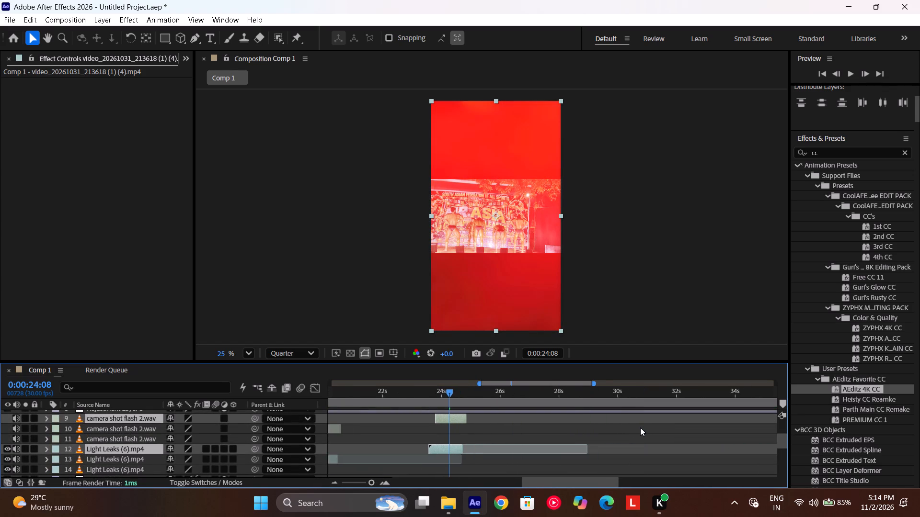
scroll(626, 427, down, 2)
drag(620, 398, 599, 408)
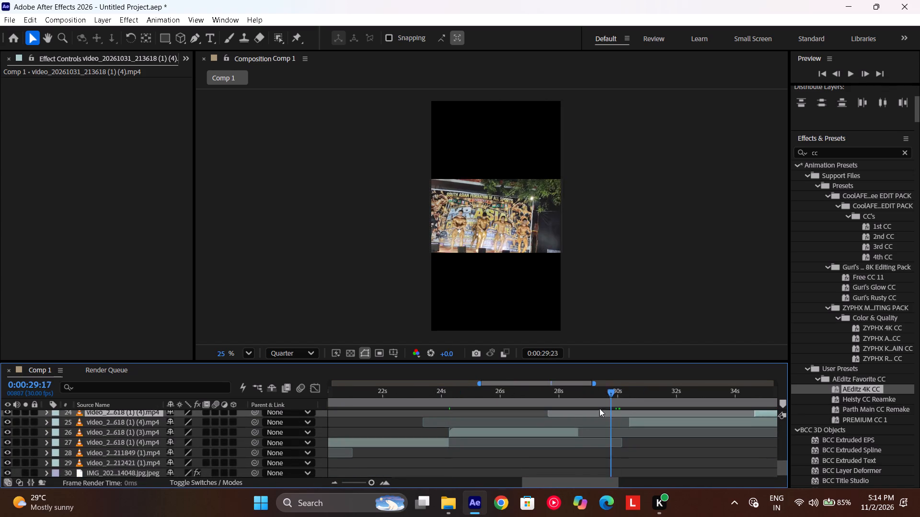
drag(599, 408, 579, 424)
click(577, 405)
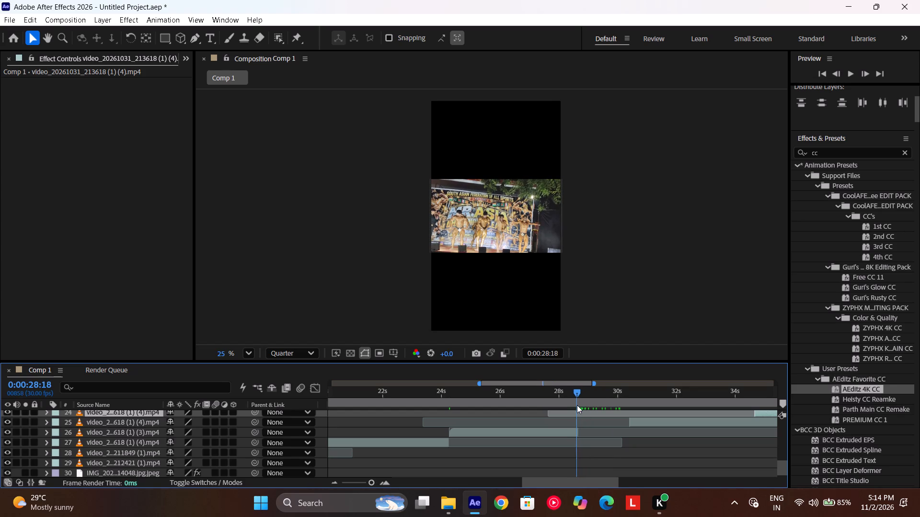
scroll(578, 405, up, 1)
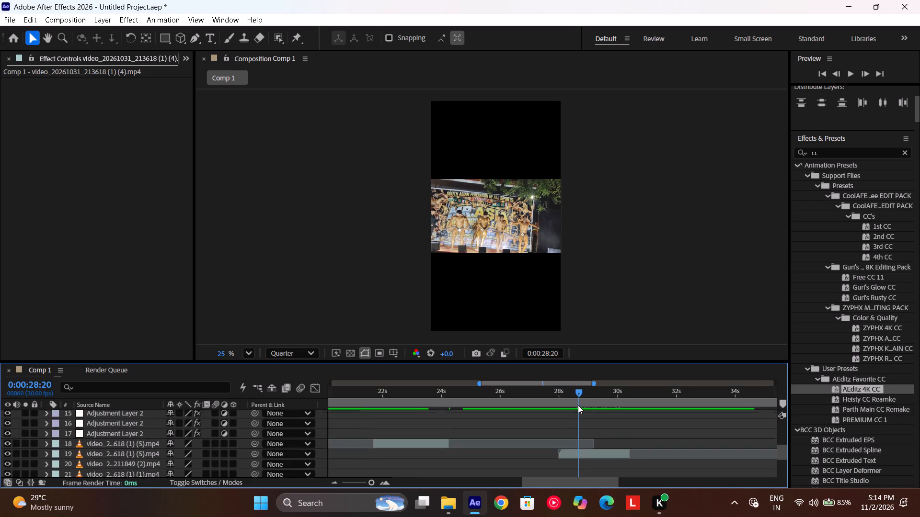
scroll(578, 405, up, 1)
drag(578, 405, 569, 405)
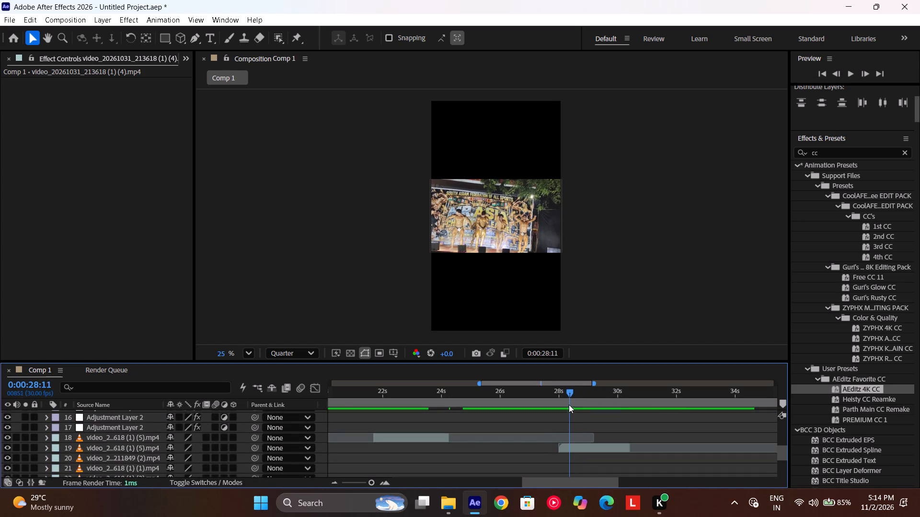
drag(569, 405, 569, 405)
drag(569, 405, 558, 413)
scroll(558, 413, up, 1)
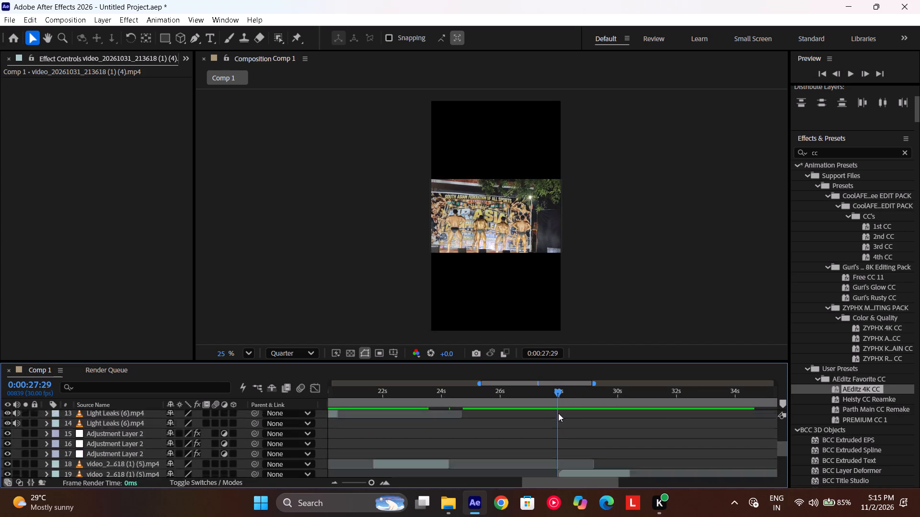
scroll(558, 413, up, 1)
key(ctrl+d)
drag(445, 441, 521, 449)
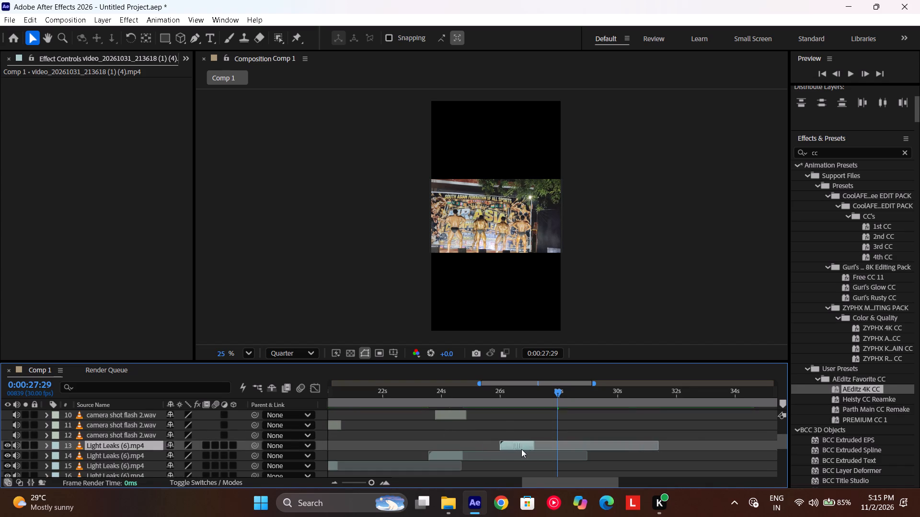
drag(521, 449, 558, 451)
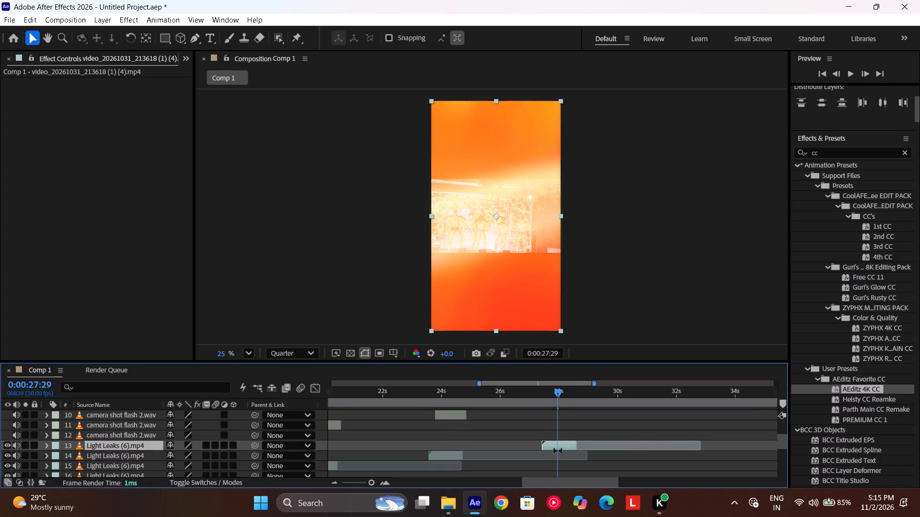
Duplicate the light leak and camera flash pair once more and move the copies over the clip cut at 0:00:30:13.
key(ctrl+d)
drag(559, 453, 621, 453)
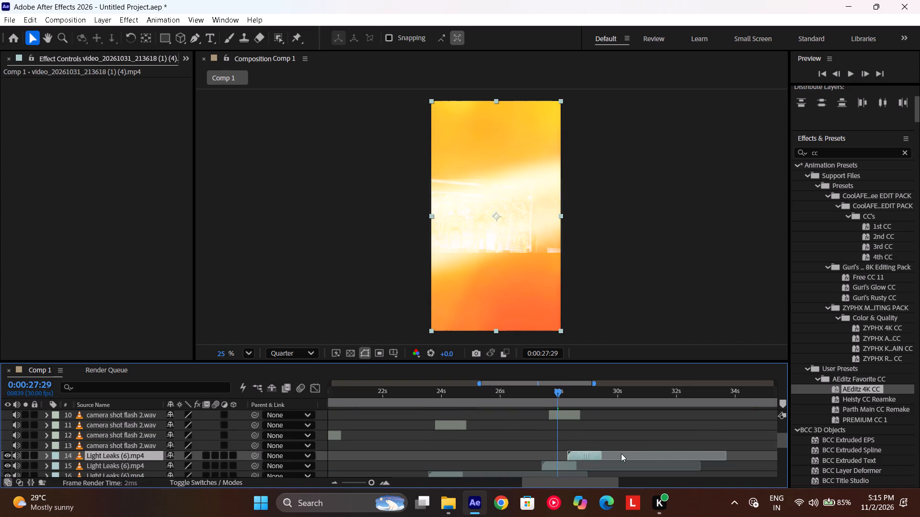
drag(621, 453, 684, 453)
scroll(684, 453, down, 3)
scroll(684, 453, left, 1)
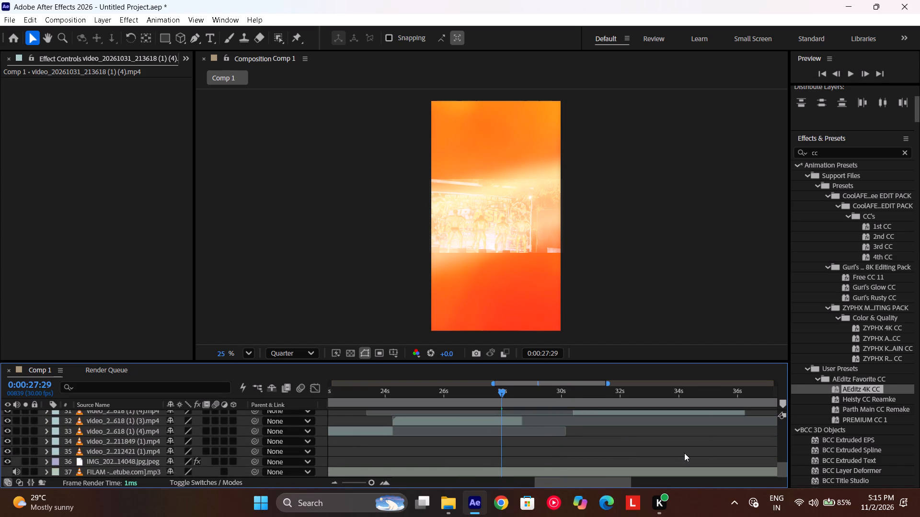
double_click(574, 393)
scroll(574, 393, up, 2)
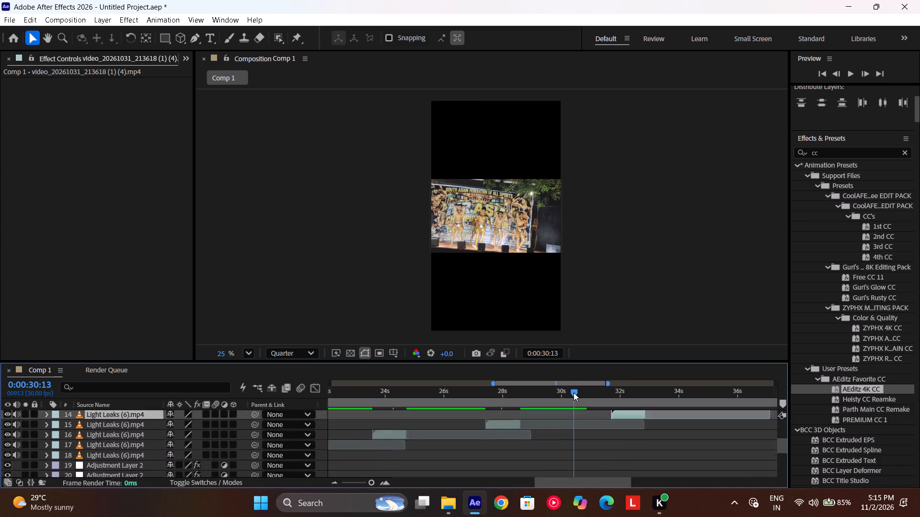
scroll(574, 393, up, 1)
drag(630, 459, 568, 469)
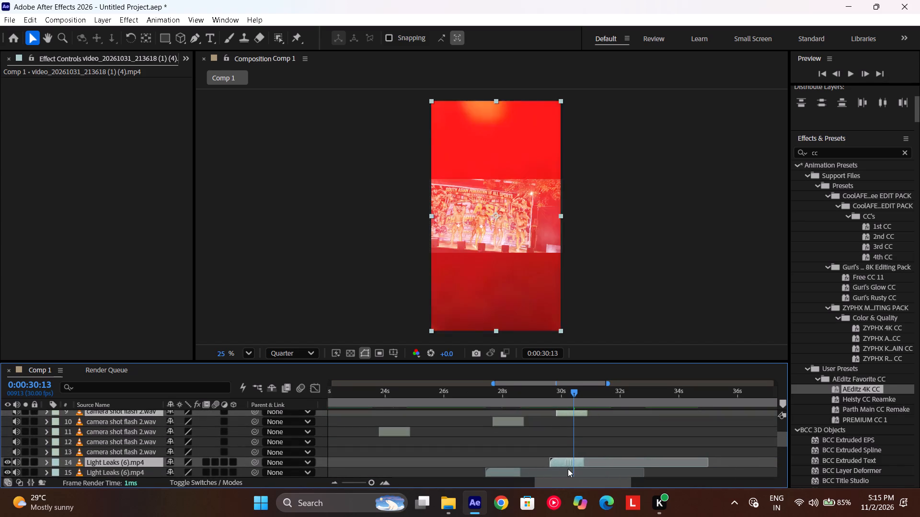
drag(568, 469, 576, 467)
Add another copy of the light leak and camera flash pair over the clip start at 0:00:33:00.
scroll(576, 467, down, 2)
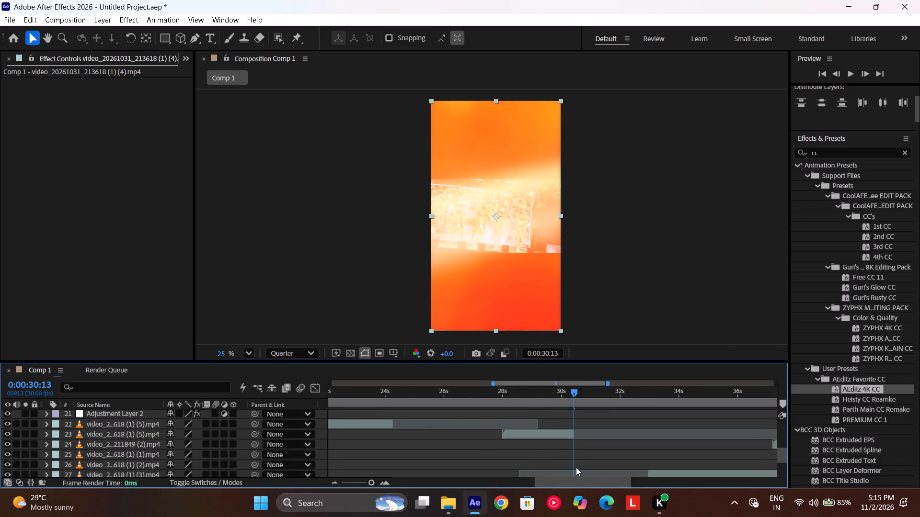
scroll(576, 467, left, 1)
scroll(576, 467, down, 1)
drag(577, 405, 587, 403)
scroll(587, 403, down, 1)
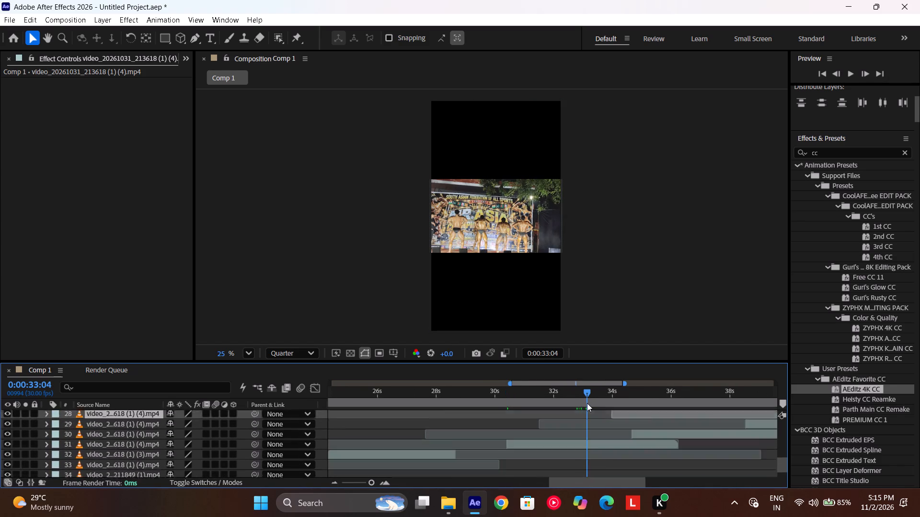
scroll(587, 403, down, 1)
drag(587, 403, 583, 404)
scroll(583, 404, up, 1)
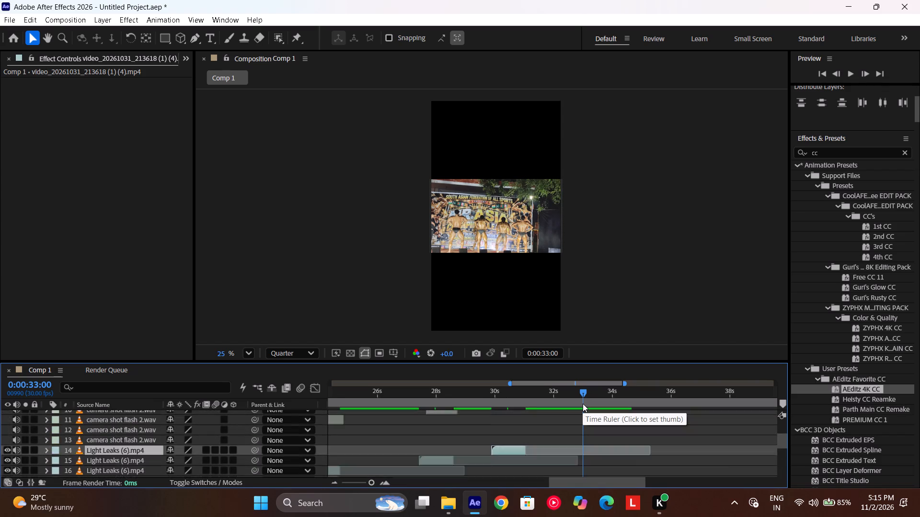
scroll(583, 404, up, 1)
key(ctrl+d)
drag(521, 421, 586, 436)
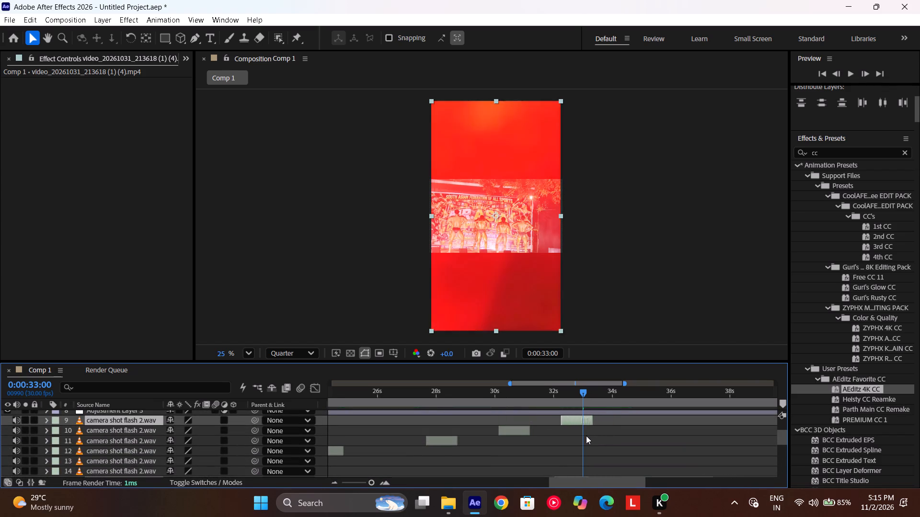
drag(586, 436, 589, 436)
Add another copy of the light leak and camera flash pair over the clip start at 0:00:37:05.
scroll(589, 436, down, 1)
scroll(589, 436, left, 1)
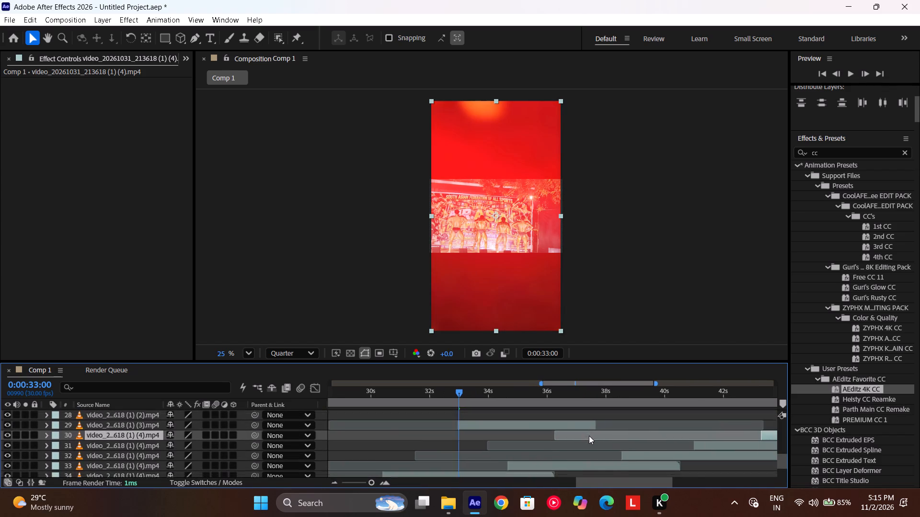
scroll(589, 436, up, 1)
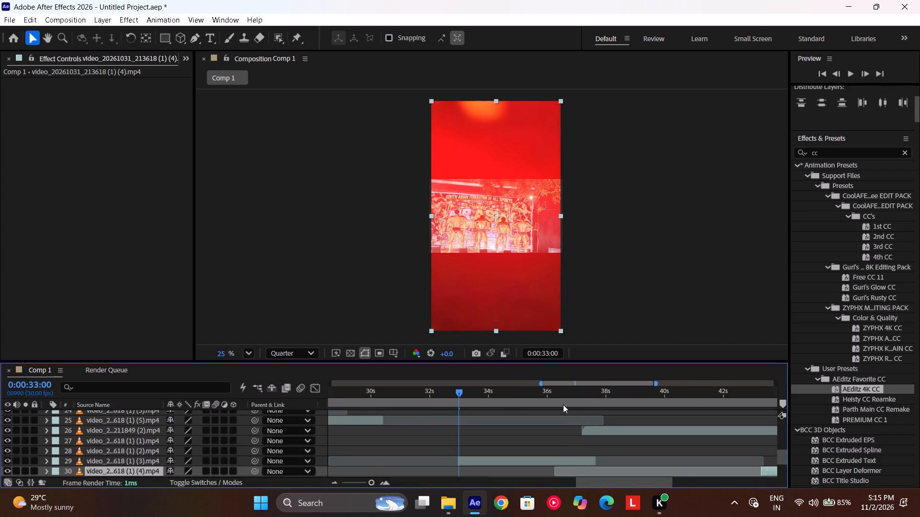
drag(563, 405, 582, 408)
scroll(582, 408, up, 1)
key(ctrl+d)
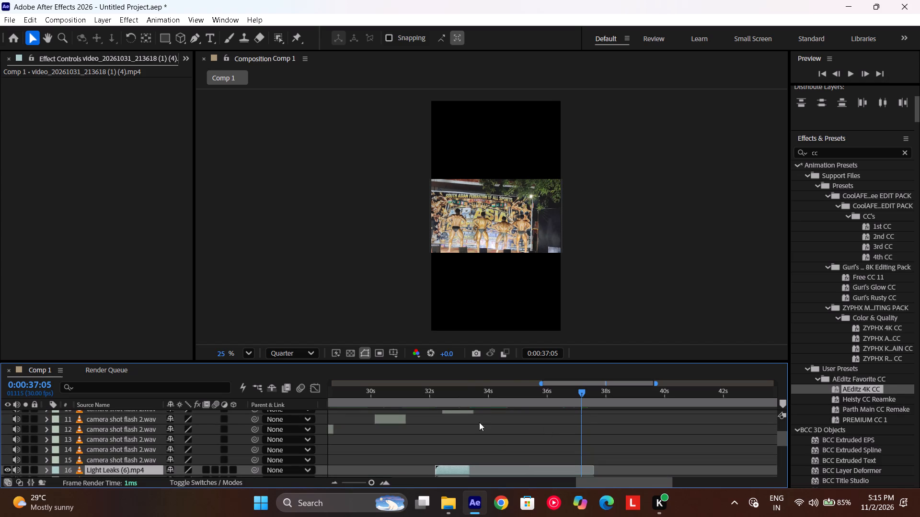
scroll(467, 413, down, 1)
drag(444, 454, 491, 455)
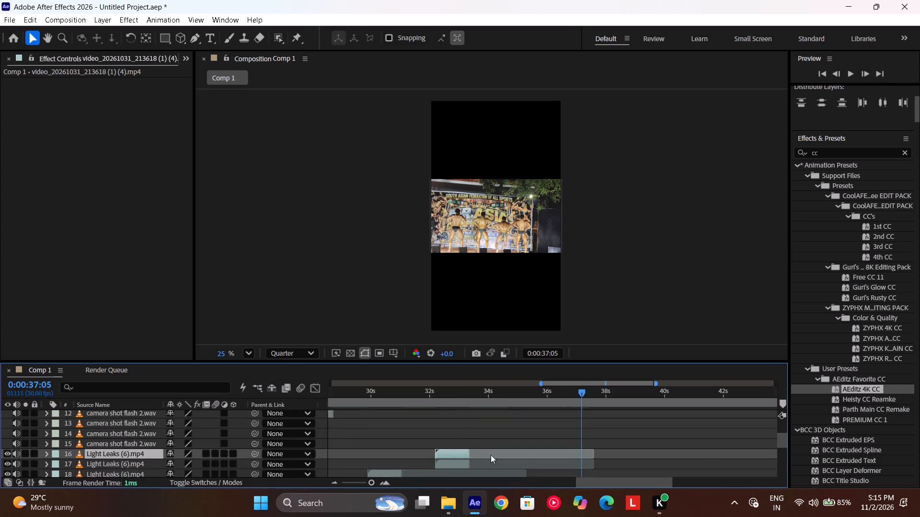
drag(491, 455, 575, 453)
scroll(575, 453, down, 1)
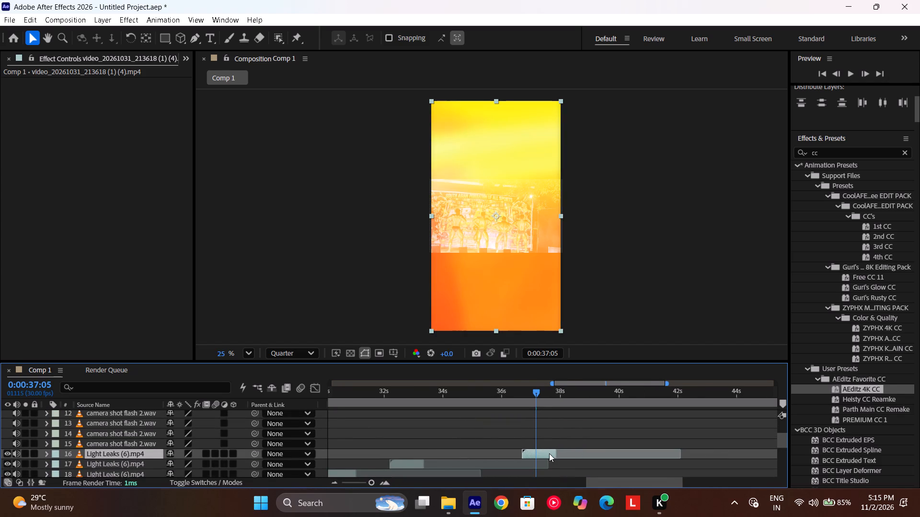
drag(549, 453, 545, 456)
Examine the remaining clip cuts up to about 43 seconds and return the current time to 0:00:10:00.
scroll(545, 456, down, 1)
scroll(545, 456, up, 1)
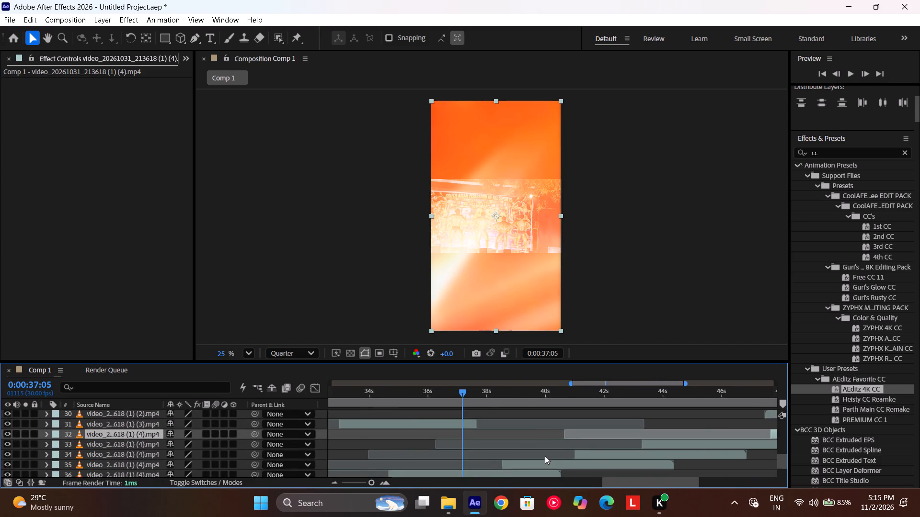
scroll(545, 456, up, 1)
scroll(545, 456, down, 1)
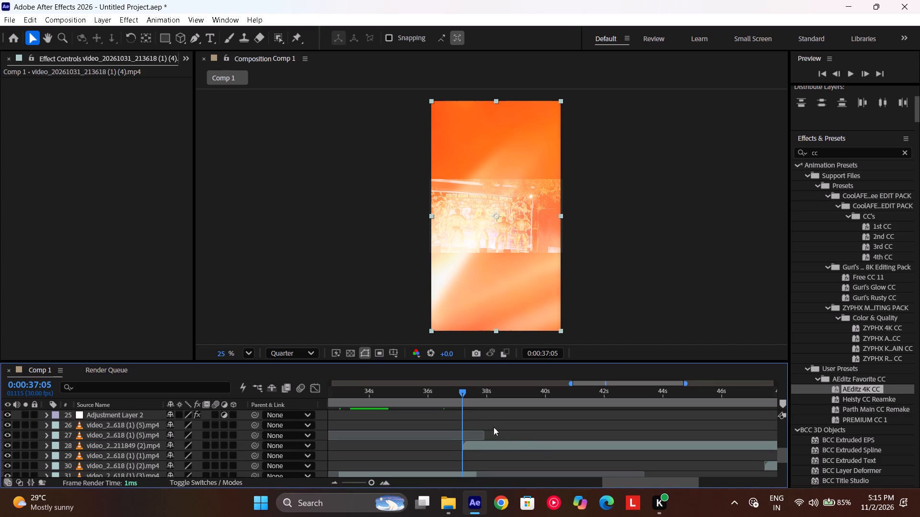
drag(469, 405, 649, 405)
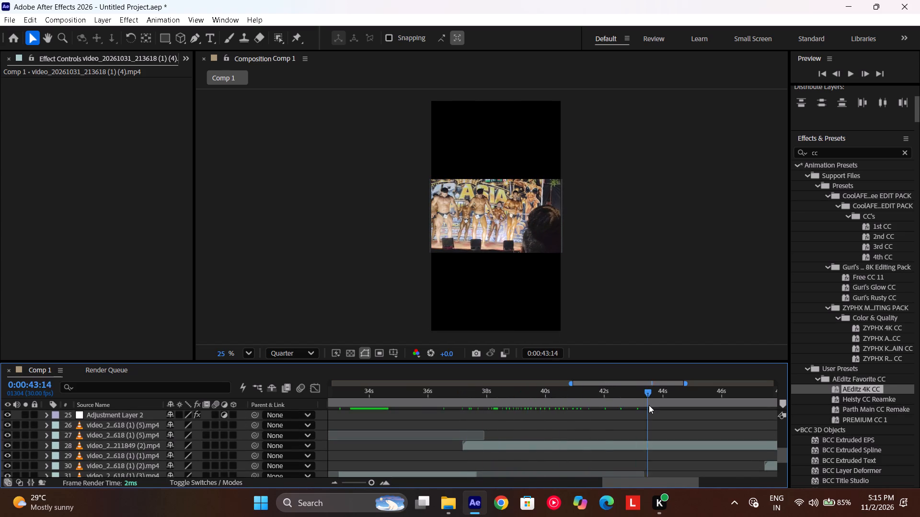
scroll(649, 405, left, 1)
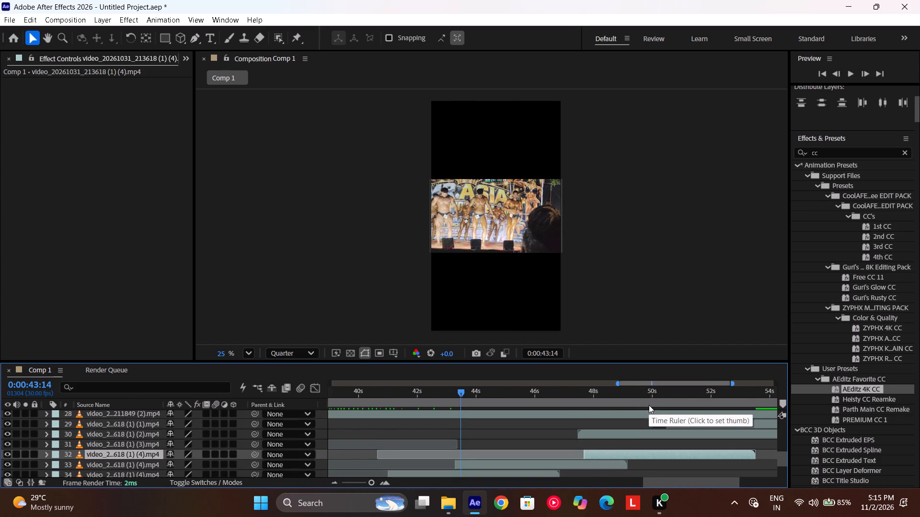
drag(558, 391, 343, 441)
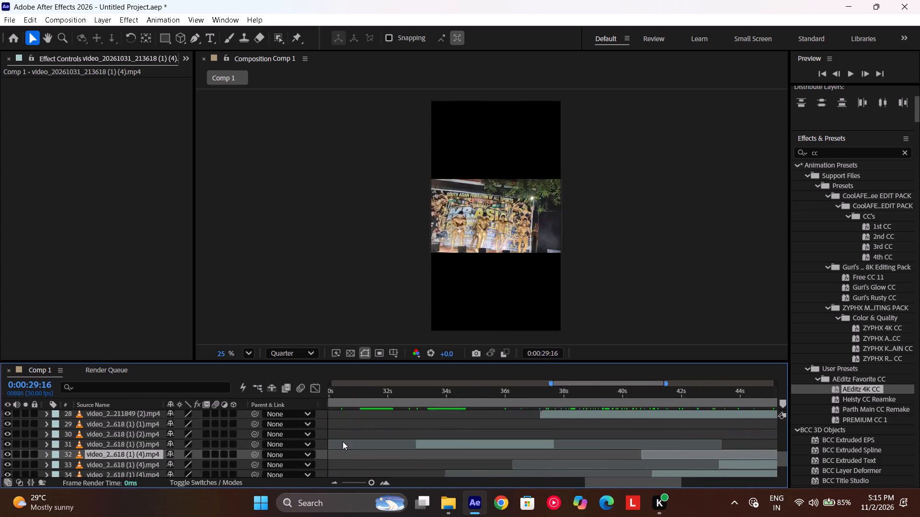
drag(343, 441, 341, 438)
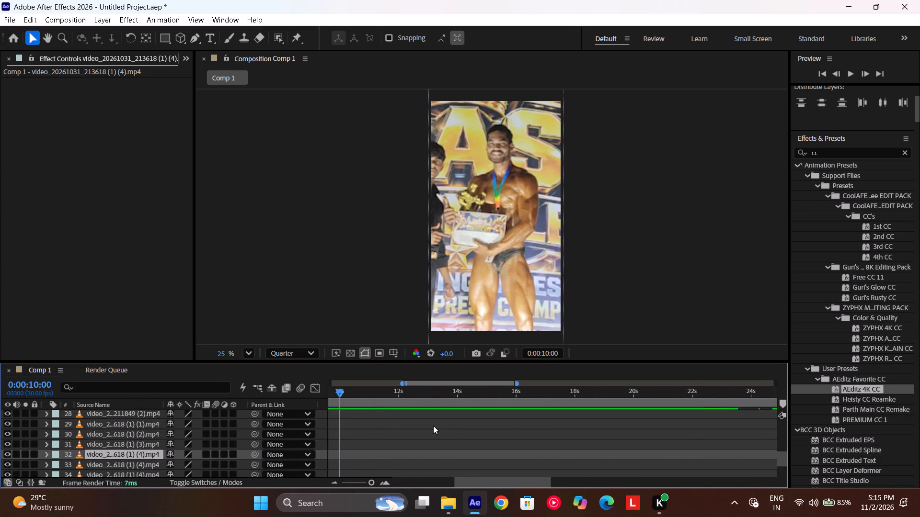
Play the edit from 0:00:13:24 to about 46 seconds, reviewing the light leaks and clip cuts.
click(433, 426)
drag(476, 400, 450, 406)
key(space)
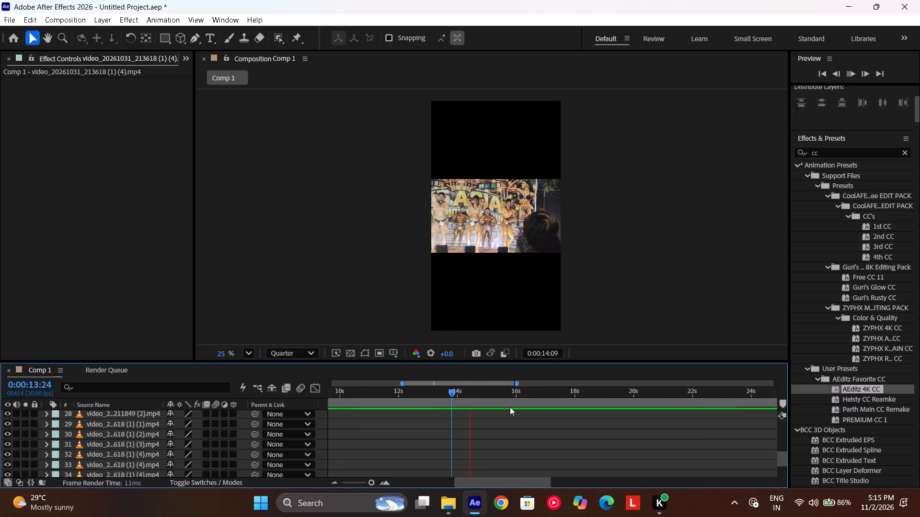
scroll(510, 407, up, 1)
scroll(446, 428, left, 1)
scroll(446, 428, down, 1)
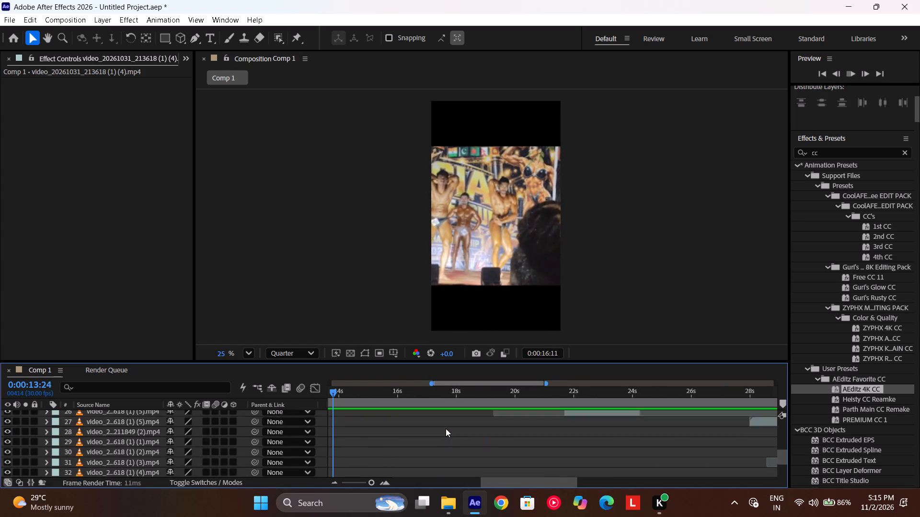
scroll(446, 428, down, 1)
scroll(520, 421, up, 1)
scroll(520, 421, left, 1)
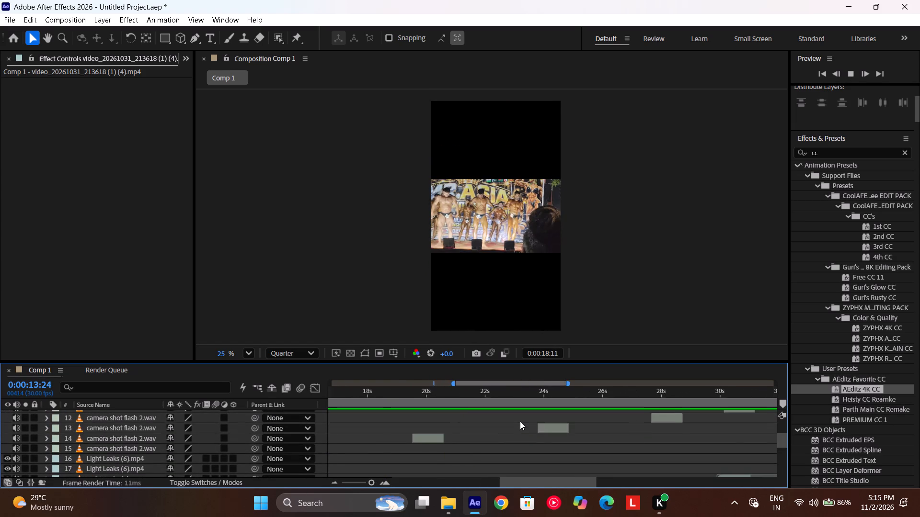
scroll(520, 421, left, 2)
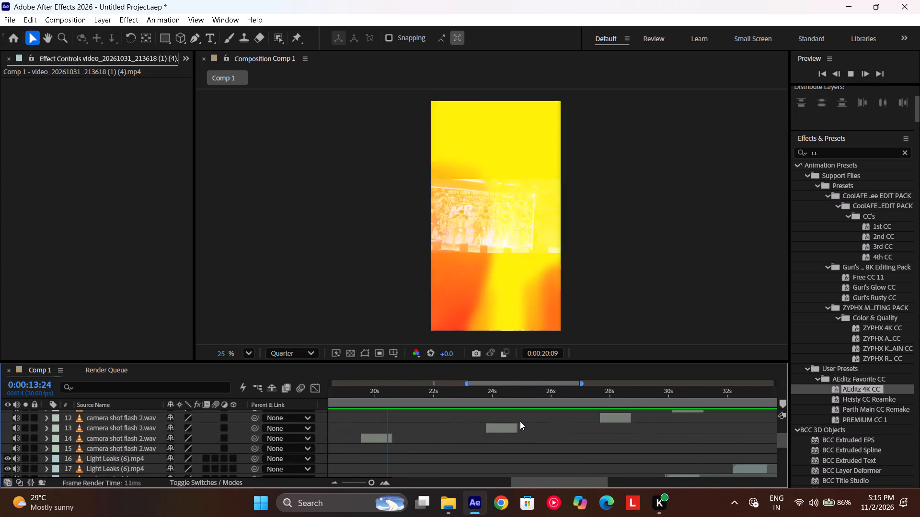
scroll(520, 421, down, 1)
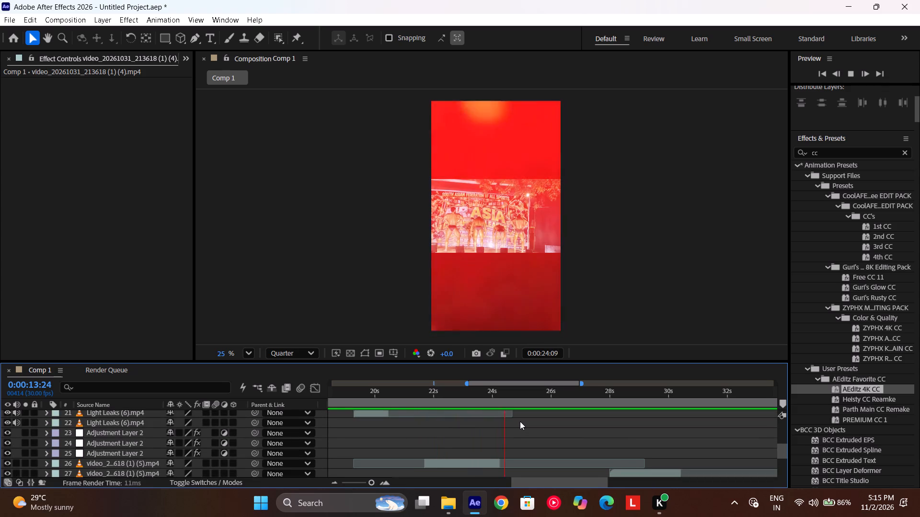
scroll(520, 421, left, 1)
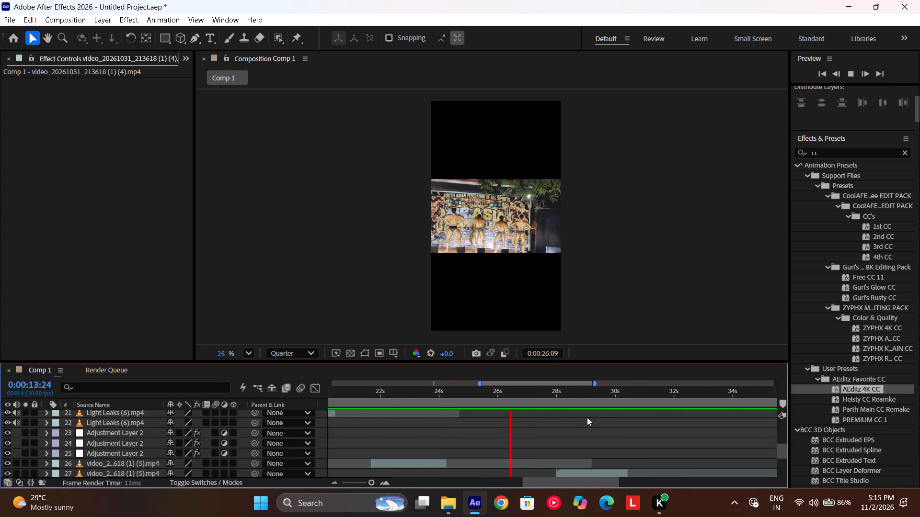
scroll(587, 417, left, 1)
scroll(522, 415, up, 1)
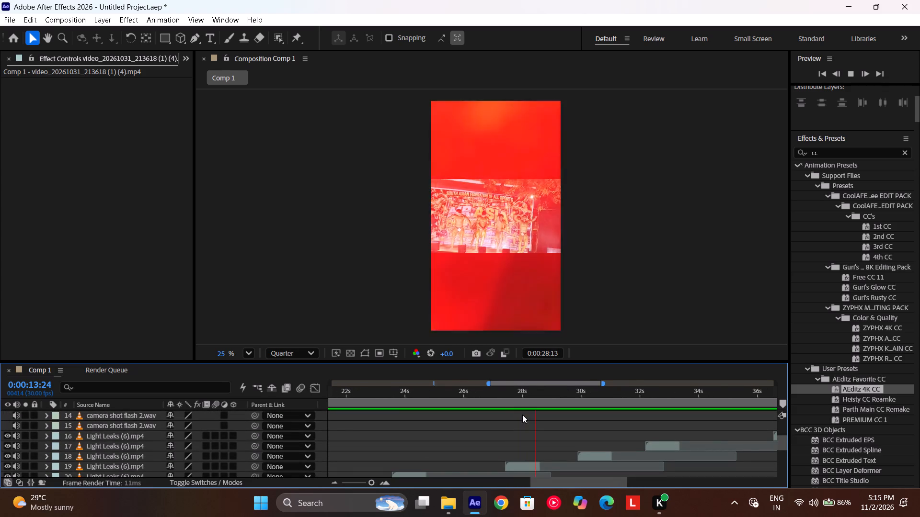
scroll(522, 415, left, 1)
scroll(522, 415, down, 1)
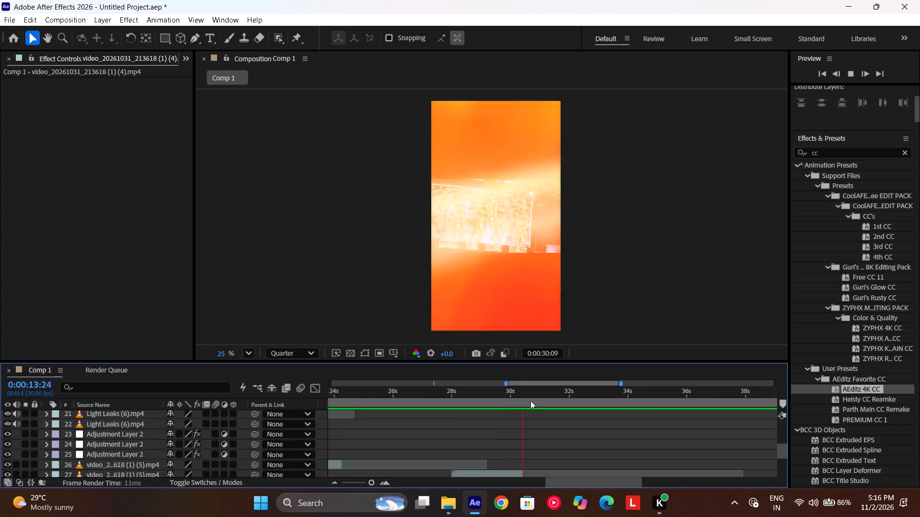
scroll(530, 401, left, 1)
scroll(511, 401, up, 1)
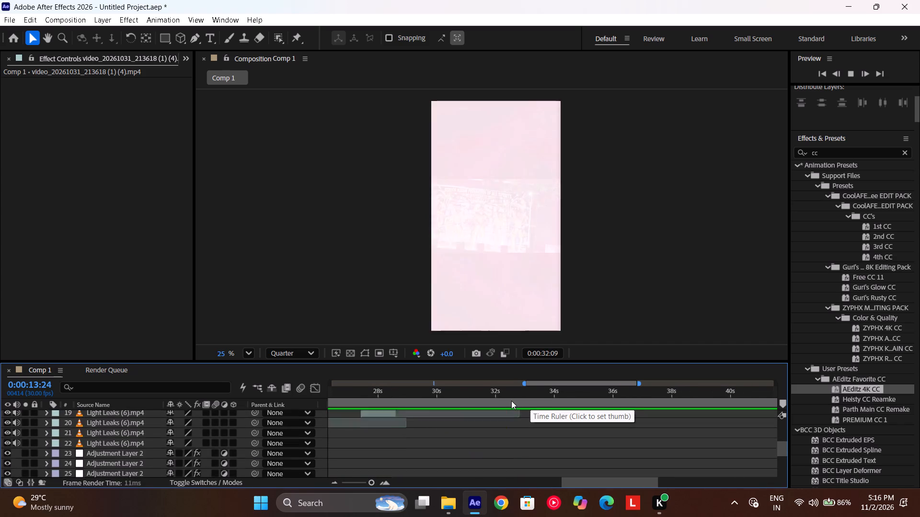
scroll(511, 401, up, 1)
scroll(511, 401, left, 1)
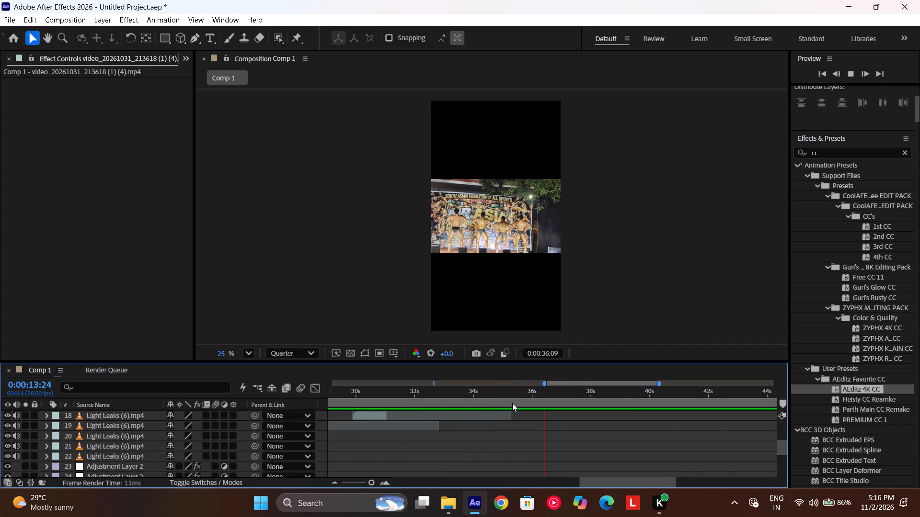
scroll(512, 403, left, 1)
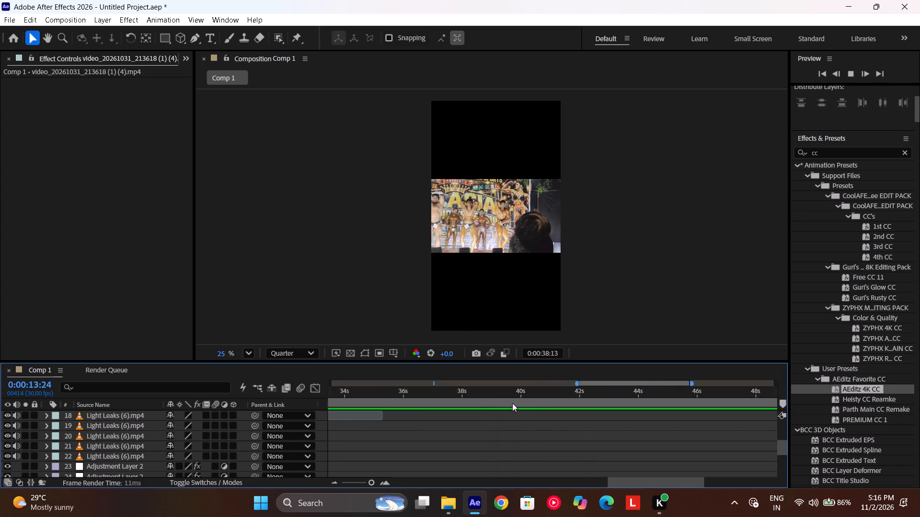
scroll(512, 403, left, 1)
scroll(512, 403, up, 1)
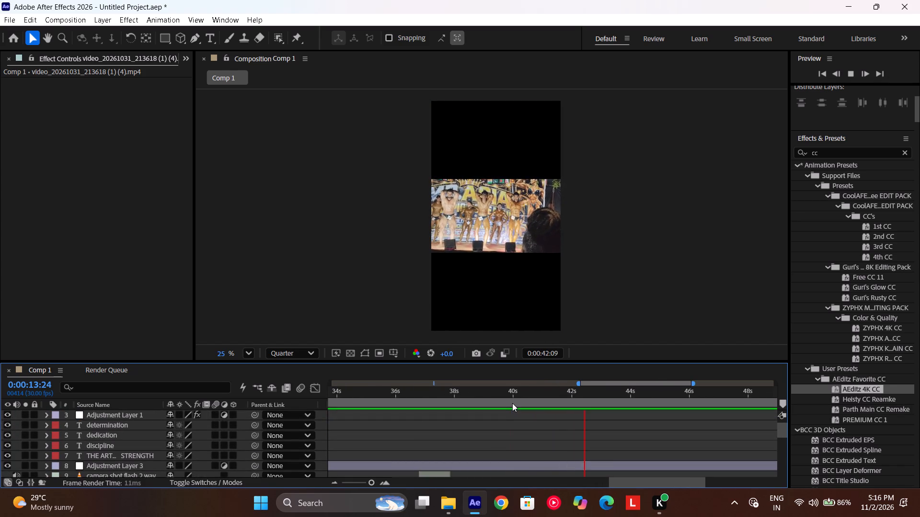
scroll(512, 403, left, 1)
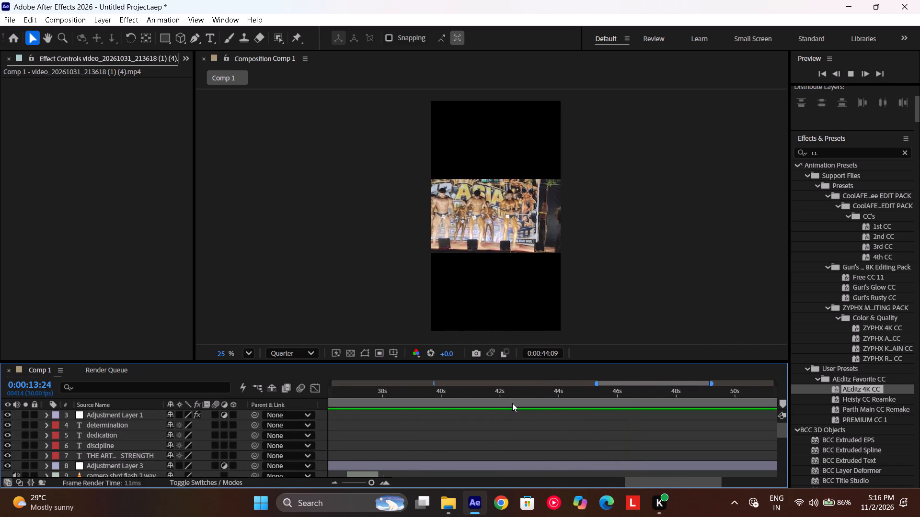
scroll(512, 403, left, 1)
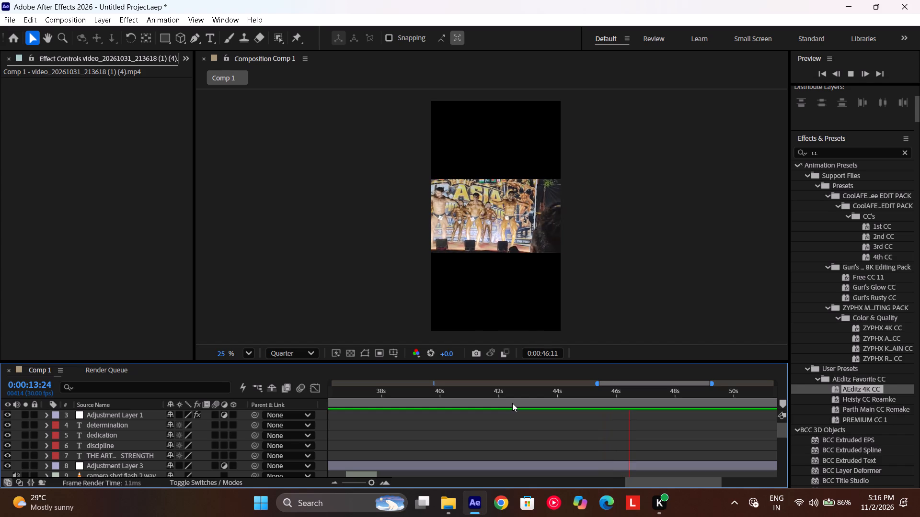
Play the opening titles and first clip from 0:00:00:00, and review the light-leak cuts from 0:00:29:24 onward.
drag(512, 403, 242, 439)
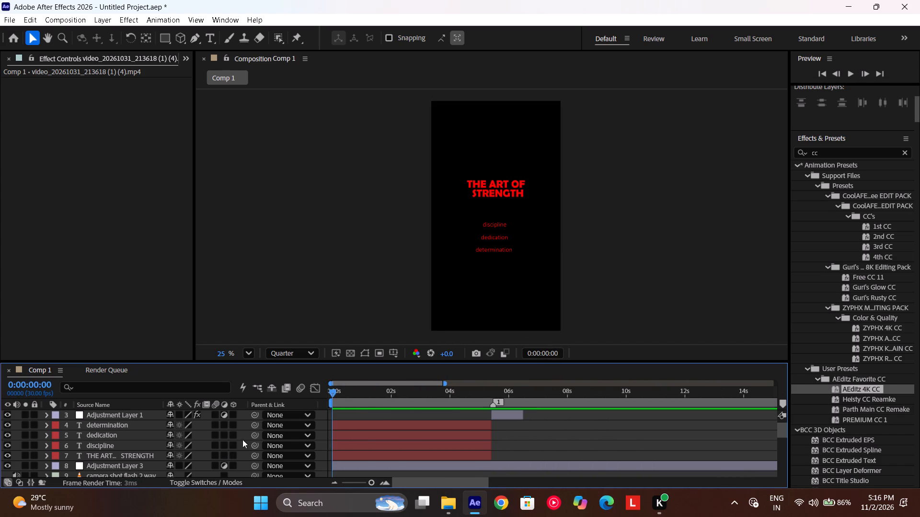
drag(242, 439, 165, 444)
key(space)
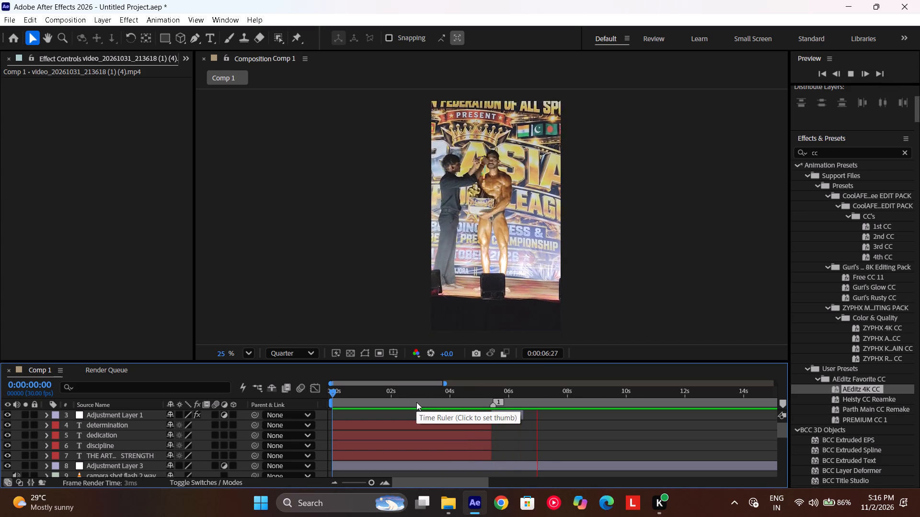
drag(416, 402, 779, 417)
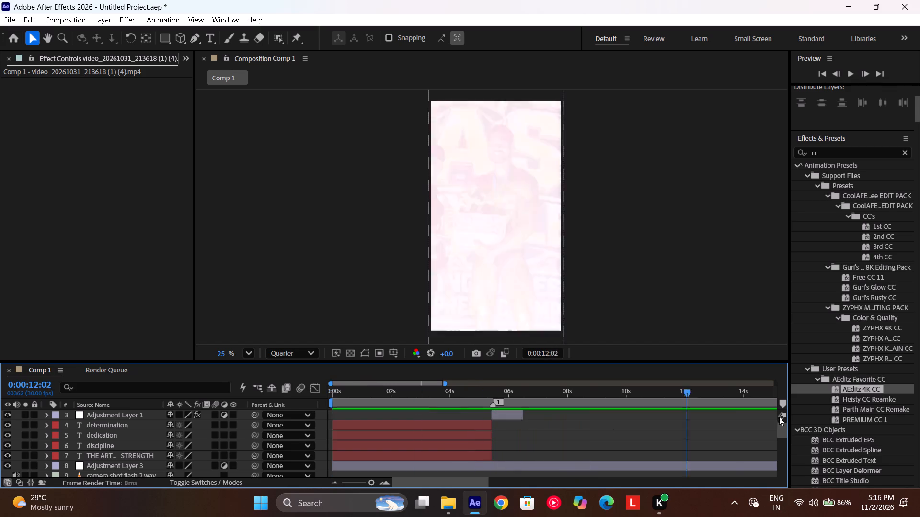
drag(779, 417, 518, 423)
key(space)
scroll(518, 423, left, 1)
scroll(518, 423, down, 1)
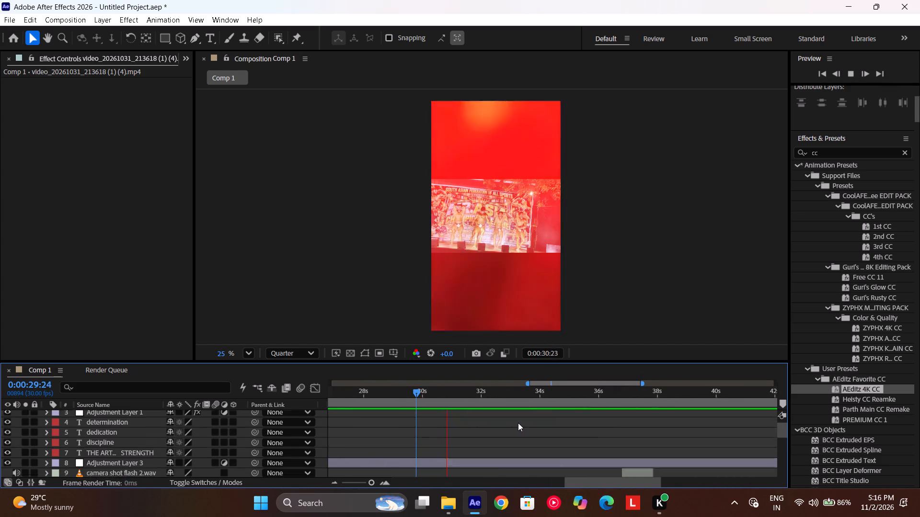
scroll(518, 423, down, 3)
scroll(518, 423, up, 1)
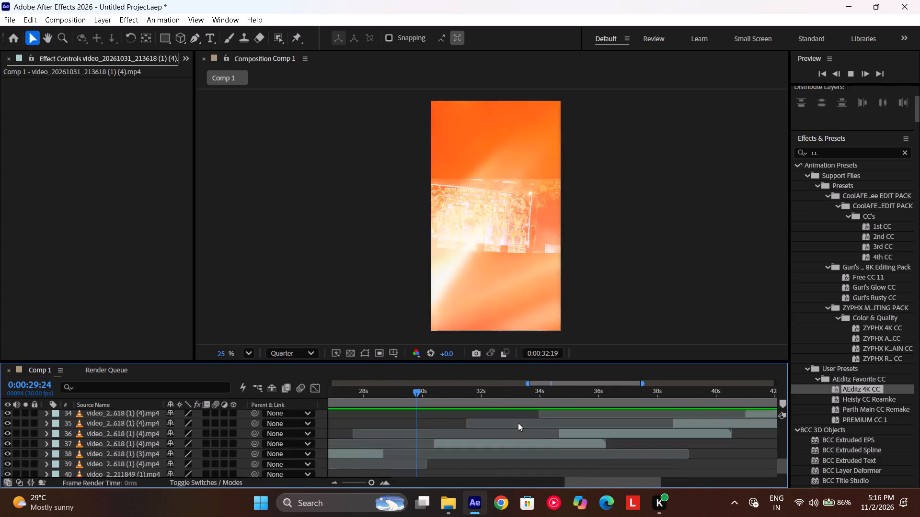
scroll(518, 423, up, 3)
scroll(518, 423, down, 2)
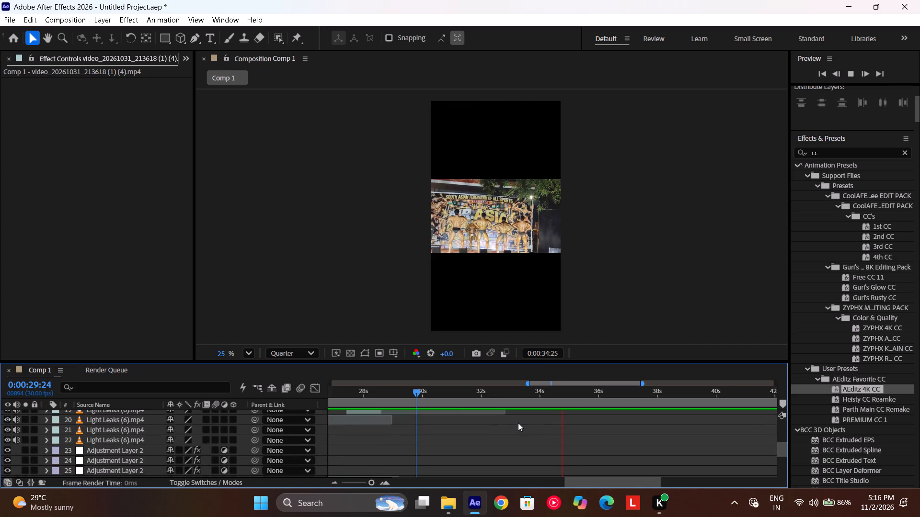
scroll(518, 423, up, 5)
scroll(518, 423, down, 1)
scroll(518, 423, up, 1)
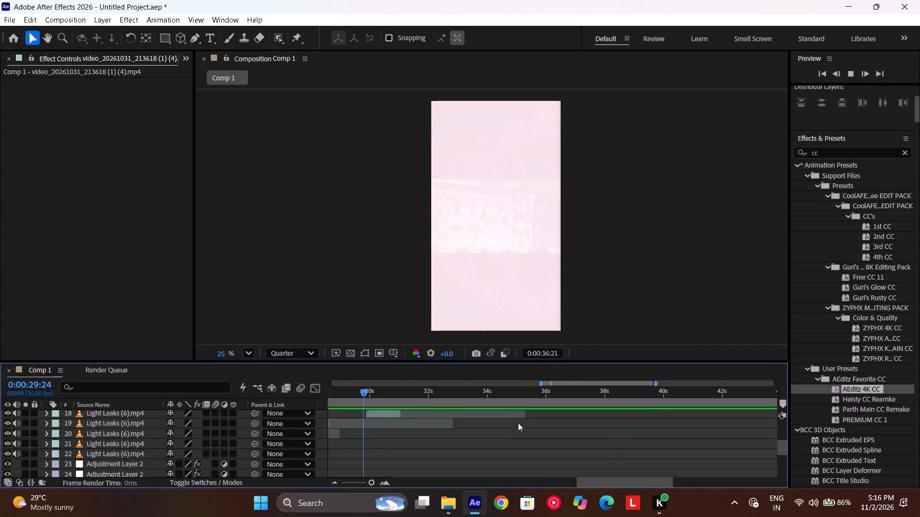
scroll(518, 423, up, 1)
scroll(538, 394, left, 1)
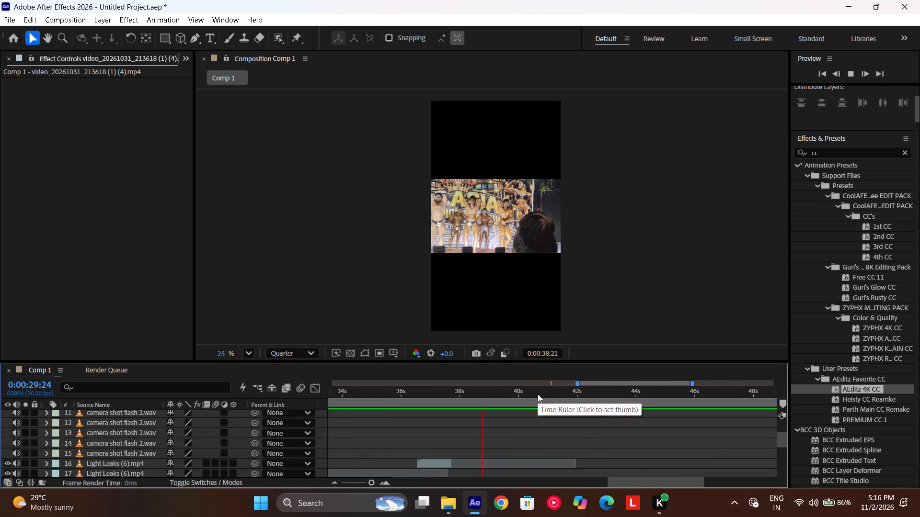
Play the group stage clip from 0:00:39:11 to about 43 seconds and examine its layer against the neighbouring clips.
click(495, 396)
drag(495, 396, 459, 414)
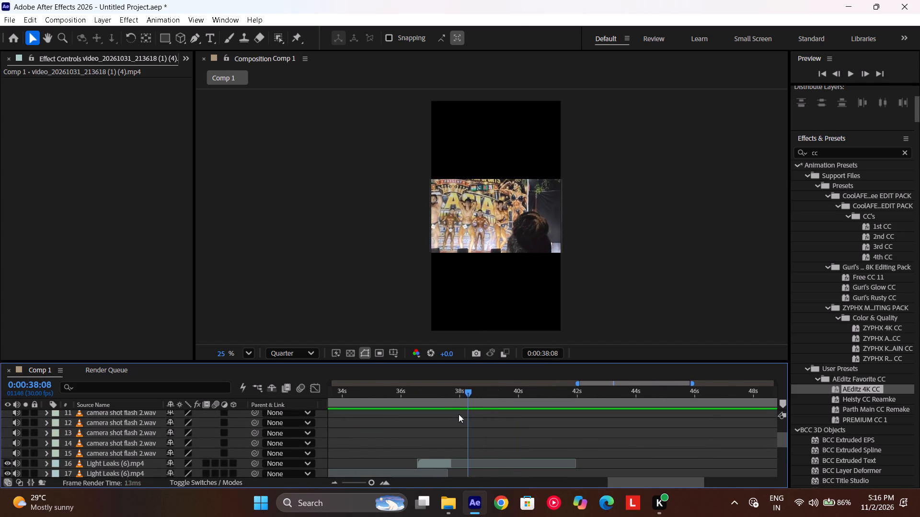
drag(459, 414, 500, 417)
key(space)
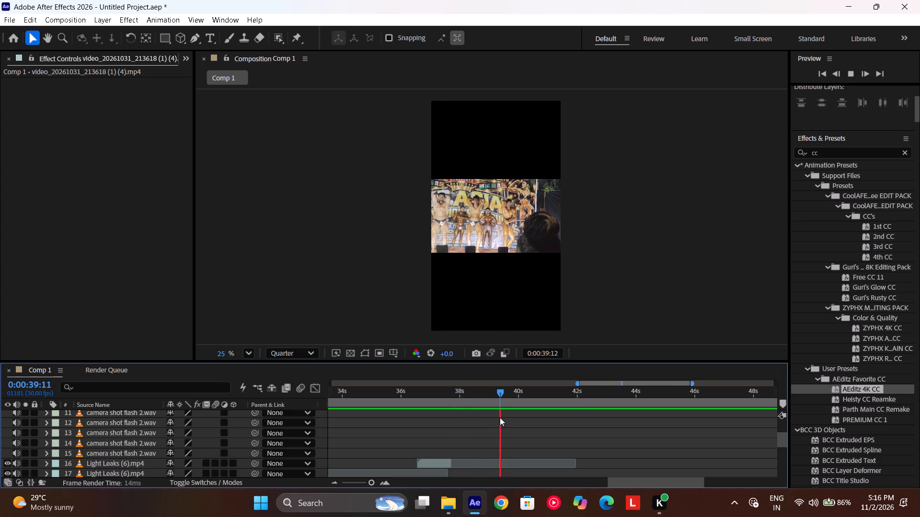
scroll(500, 417, left, 1)
scroll(500, 417, down, 1)
scroll(500, 417, left, 1)
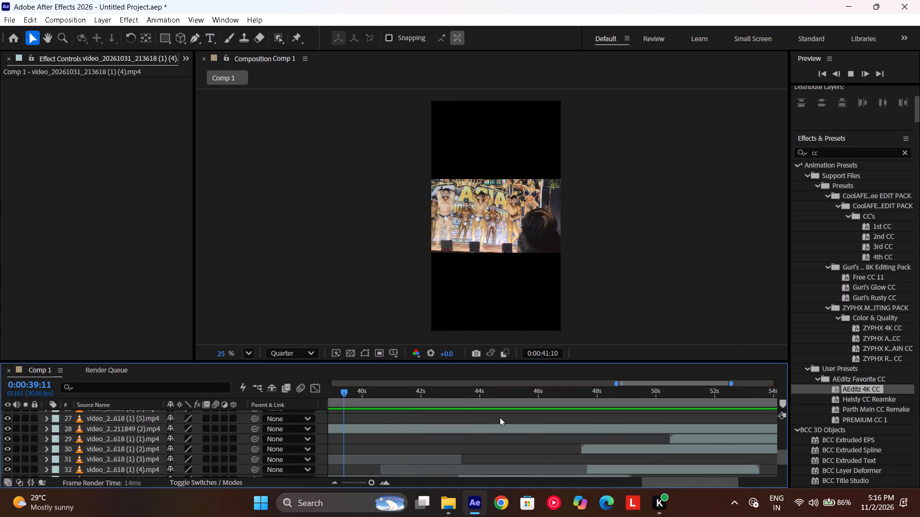
scroll(500, 417, left, 1)
scroll(500, 417, down, 1)
scroll(500, 417, up, 1)
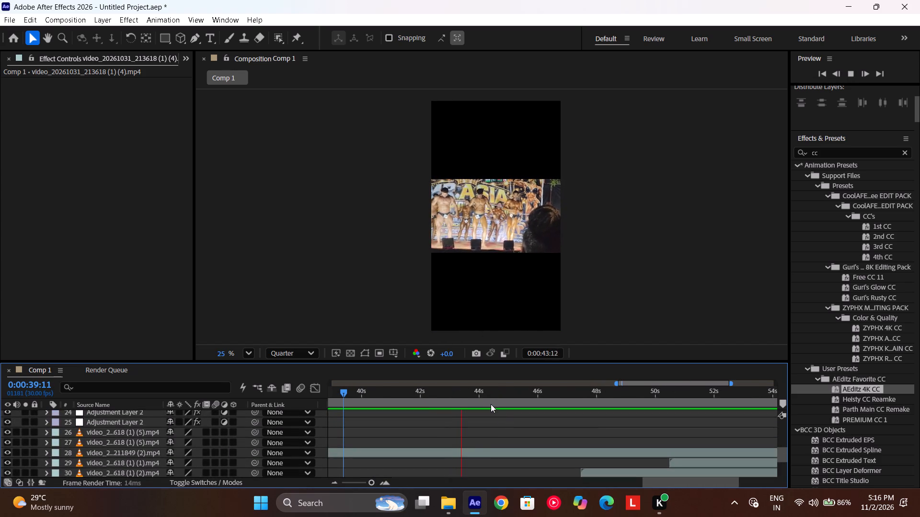
Set the current time to 0:00:42:17 and slide the video_20261031_211849 (2).mp4 clip earlier so it starts at about 32.3 seconds.
drag(491, 404, 437, 419)
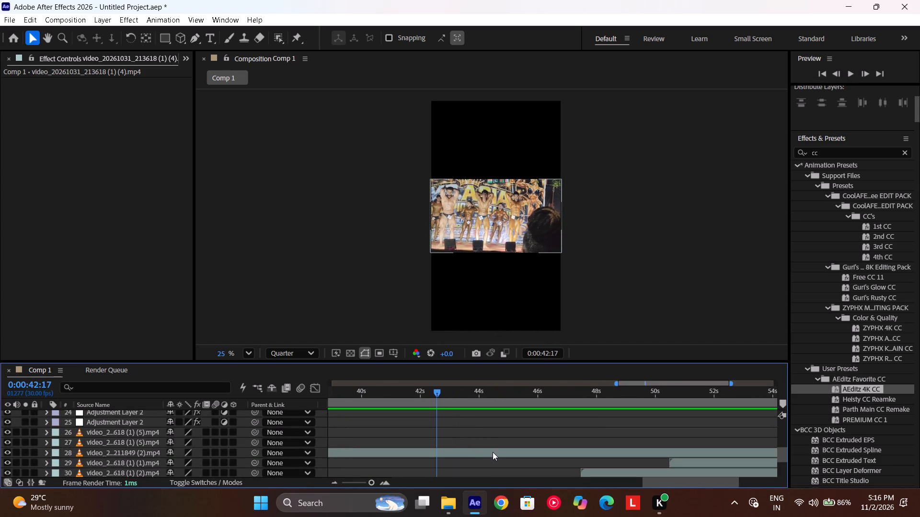
click(493, 452)
scroll(551, 453, left, 1)
drag(551, 453, 413, 461)
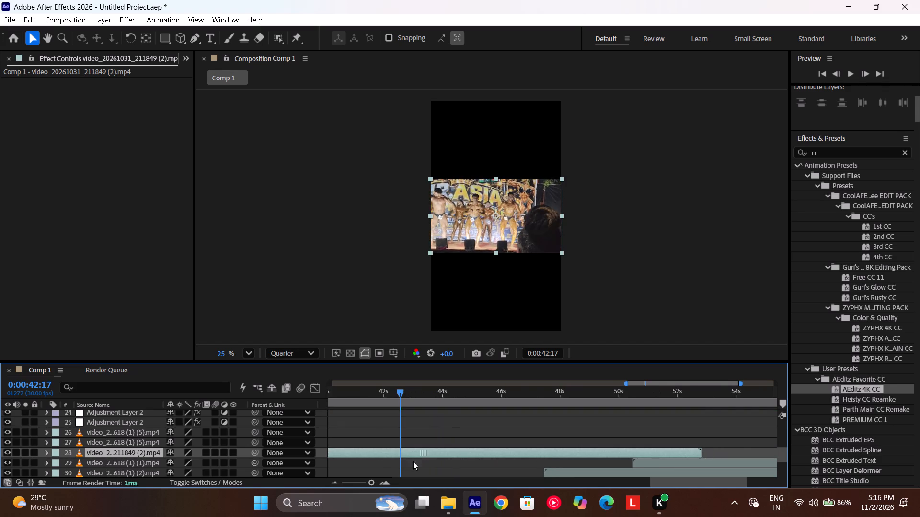
drag(413, 461, 407, 462)
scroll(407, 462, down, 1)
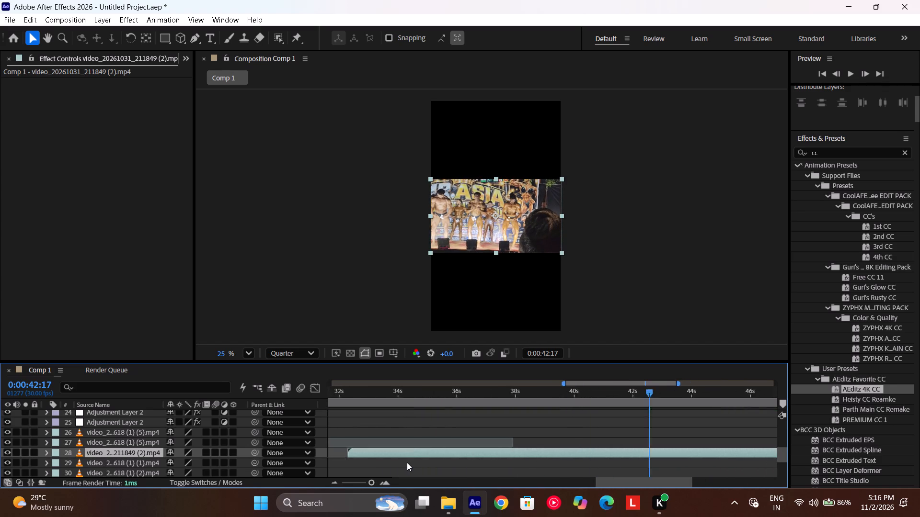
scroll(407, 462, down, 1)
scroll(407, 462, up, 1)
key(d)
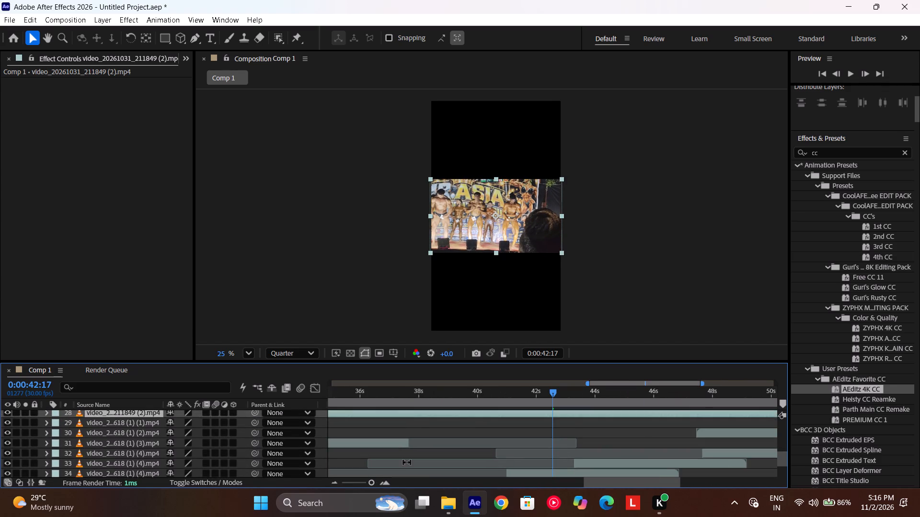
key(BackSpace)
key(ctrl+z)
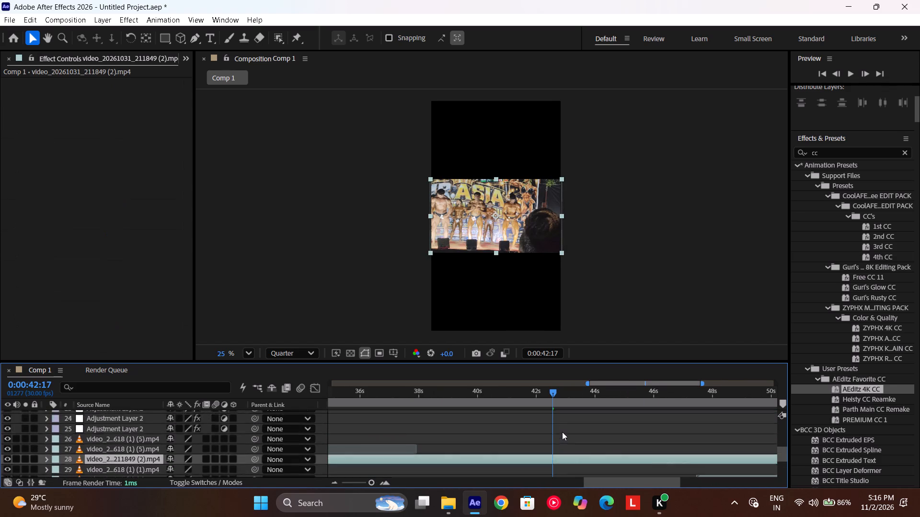
Split the video_20261031_211849 (2).mp4 clip at 0:00:42:17 and delete the part after the split.
key(ctrl+shift+d)
key(BackSpace)
Split the video_20261031_211849 (2).mp4 clip at 0:00:37:20 and delete the part before the split.
drag(540, 397, 408, 430)
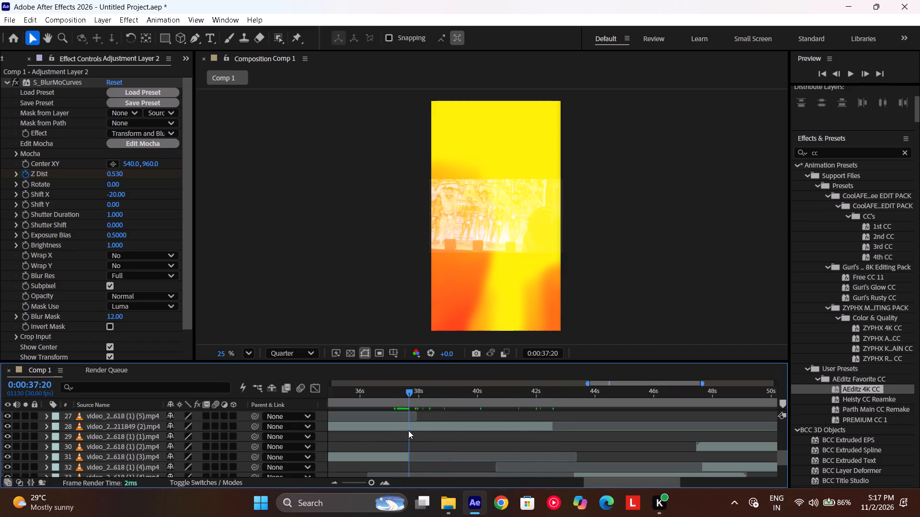
drag(408, 430, 408, 430)
click(403, 423)
key(shift+d)
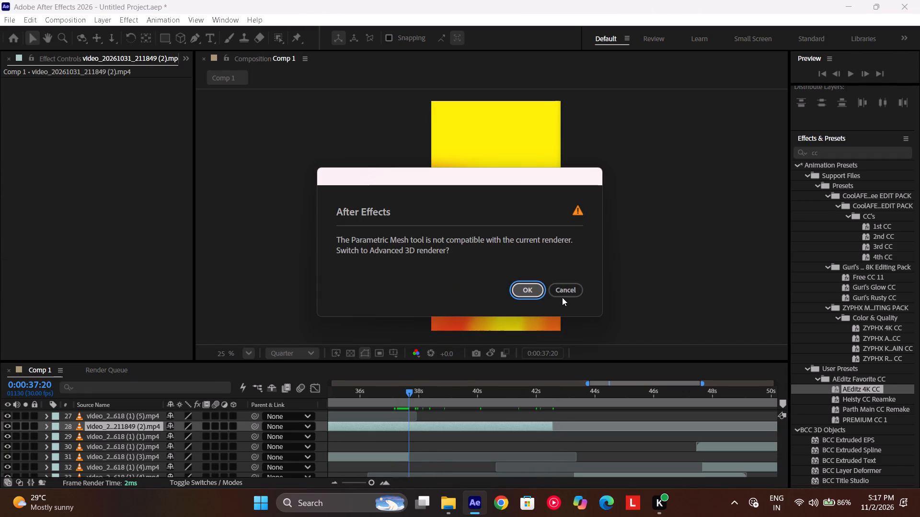
click(562, 296)
key(ctrl+shift+d)
click(403, 434)
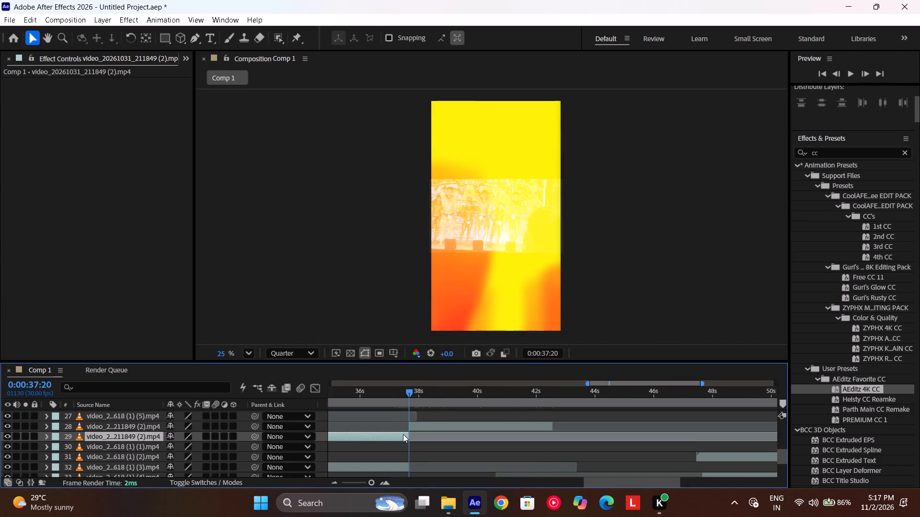
key(BackSpace)
Slide the video_20261031_213618 (1) (2).mp4 clip earlier to start where the trimmed group clip ends, at about 42.5 seconds.
scroll(621, 449, left, 1)
drag(651, 449, 505, 438)
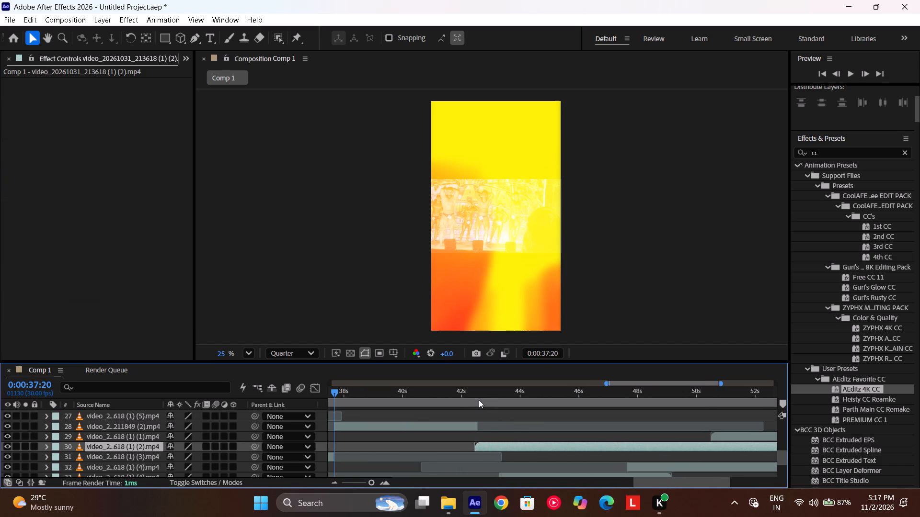
Split the video_20261031_213618 (1) (2).mp4 clip at 0:00:48:03 and delete the part after the split.
drag(479, 400, 557, 417)
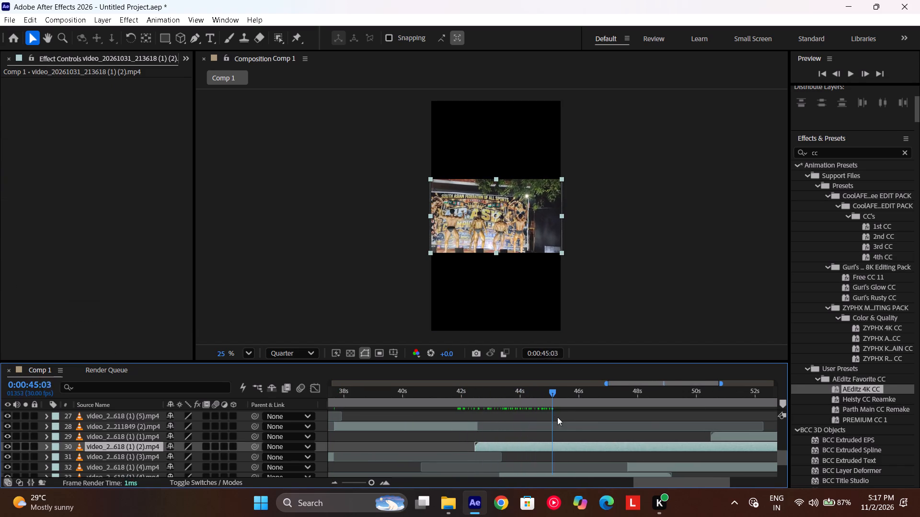
drag(557, 417, 564, 446)
drag(573, 403, 602, 410)
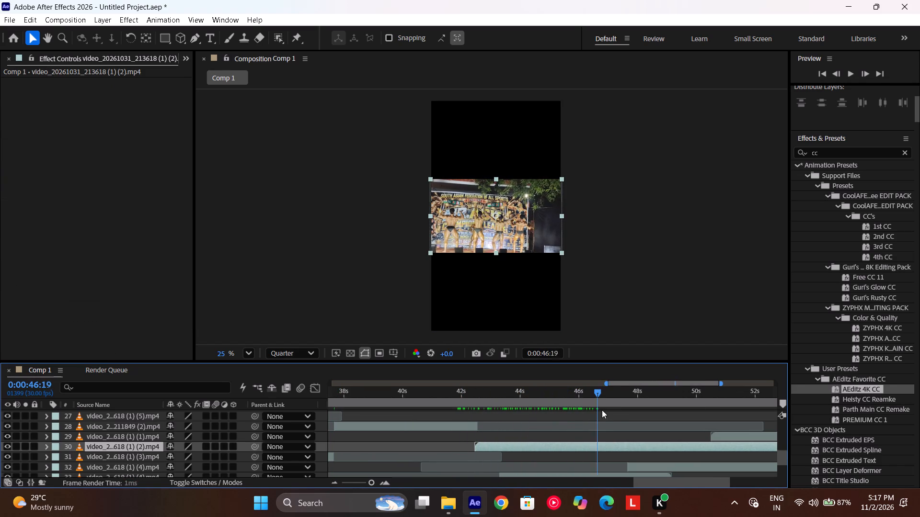
drag(602, 410, 612, 415)
drag(610, 401, 630, 401)
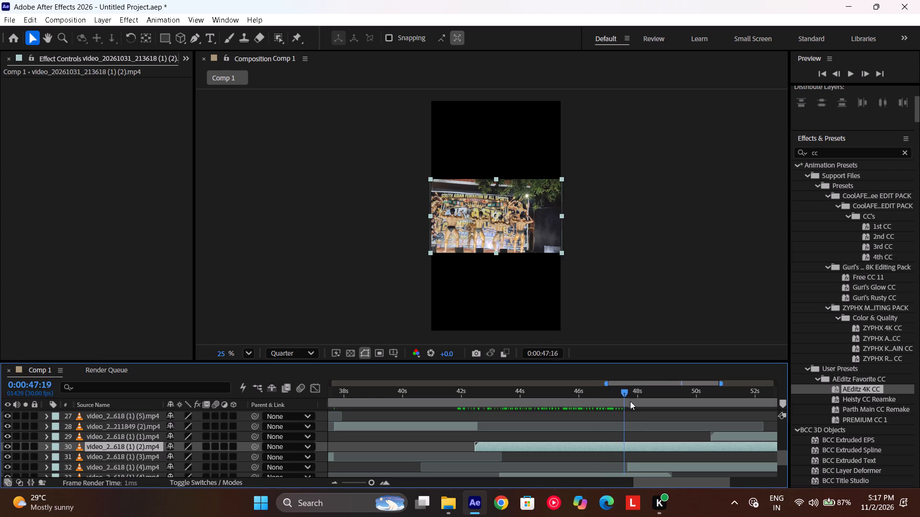
drag(630, 401, 641, 407)
key(ctrl+shift+d)
scroll(641, 407, left, 1)
key(BackSpace)
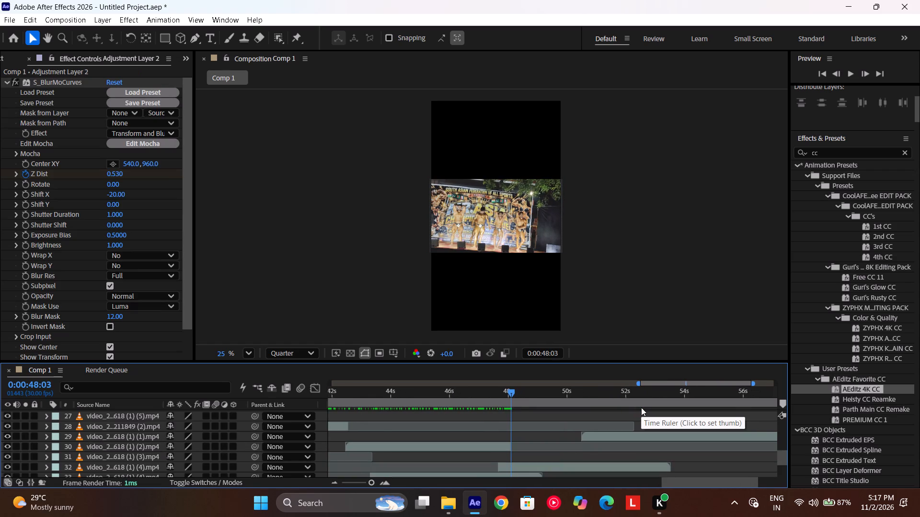
Slide the video_20261031_213618 (1) (1).mp4 clip earlier to start where the trimmed clip ends, at 0:00:48:03.
drag(611, 437, 540, 435)
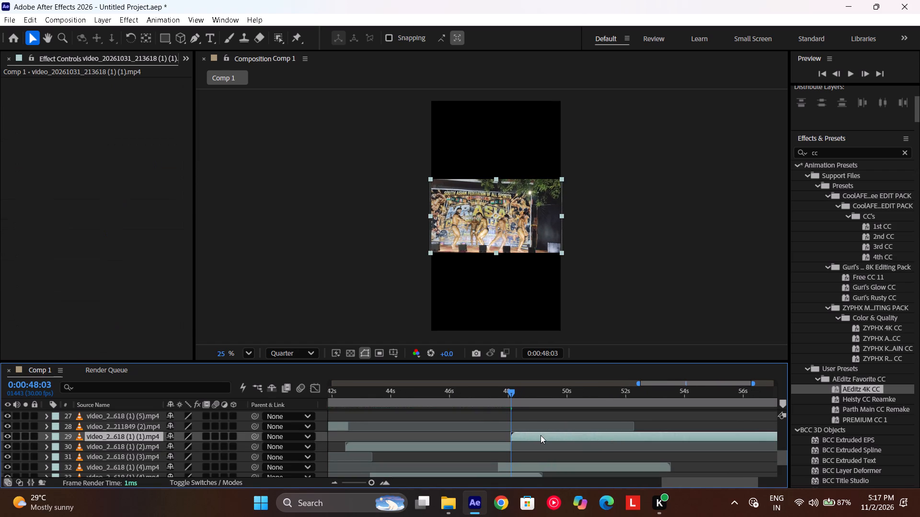
Split the video_20261031_213618 (1) (1).mp4 clip at 0:00:51:24 and delete the part after the split.
drag(516, 393, 588, 420)
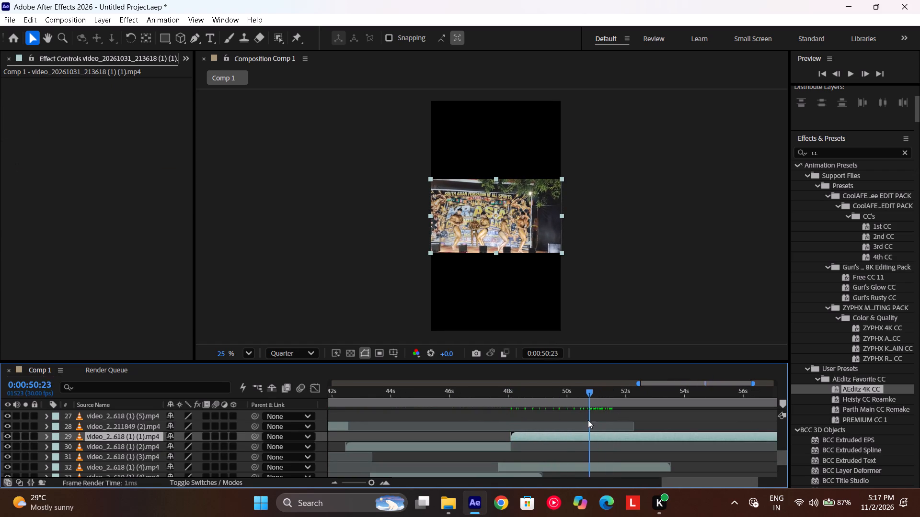
drag(588, 420, 620, 426)
key(ctrl+shift+d)
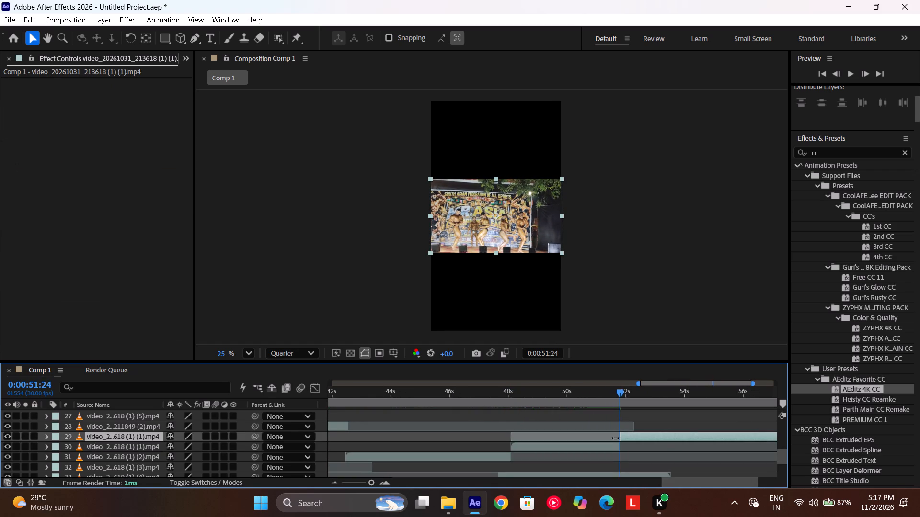
key(BackSpace)
Slide the trimmed video_20261031_213618 (1) (1).mp4 clip earlier so it starts at about 44.5 seconds.
drag(591, 437, 430, 423)
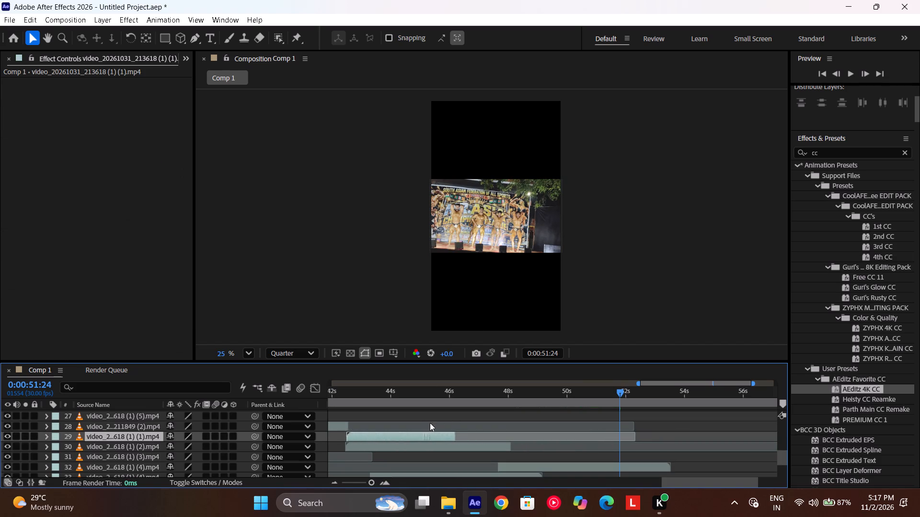
drag(430, 423, 430, 422)
drag(395, 436, 431, 440)
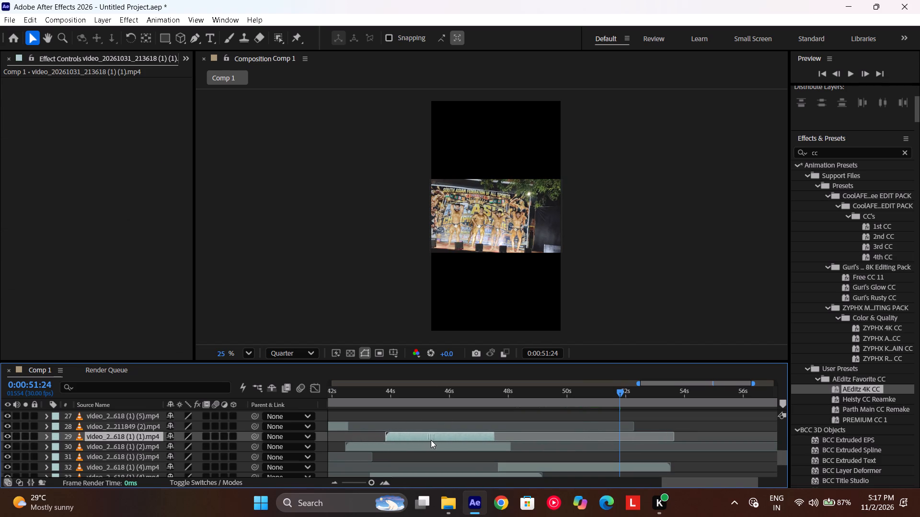
drag(431, 440, 450, 440)
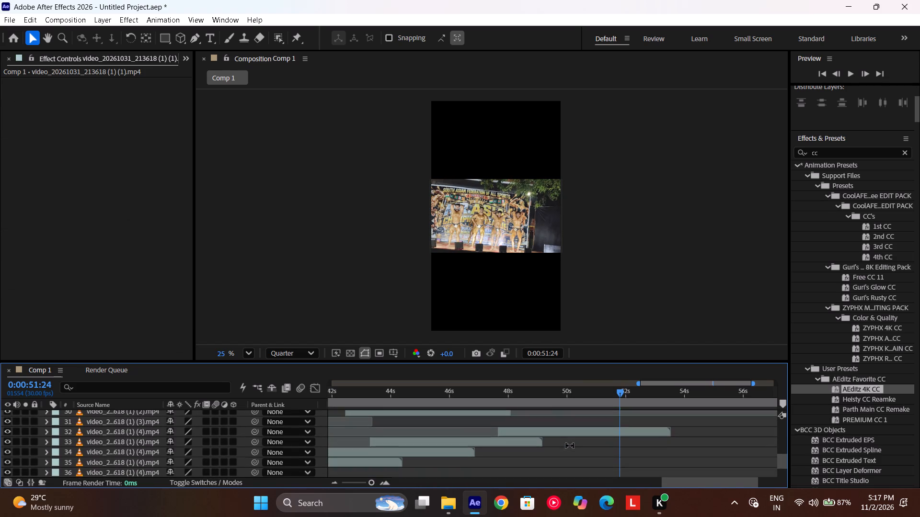
Set the current time to 0:00:50:13 and add two screenshots, two WhatsApp images, IMG_20261031_212522 and IMG_20261031_215503 from the dee folder to Comp 1.
drag(561, 403, 486, 440)
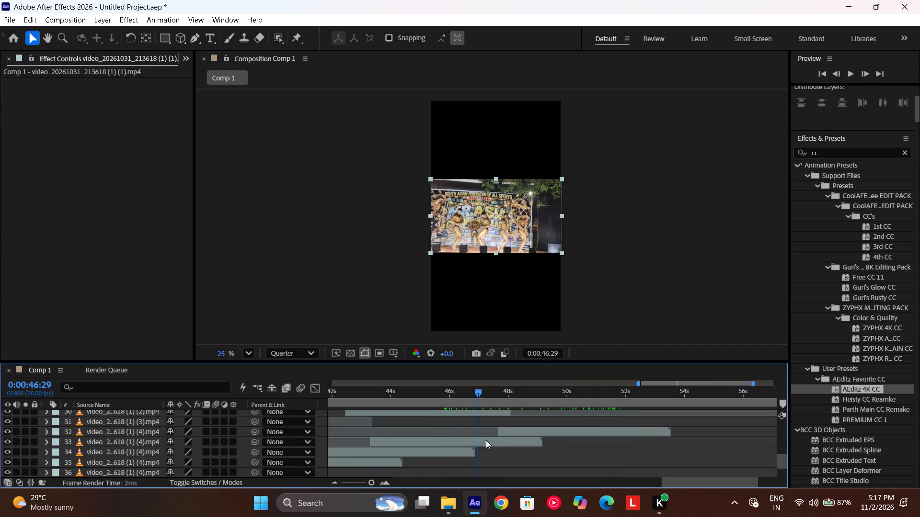
drag(486, 440, 579, 452)
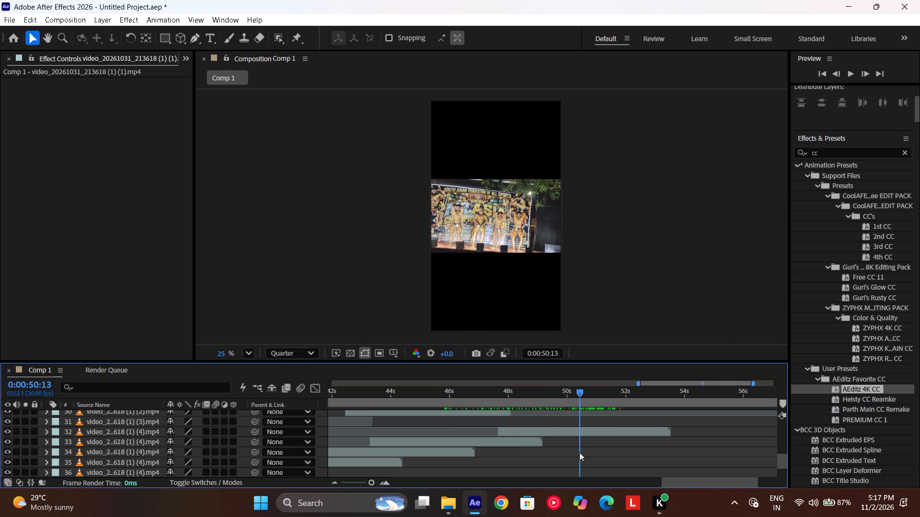
click(445, 497)
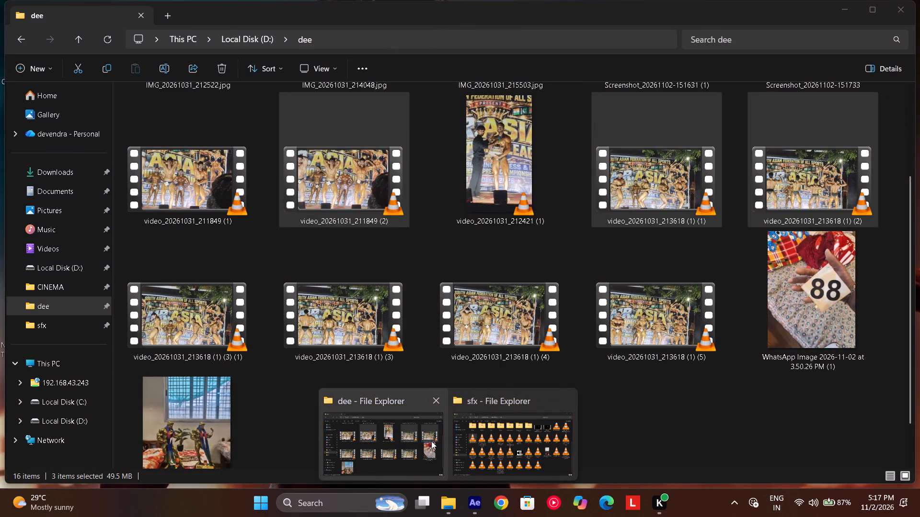
click(431, 441)
click(541, 401)
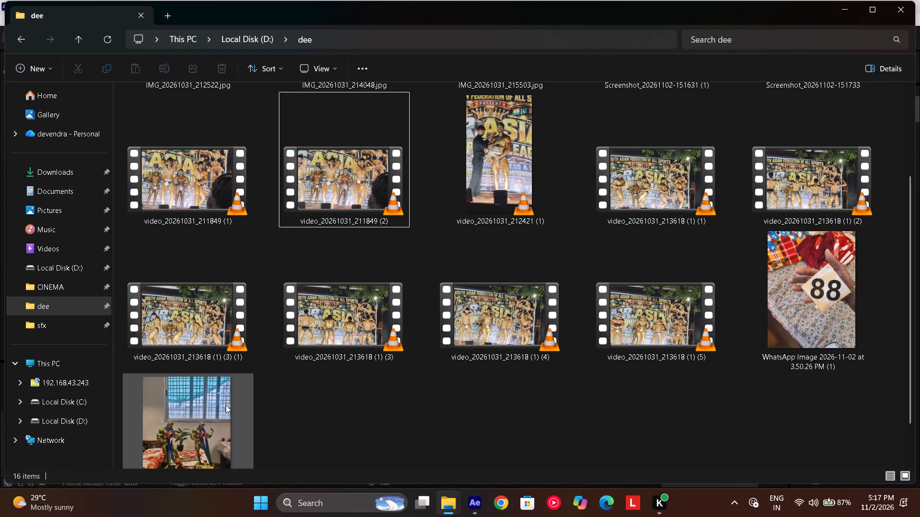
ctrl+click(226, 405)
ctrl+click(738, 297)
ctrl+click(805, 279)
scroll(805, 279, up, 4)
ctrl+click(704, 191)
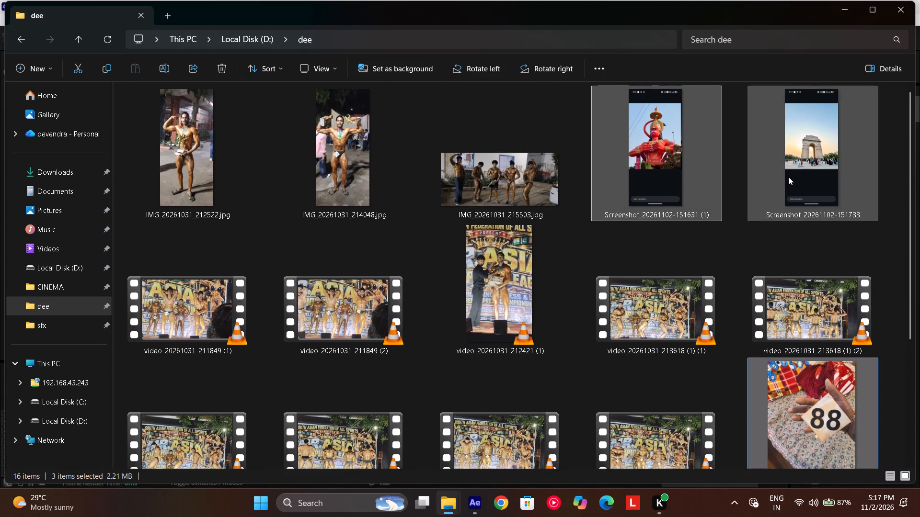
ctrl+click(788, 177)
ctrl+click(447, 161)
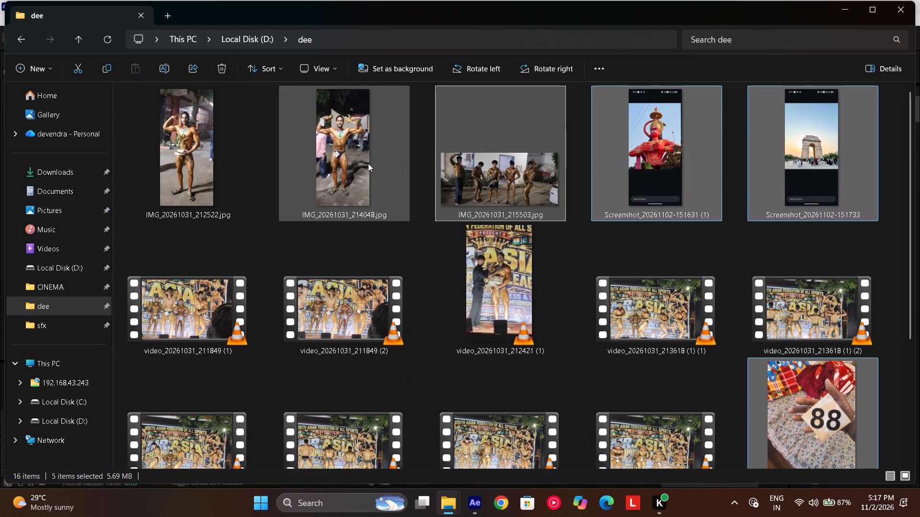
ctrl+click(207, 163)
drag(644, 162, 463, 499)
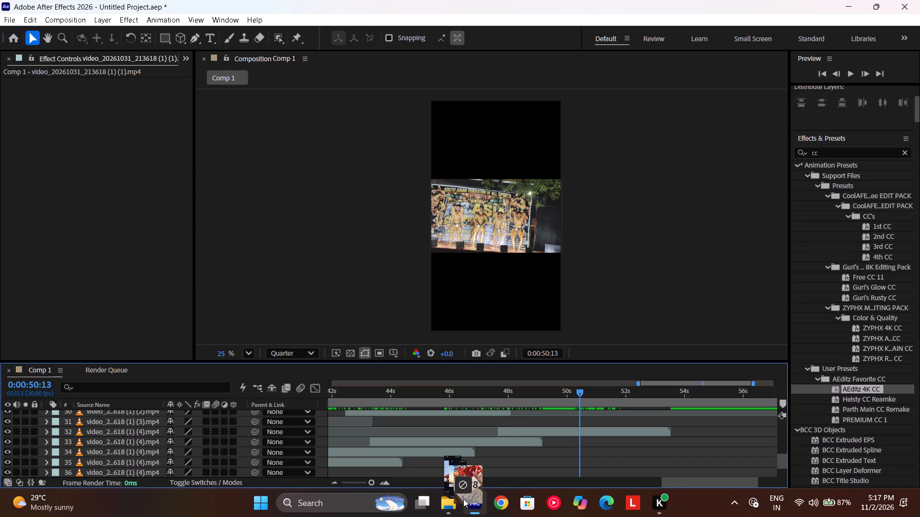
drag(463, 499, 525, 450)
Slide the six selected image layers together so they start at 0:00:50:13.
scroll(521, 439, right, 10)
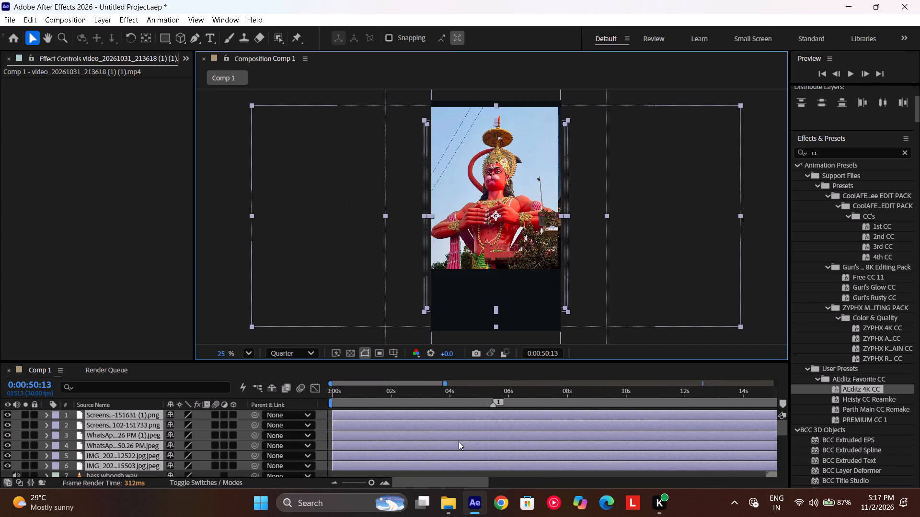
drag(384, 427, 782, 447)
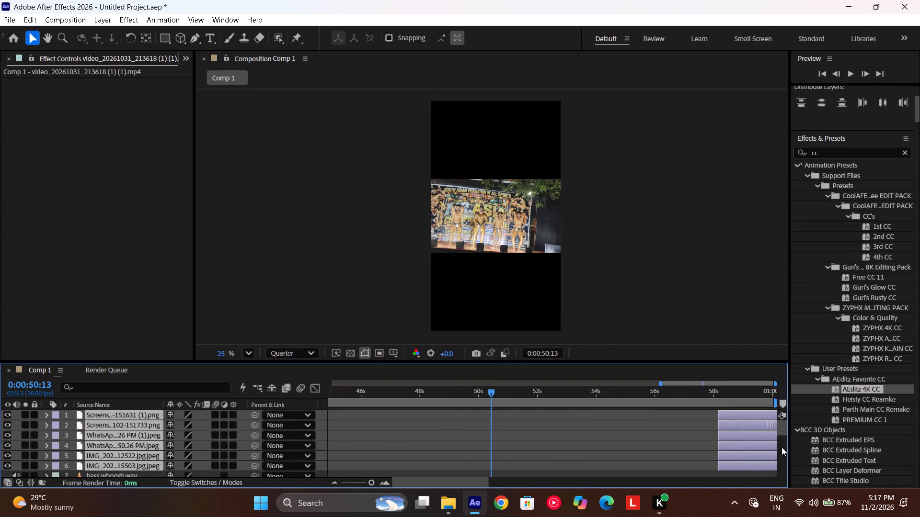
drag(782, 447, 542, 446)
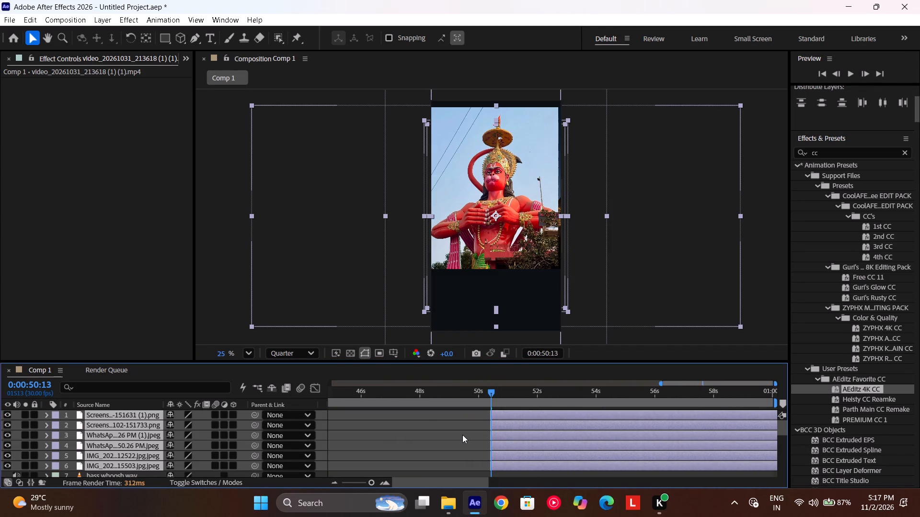
Move the six image layers down among the stage clips and stagger their starts from about 49 to 57 seconds.
click(462, 435)
scroll(462, 435, down, 4)
scroll(462, 435, up, 5)
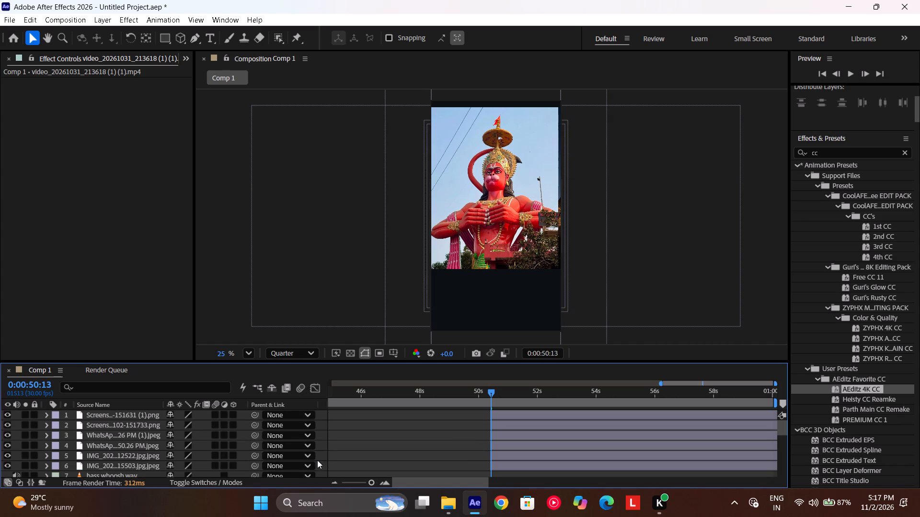
Select the six newly added image layers and move them down the stack, directly above the video_2...618 (1) (4).mp4 clip that starts near 48 seconds.
drag(318, 461, 277, 387)
ctrl+click(148, 470)
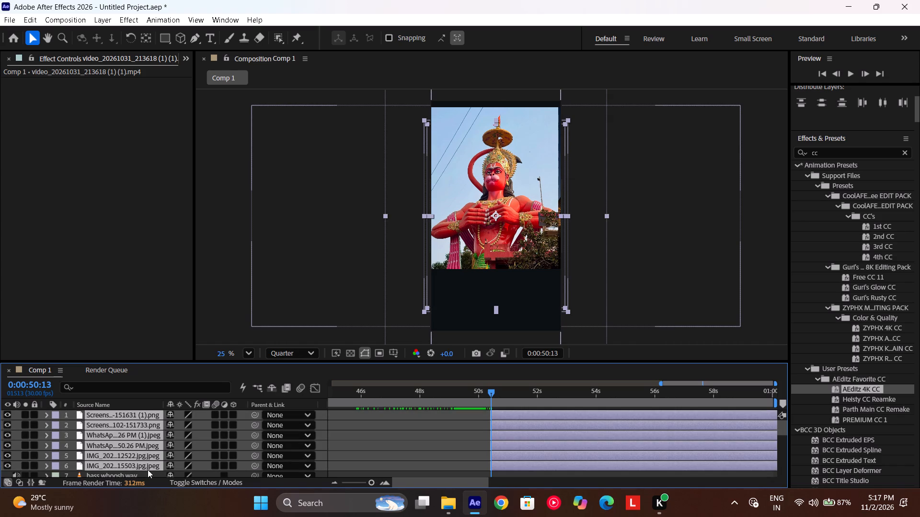
drag(151, 465, 149, 473)
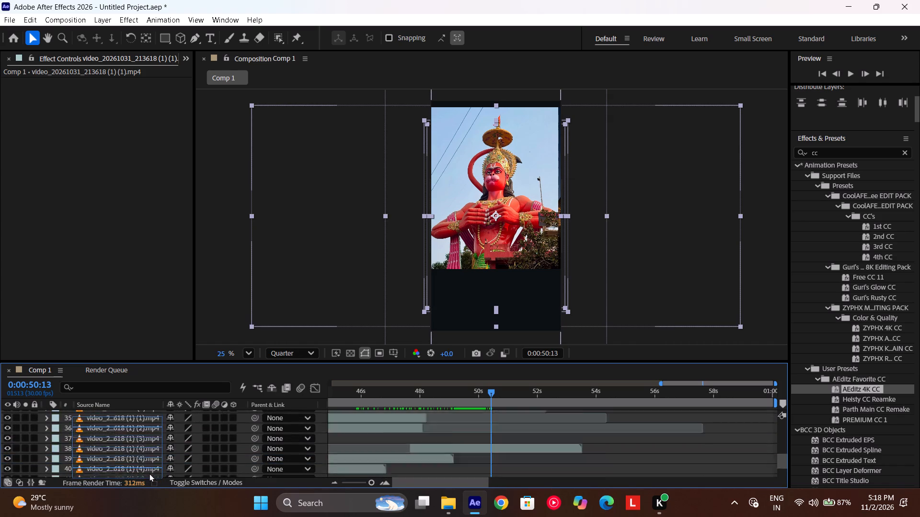
drag(149, 473, 161, 483)
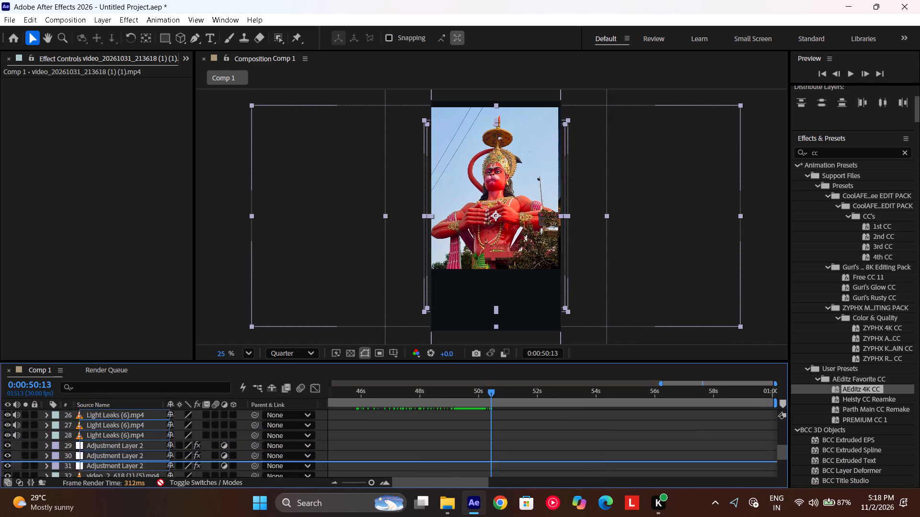
drag(161, 483, 157, 464)
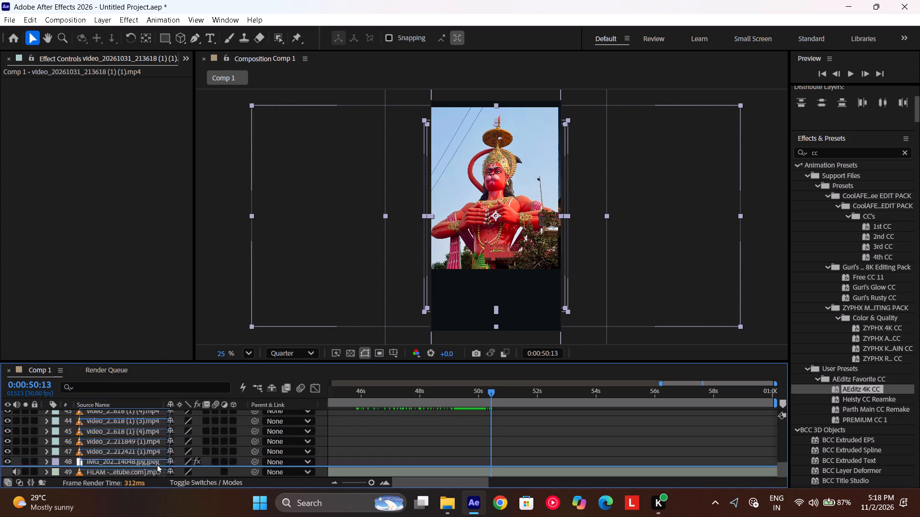
drag(157, 464, 155, 422)
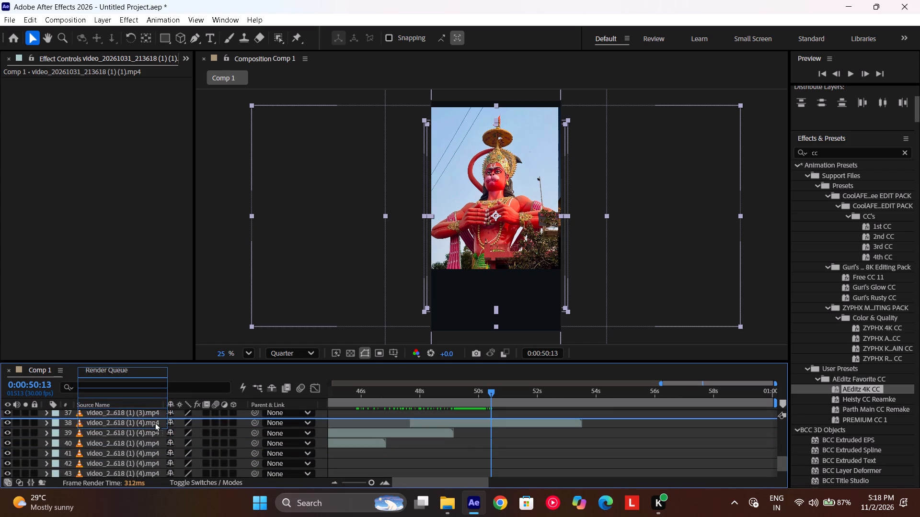
drag(155, 422, 155, 421)
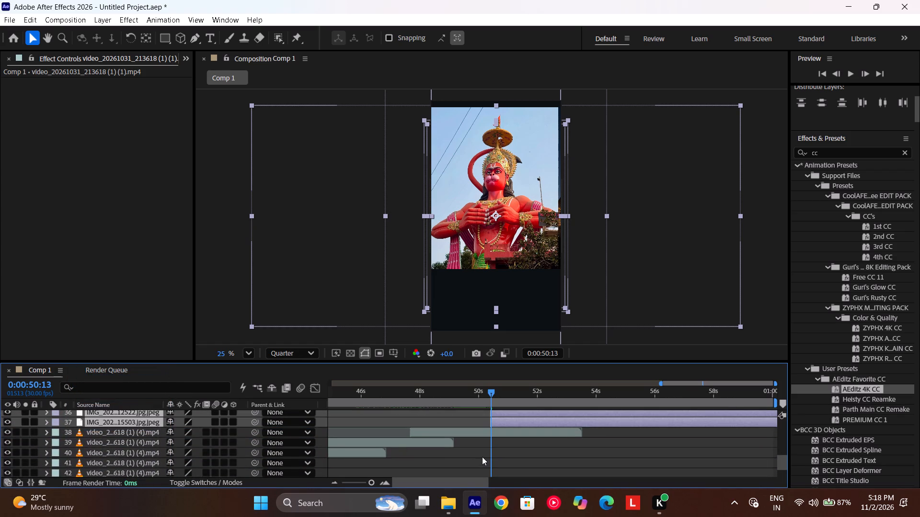
Slide the six selected image layers together earlier so they start at about 49.2 seconds, then deselect them.
scroll(507, 435, down, 1)
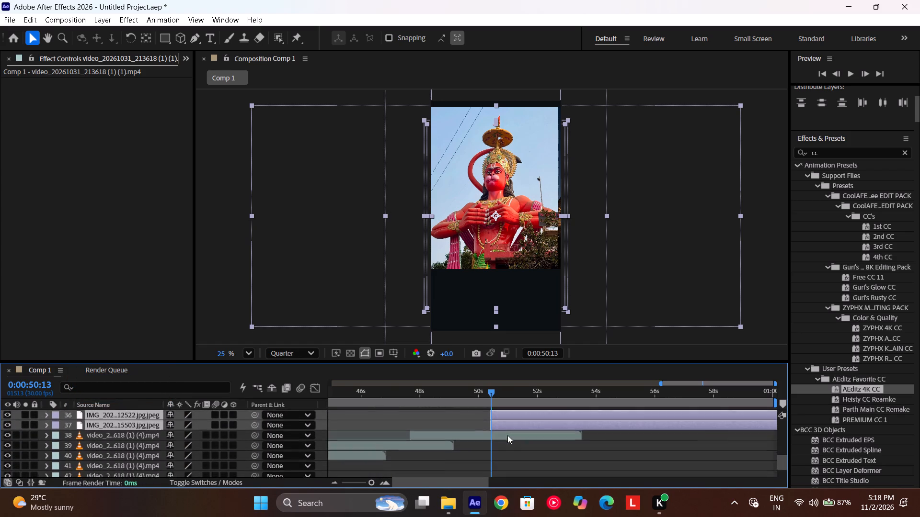
scroll(507, 435, down, 1)
drag(608, 442, 573, 445)
click(521, 442)
Stagger the image starts: IMG_20261031_212522 about 51.1, WhatsApp images about 52.6 and (1) 54.6, screenshots 151733 about 55.5 and 151631 (1) 56.7 seconds.
scroll(521, 442, left, 1)
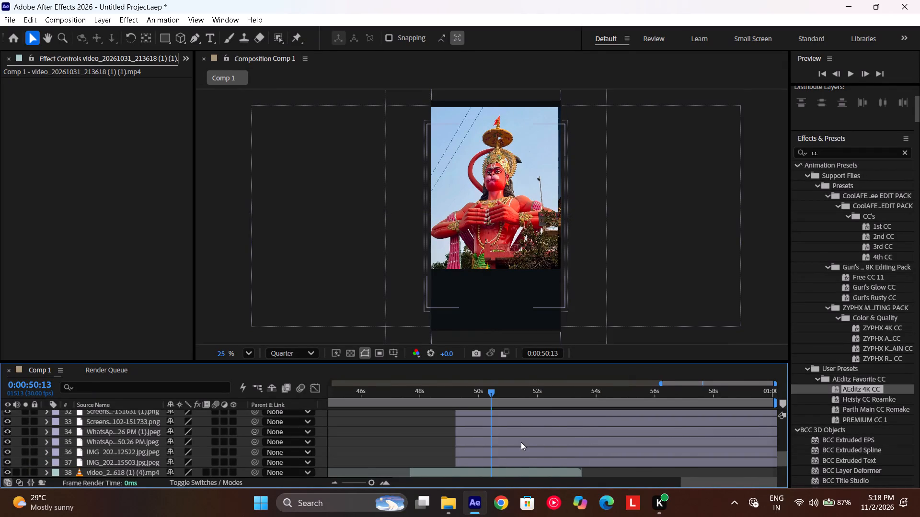
drag(468, 456, 523, 447)
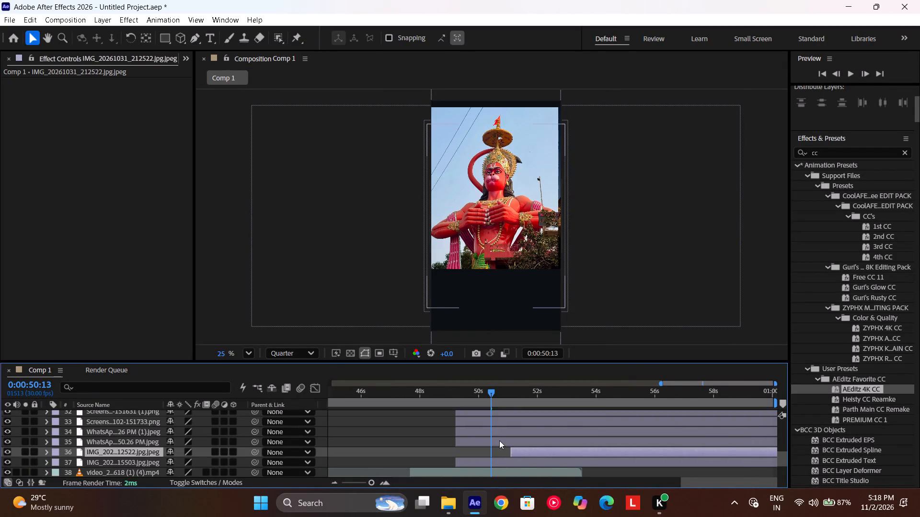
drag(499, 440, 626, 436)
drag(542, 431, 655, 421)
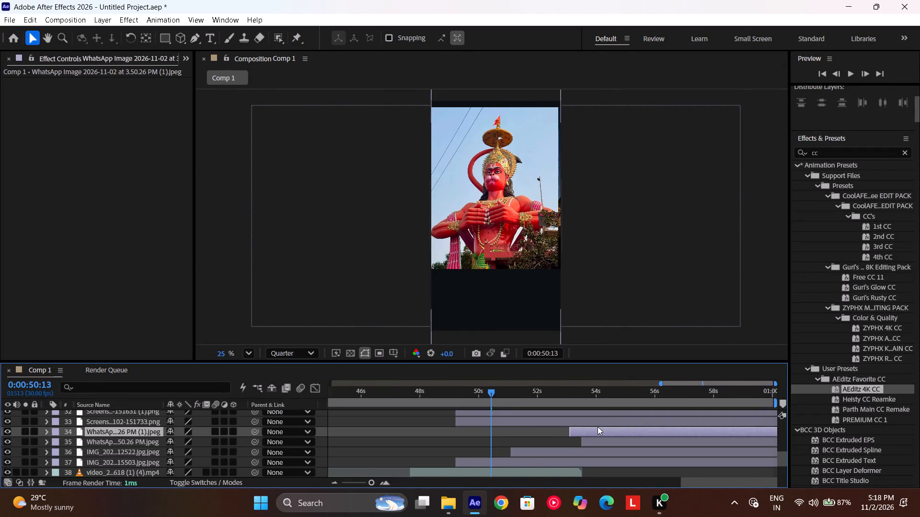
drag(516, 420, 596, 419)
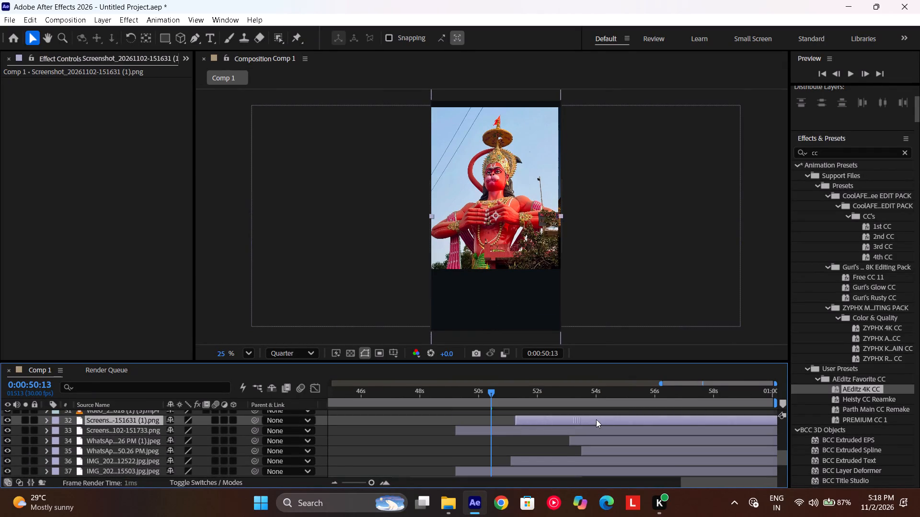
drag(596, 419, 603, 418)
drag(499, 433, 628, 429)
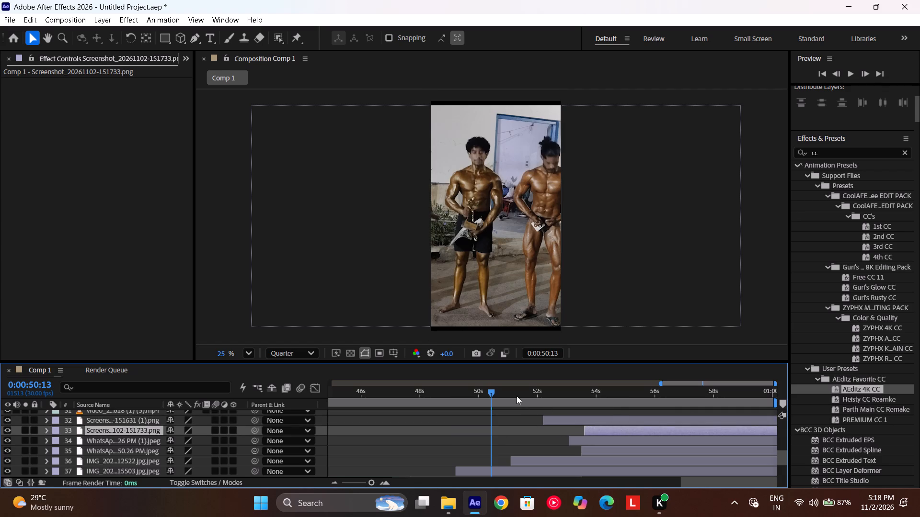
scroll(580, 421, left, 2)
drag(573, 417, 706, 430)
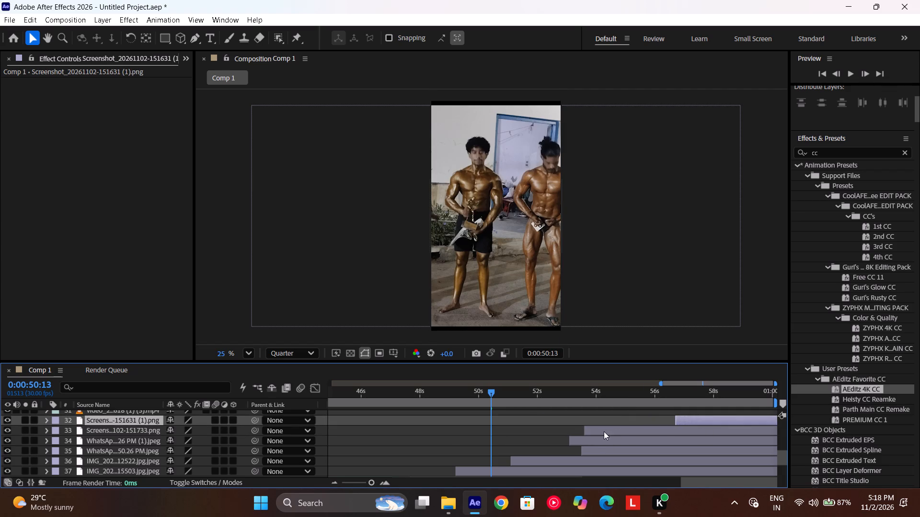
drag(603, 431, 659, 431)
drag(597, 442, 640, 444)
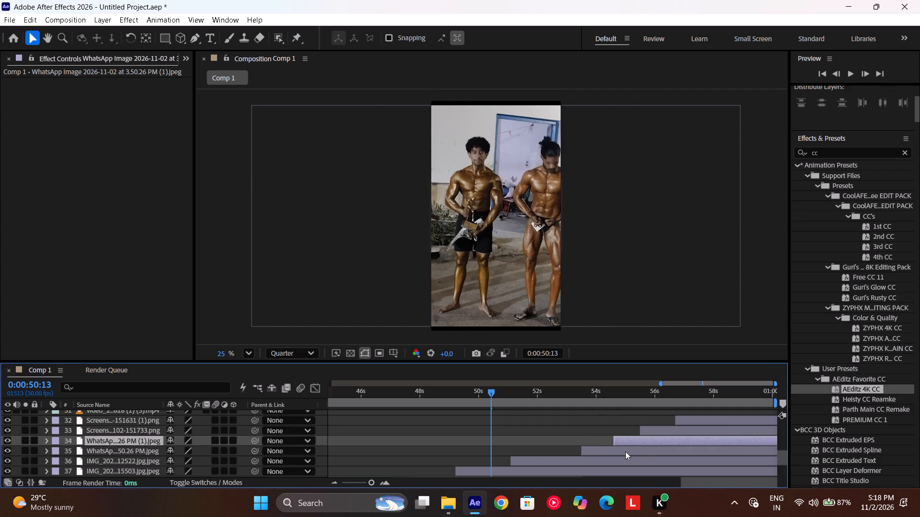
drag(625, 451, 598, 457)
Set the current time to 0:00:48:17 and preview the staggered image sequence with the song.
drag(506, 404, 488, 403)
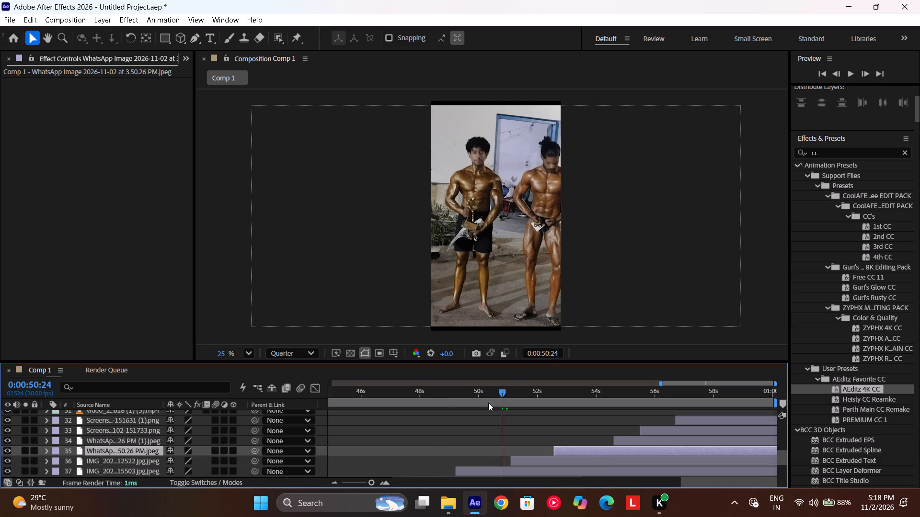
drag(488, 403, 434, 405)
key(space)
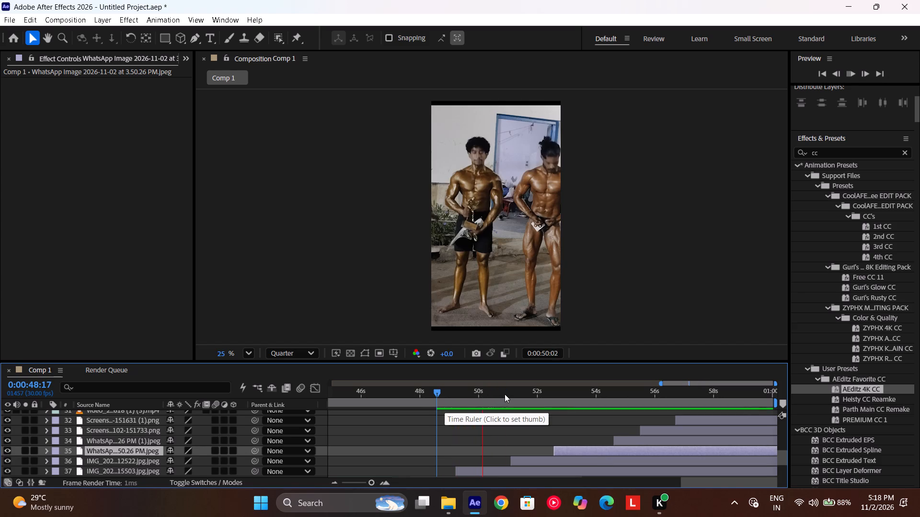
Scale the group photo layer IMG_20261031_215503 down to 37% at 0:00:50:29.
drag(521, 394, 506, 401)
click(483, 472)
key(s)
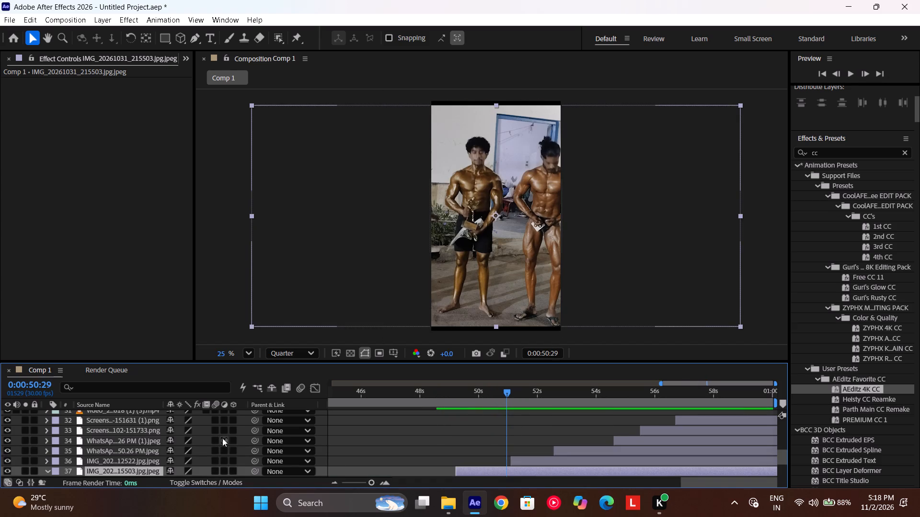
scroll(193, 441, down, 1)
drag(184, 440, 165, 440)
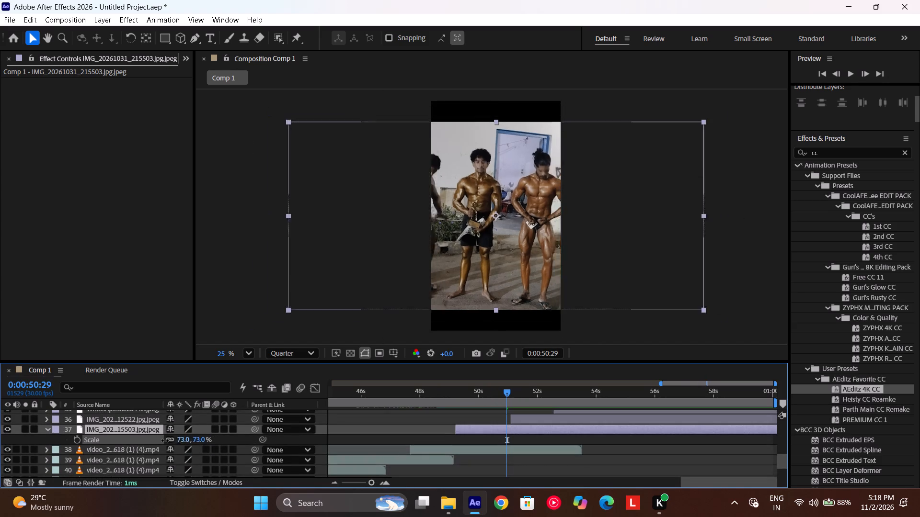
drag(165, 440, 143, 442)
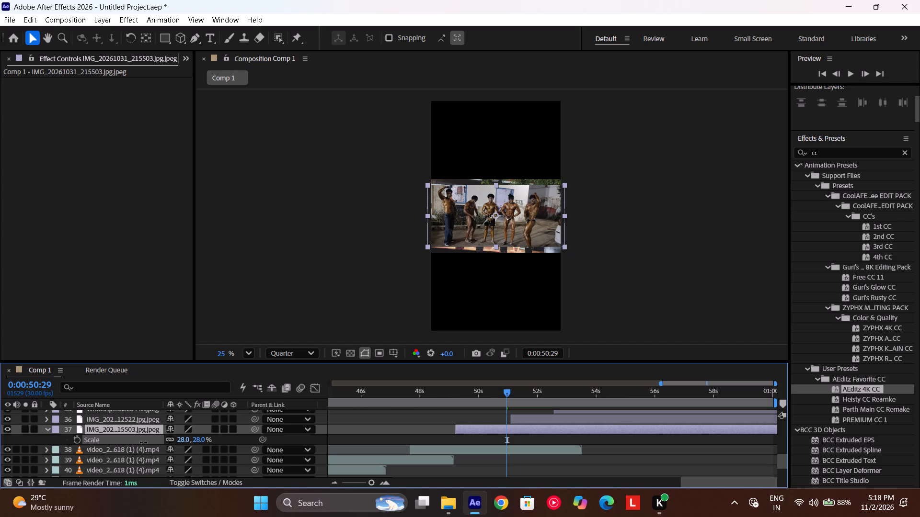
drag(143, 442, 145, 440)
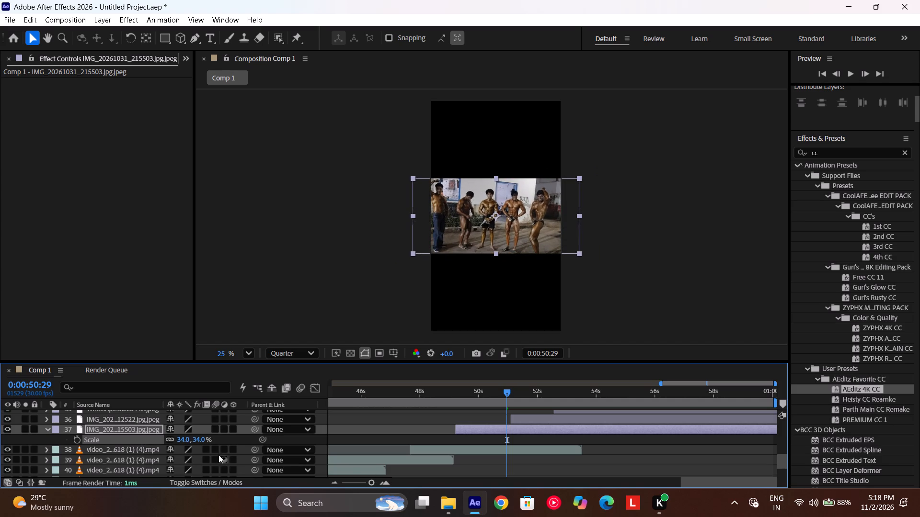
click(181, 436)
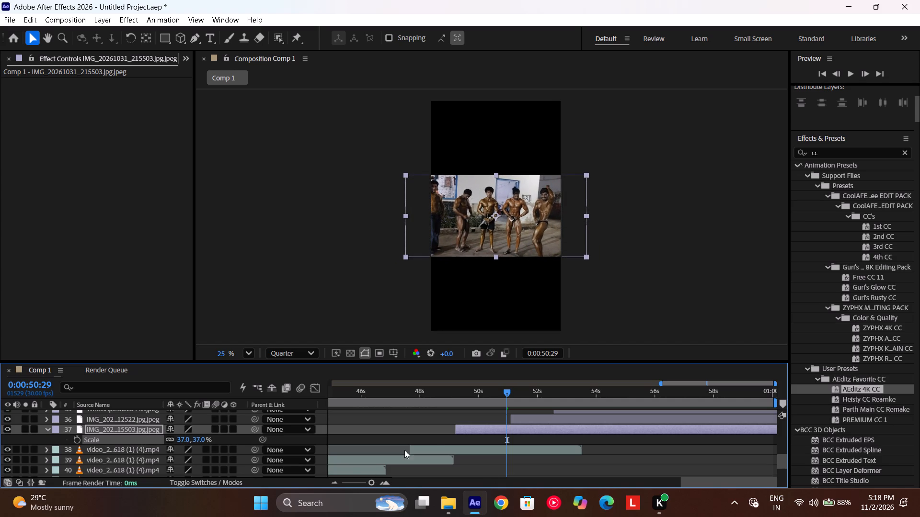
click(426, 441)
key(space)
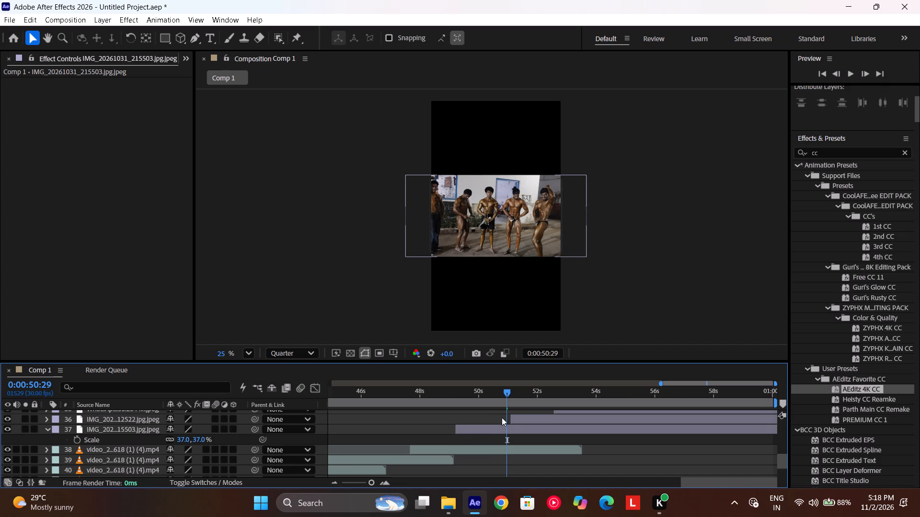
Scale the flexing bodybuilder photo layer IMG_20261031_212522 down to 66% at 0:00:52:03.
drag(490, 395, 534, 405)
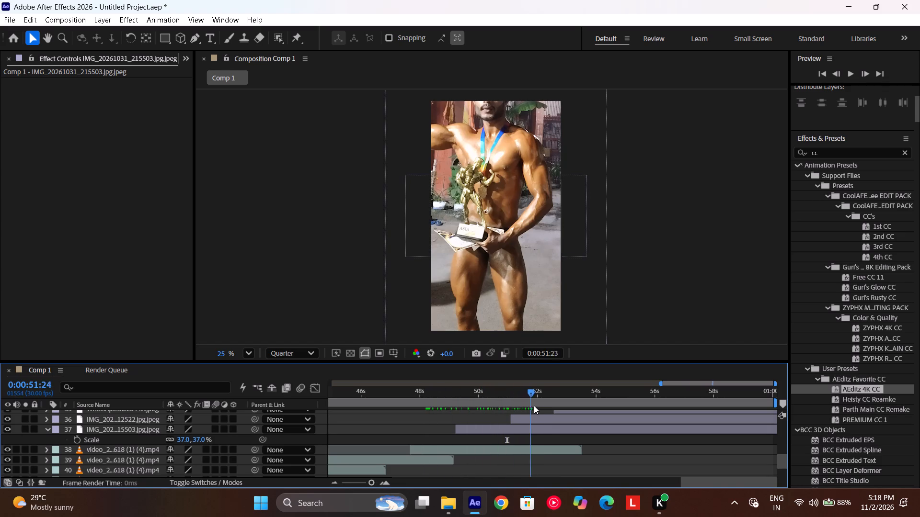
drag(534, 405, 540, 412)
click(531, 421)
key(s)
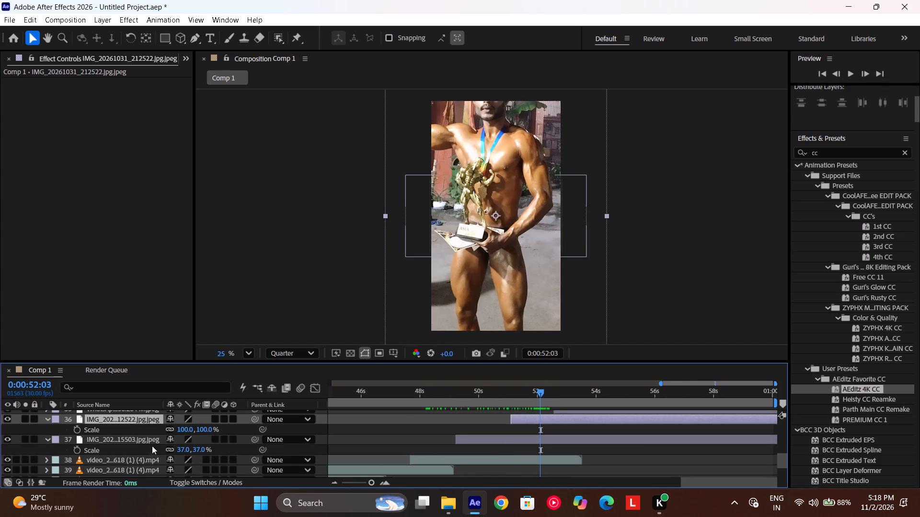
drag(185, 428, 172, 430)
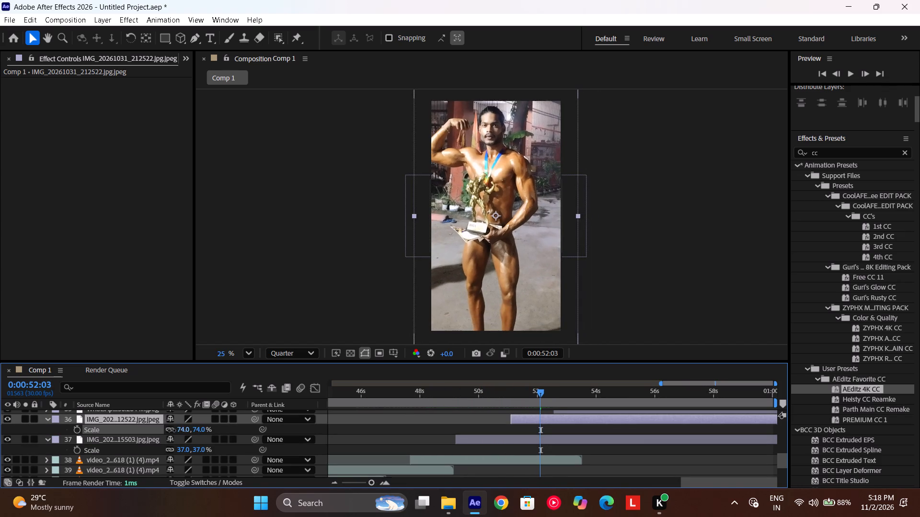
drag(172, 430, 167, 430)
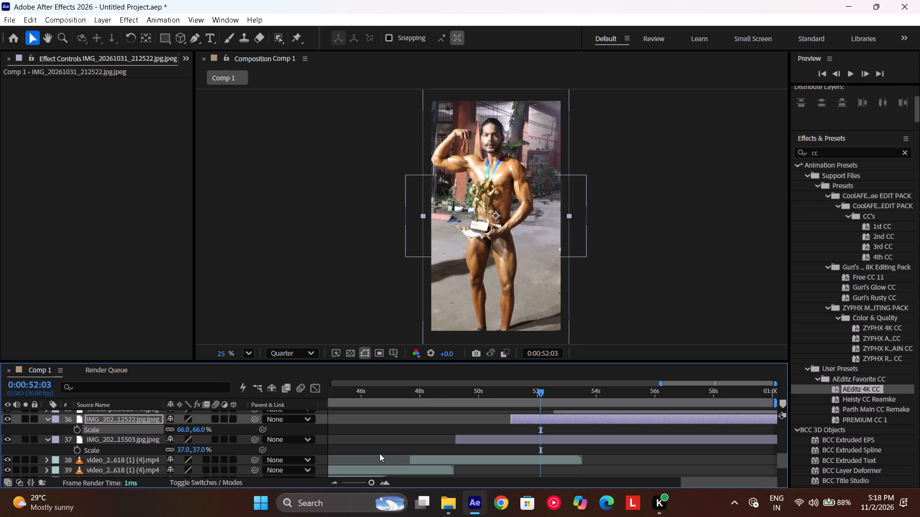
Play back the staggered image sequence from 0:00:52:03 to check the timing.
scroll(379, 453, left, 1)
key(space)
scroll(465, 428, left, 1)
scroll(611, 407, left, 1)
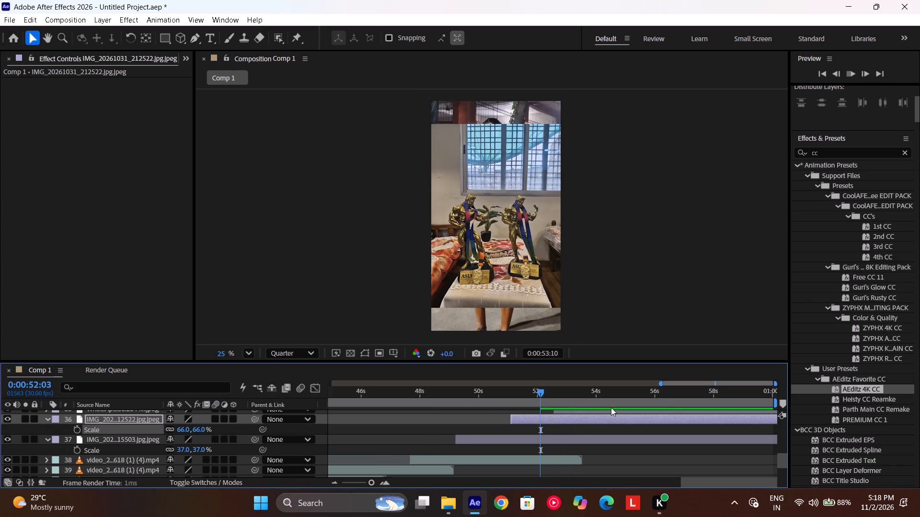
scroll(611, 407, left, 1)
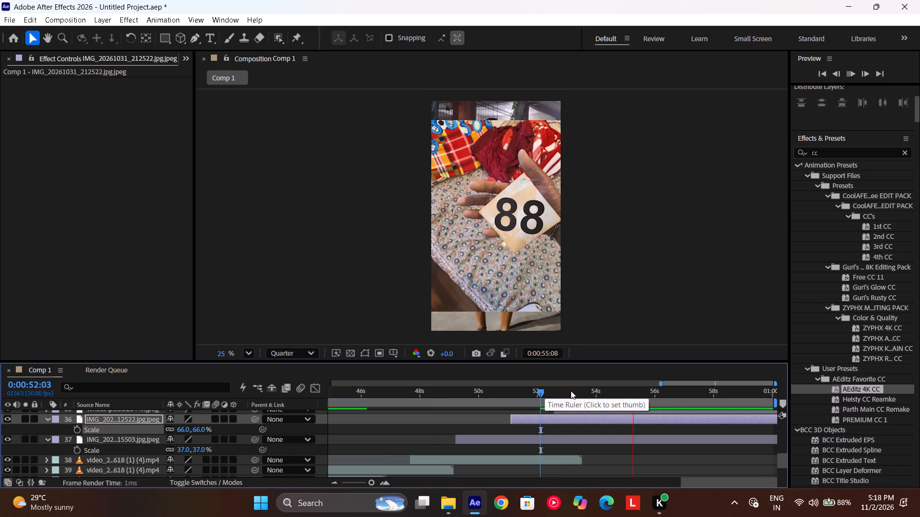
Split the flexing bodybuilder photo layer IMG_20261031_212522 at 0:00:52:18 and delete the part after the cut.
drag(571, 391, 551, 406)
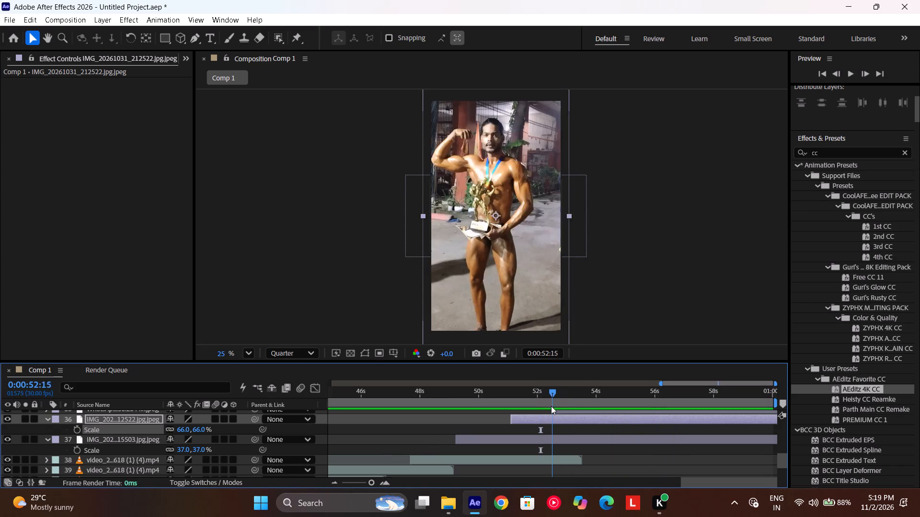
drag(551, 406, 570, 410)
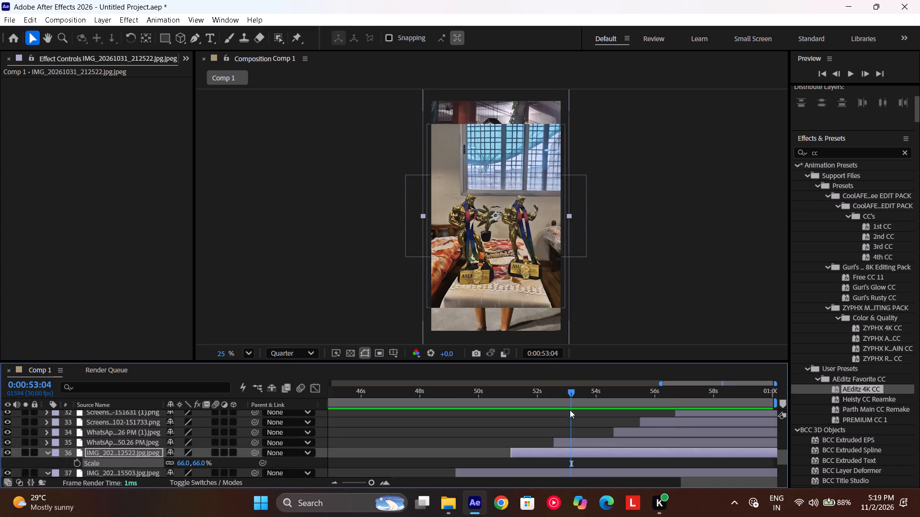
scroll(570, 410, left, 1)
drag(575, 398, 546, 407)
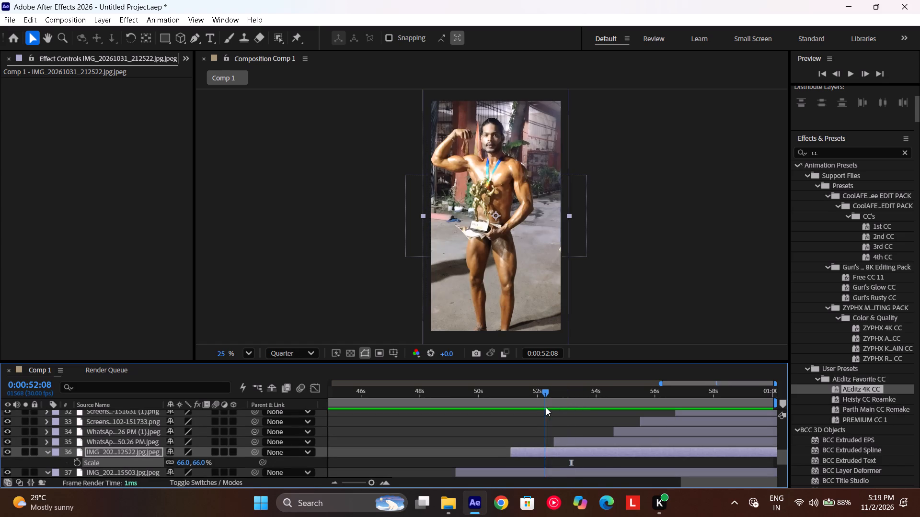
drag(546, 407, 567, 407)
drag(563, 396, 555, 403)
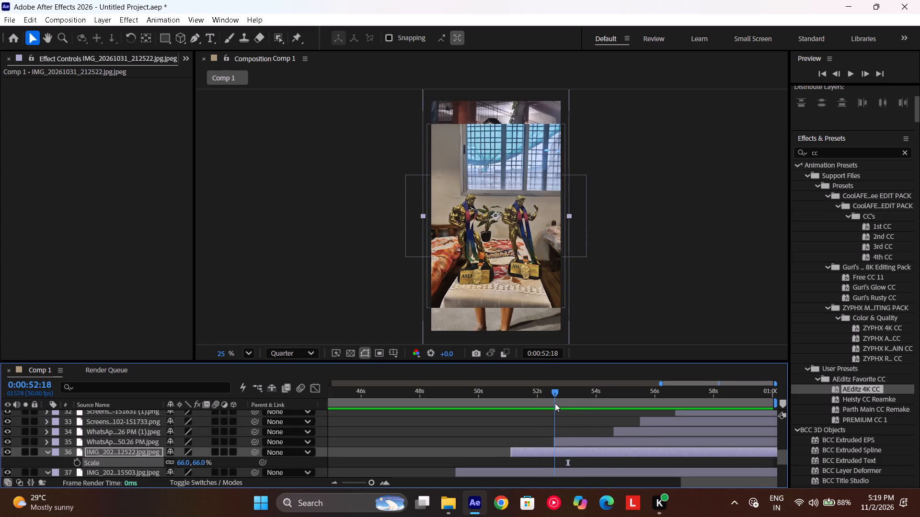
drag(555, 403, 555, 403)
key(ctrl+shift+d)
key(BackSpace)
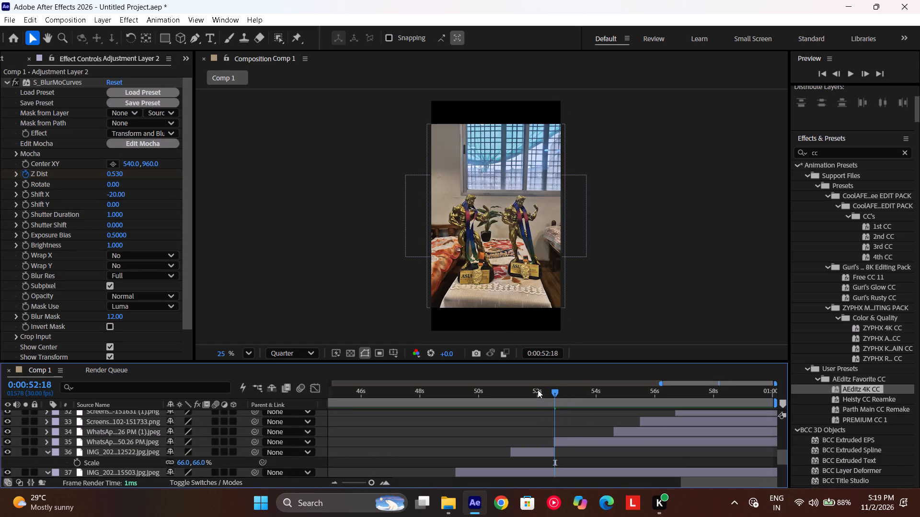
Play back the cut from the flexing bodybuilder photo to the trophies photo, starting around 0:00:52:05.
double_click(538, 390)
key(space)
drag(555, 391, 543, 396)
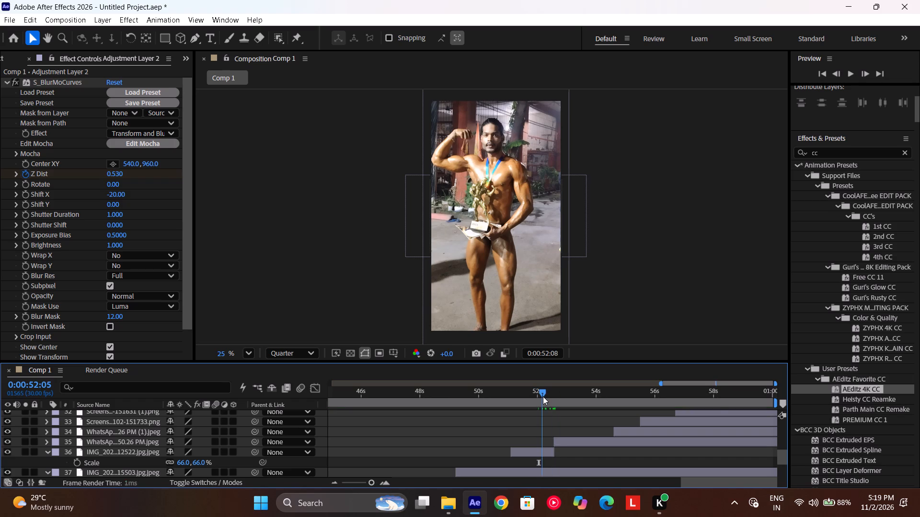
key(space)
scroll(581, 399, left, 1)
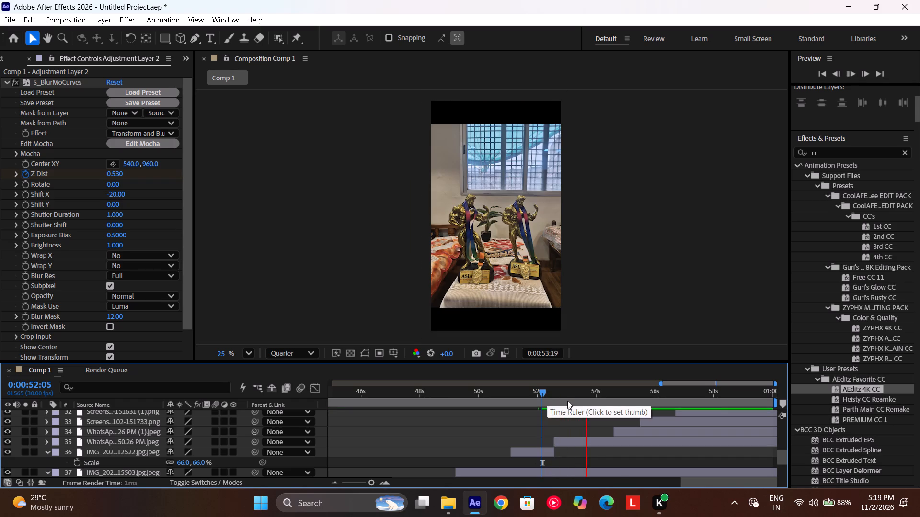
drag(593, 400, 559, 406)
key(space)
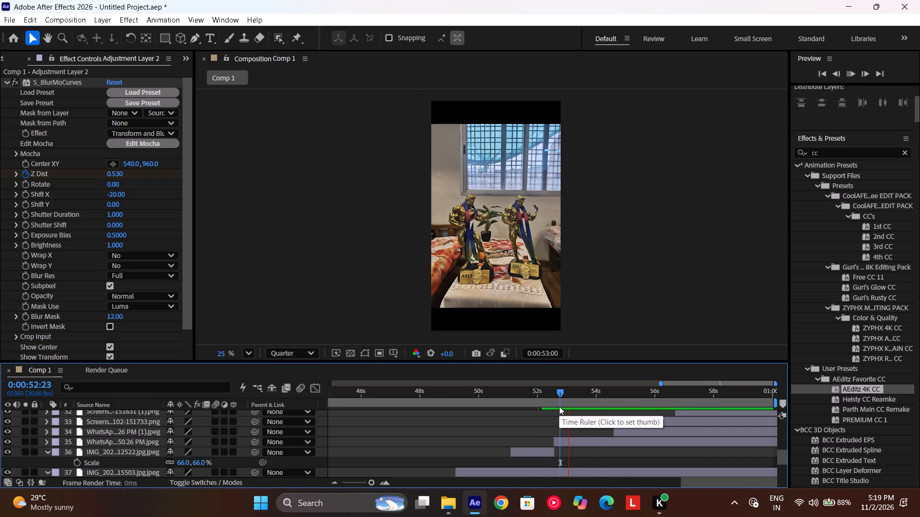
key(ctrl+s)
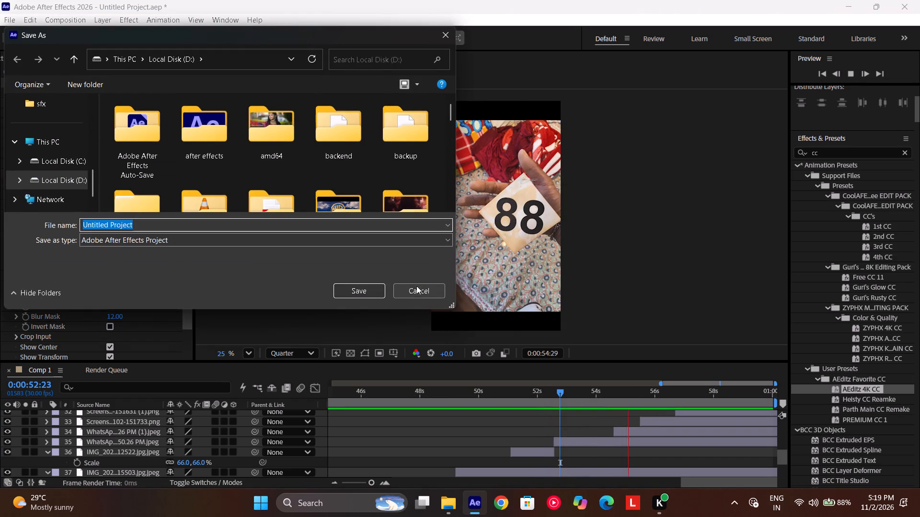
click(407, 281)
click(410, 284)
Play back the India Gate and Hanuman statue images from 0:00:57:13 and again from 0:00:56:07.
scroll(602, 433, up, 1)
scroll(622, 433, down, 1)
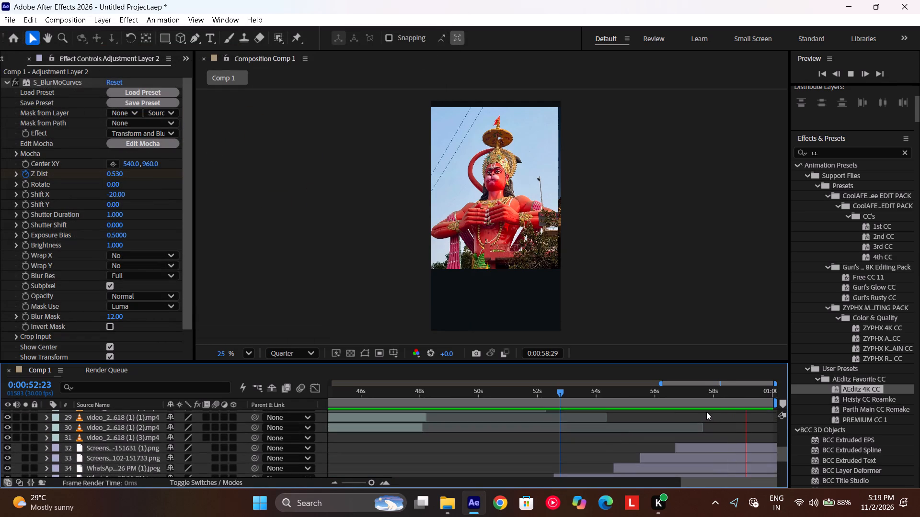
drag(732, 403, 697, 414)
key(space)
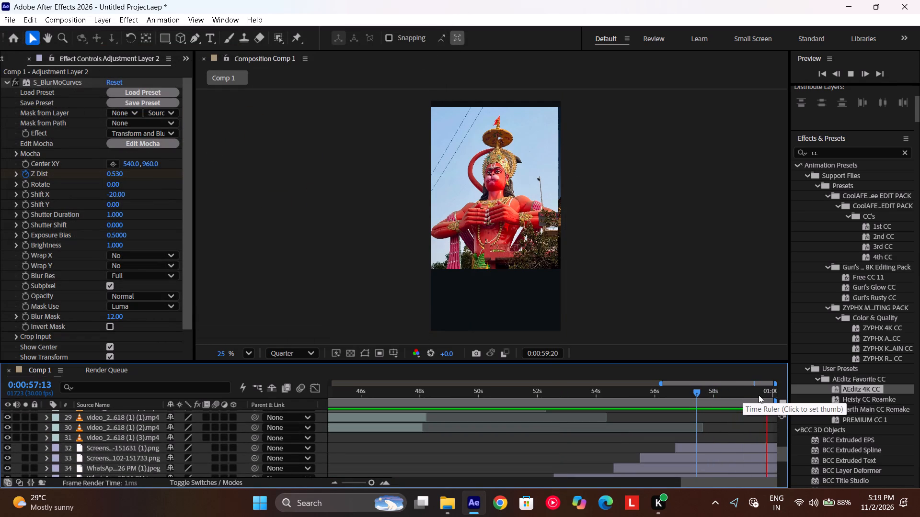
drag(759, 395, 658, 422)
key(space)
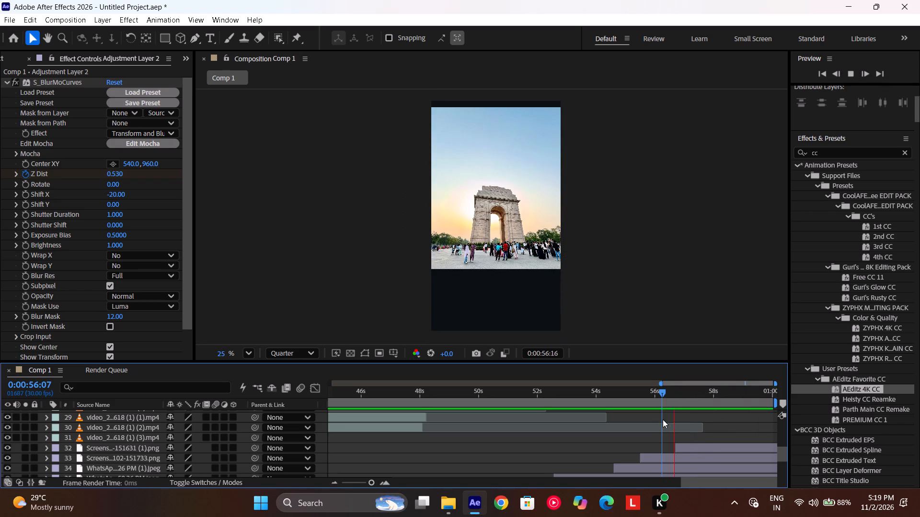
drag(719, 397, 713, 406)
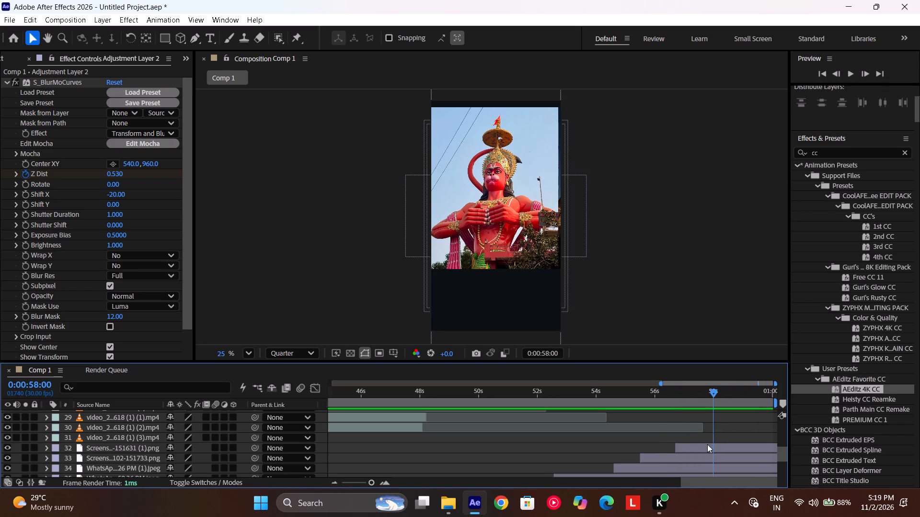
click(707, 444)
key(s)
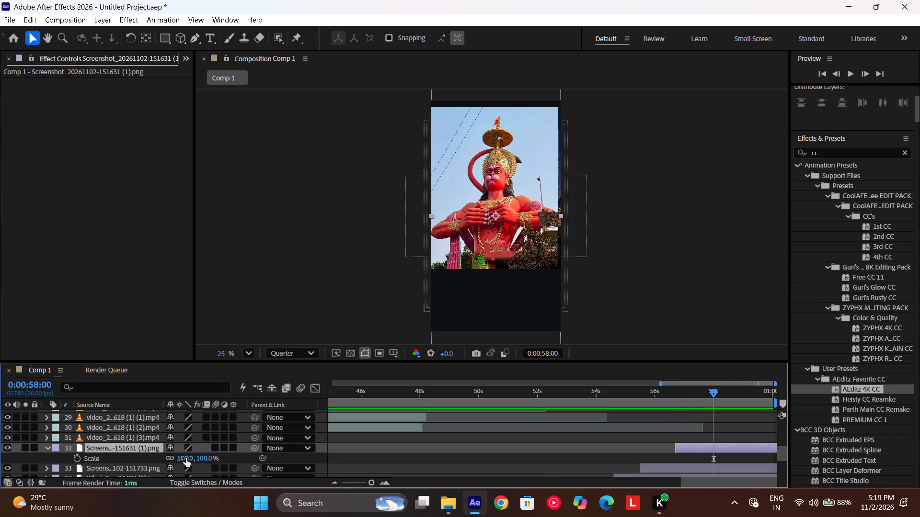
drag(181, 459, 188, 457)
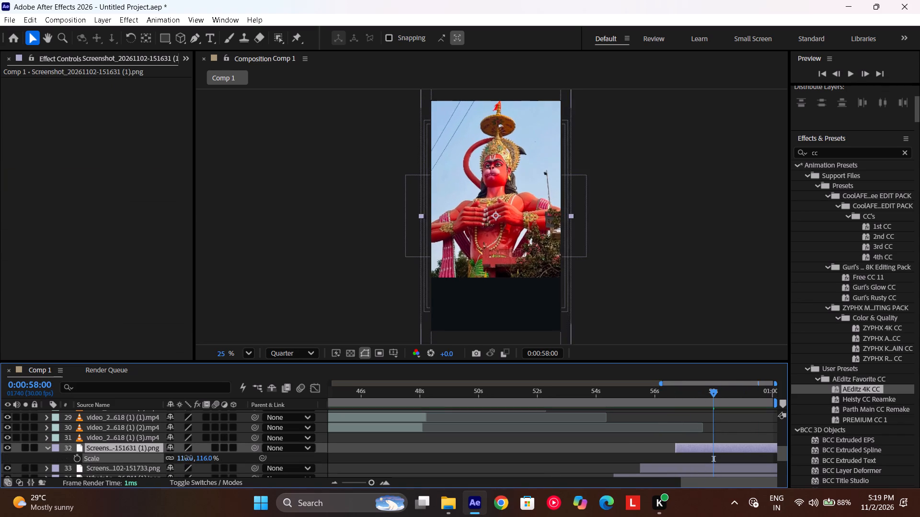
drag(188, 457, 191, 456)
key(p)
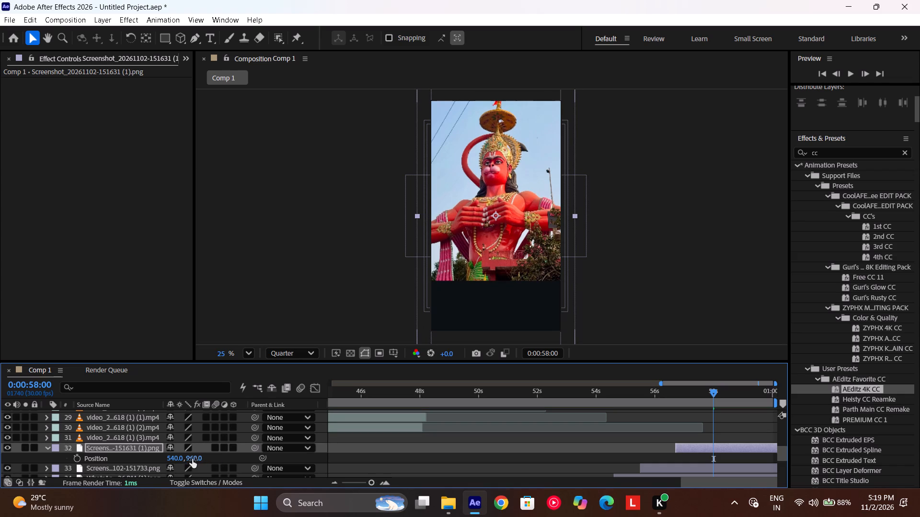
drag(191, 454, 224, 455)
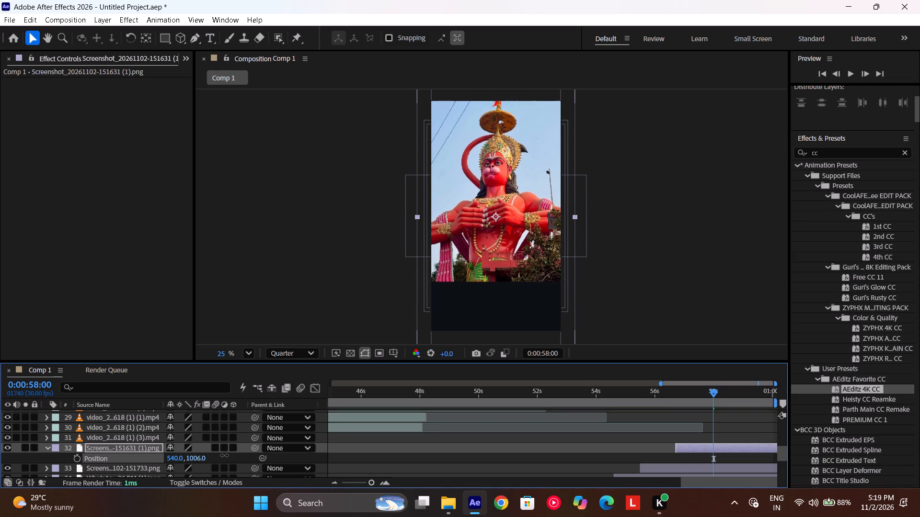
drag(224, 455, 370, 454)
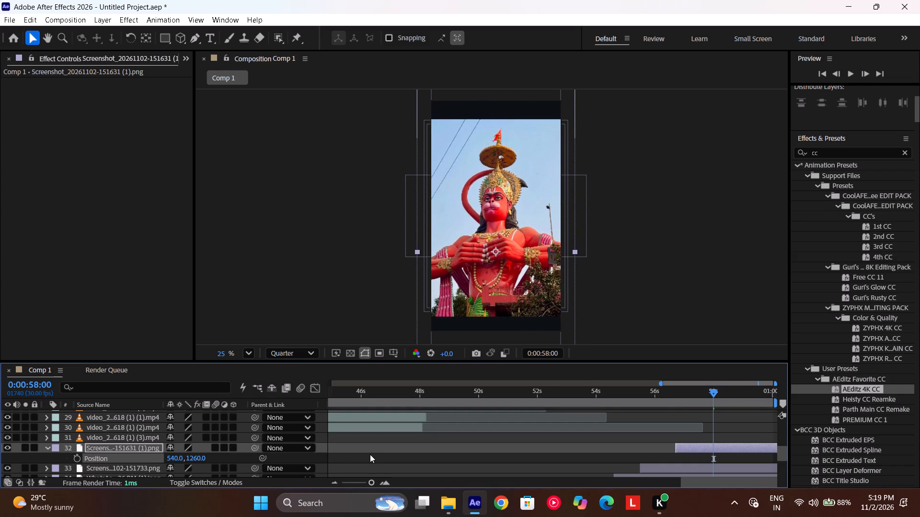
click(729, 407)
click(714, 419)
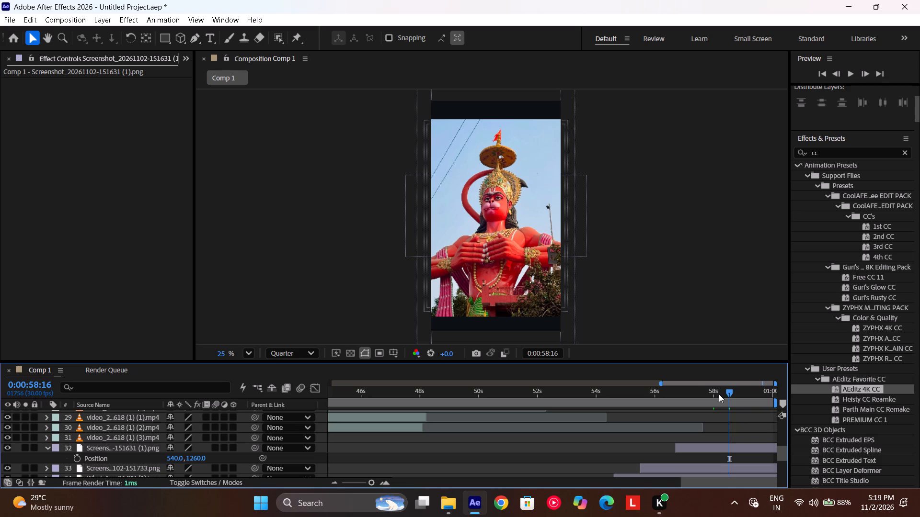
drag(720, 394, 661, 420)
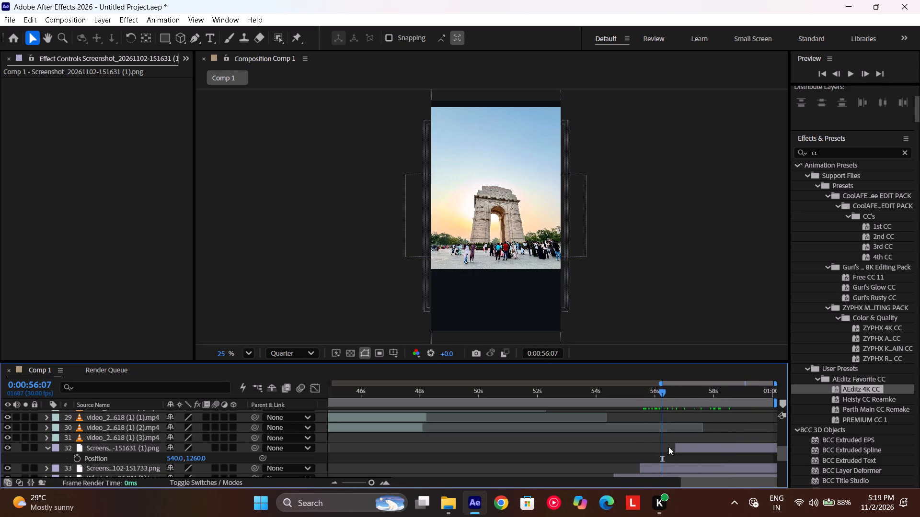
click(657, 464)
key(p)
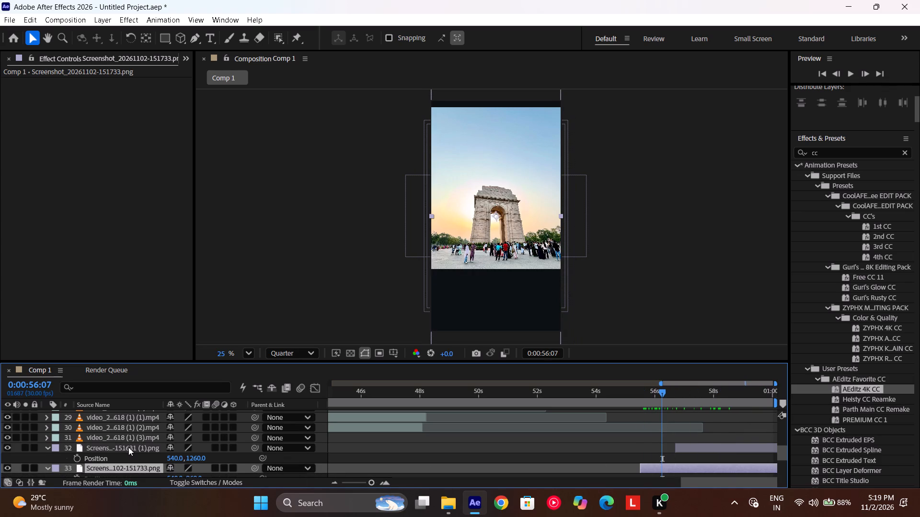
scroll(126, 447, down, 1)
drag(191, 441, 326, 438)
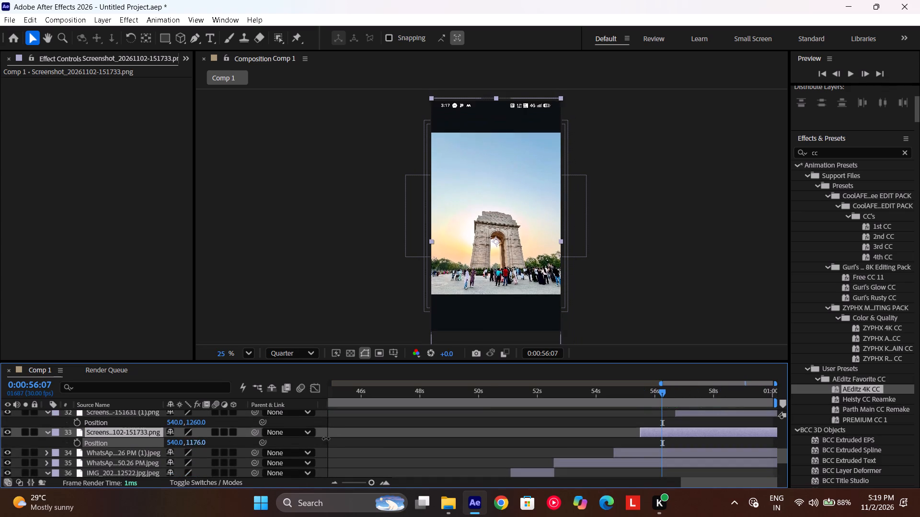
drag(326, 438, 274, 419)
key(s)
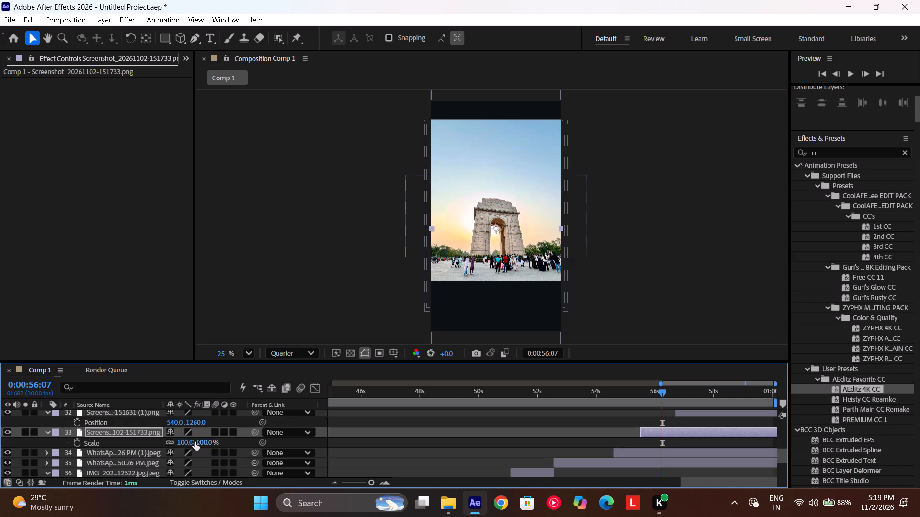
drag(184, 438, 204, 437)
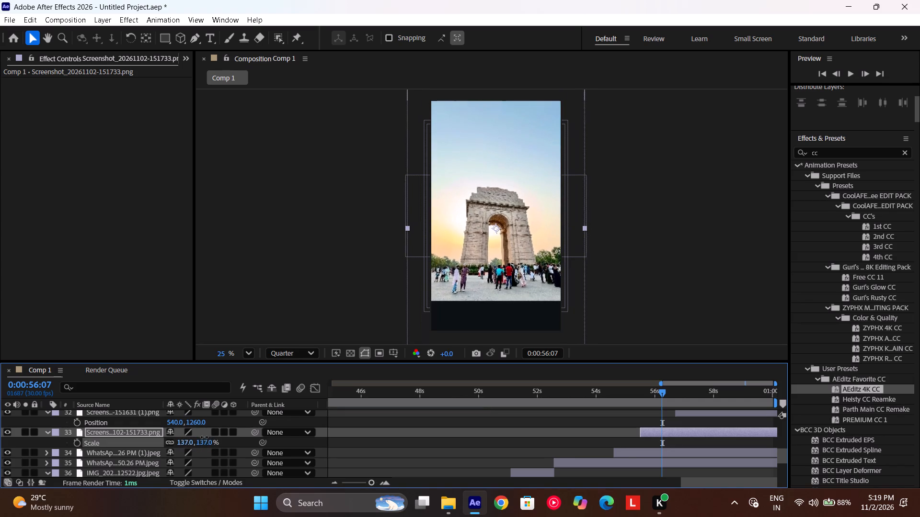
drag(204, 437, 203, 437)
key(p)
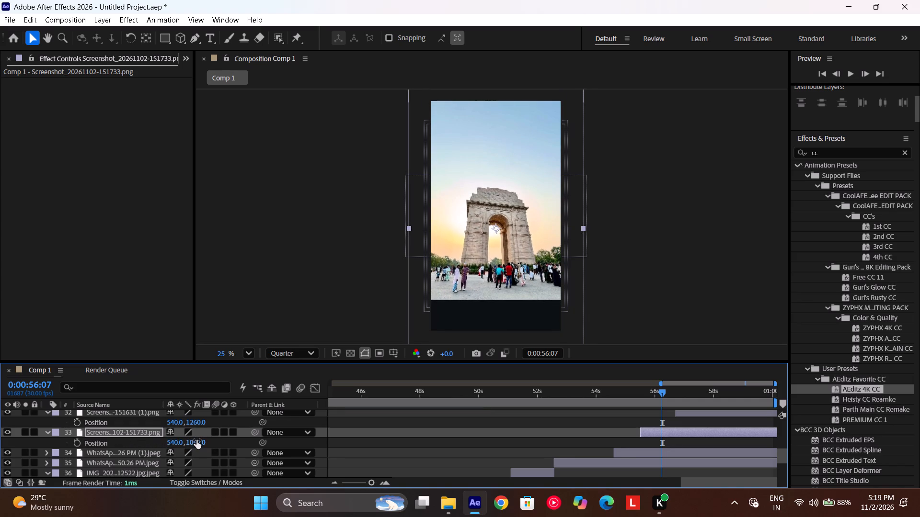
drag(195, 440, 340, 445)
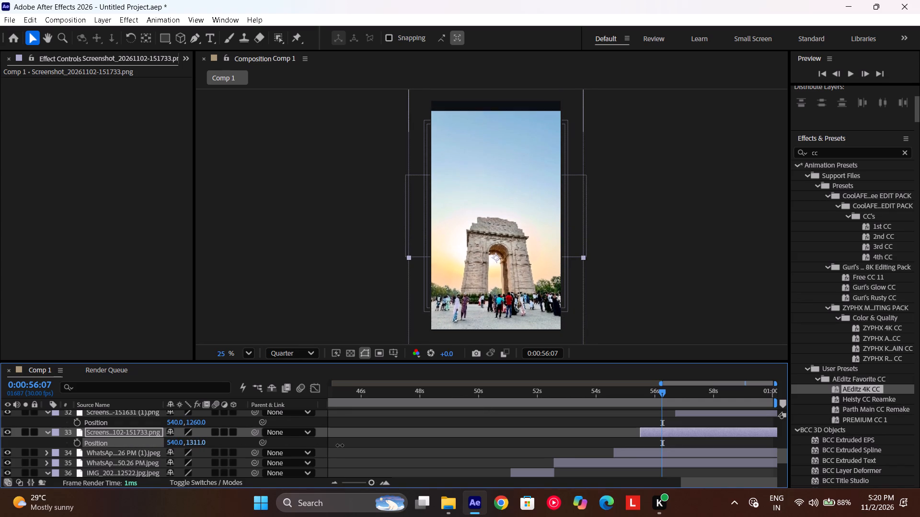
drag(340, 445, 327, 440)
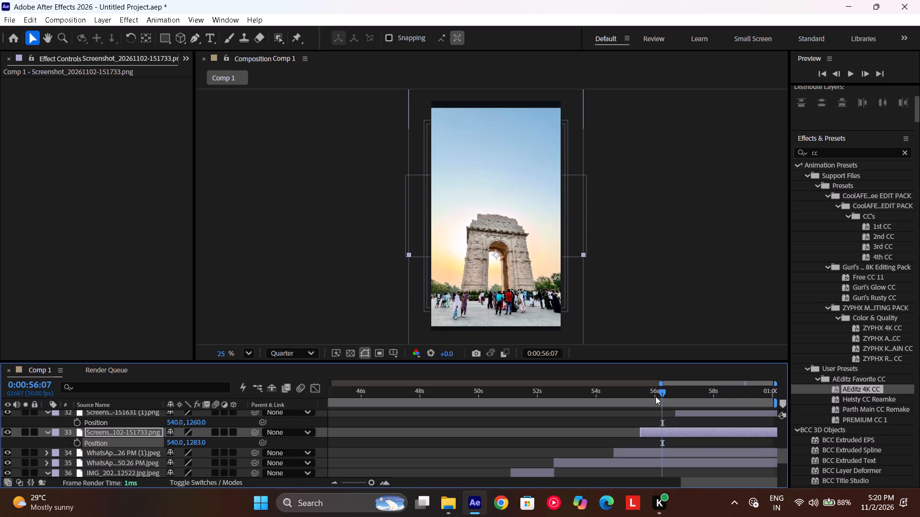
Scrub back and forth through the stage clips between about 0:00:11:05 and 0:00:47:16 to check the cuts.
drag(655, 396, 390, 437)
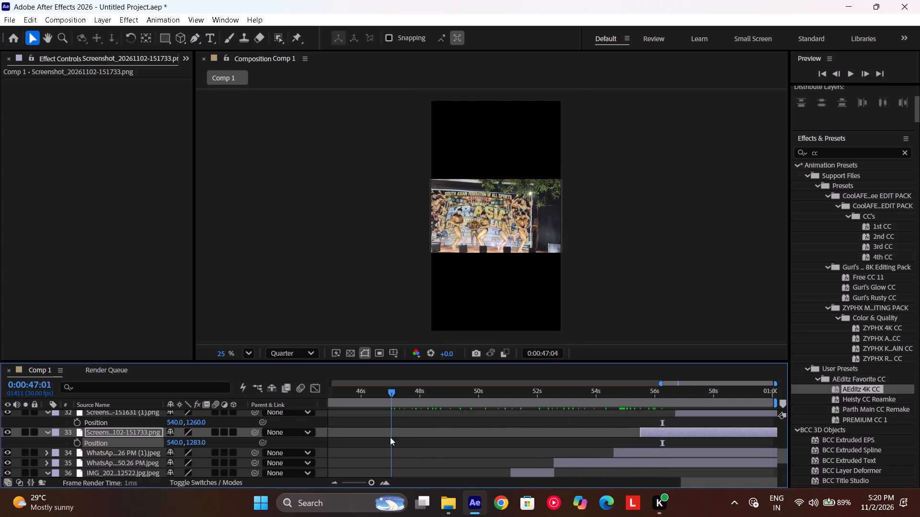
drag(390, 437, 335, 457)
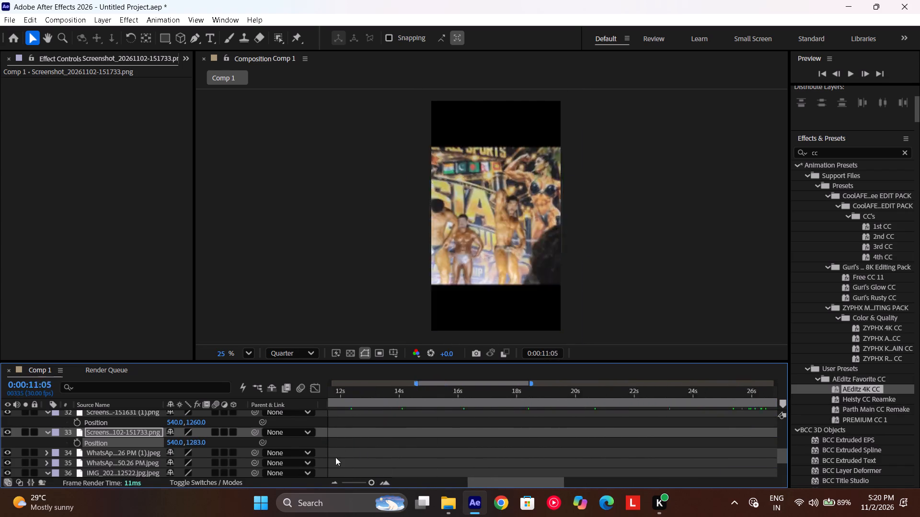
drag(335, 457, 679, 439)
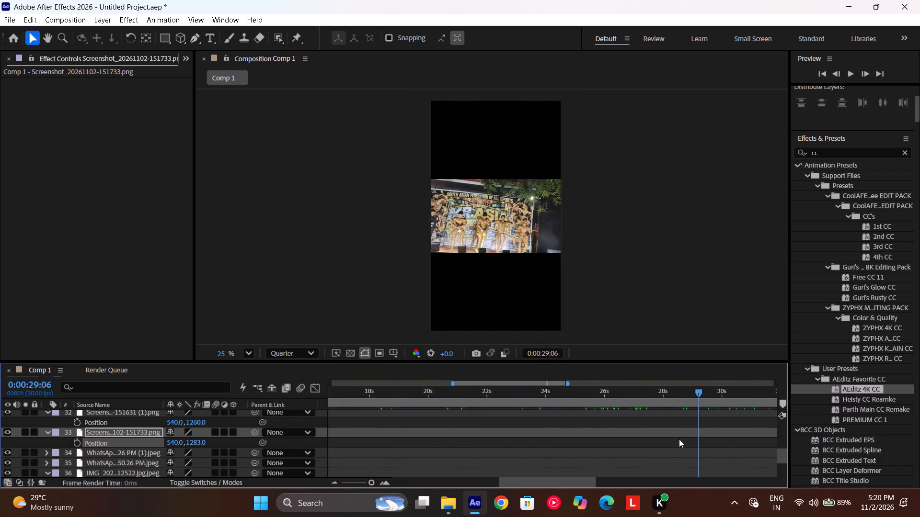
drag(679, 439, 585, 433)
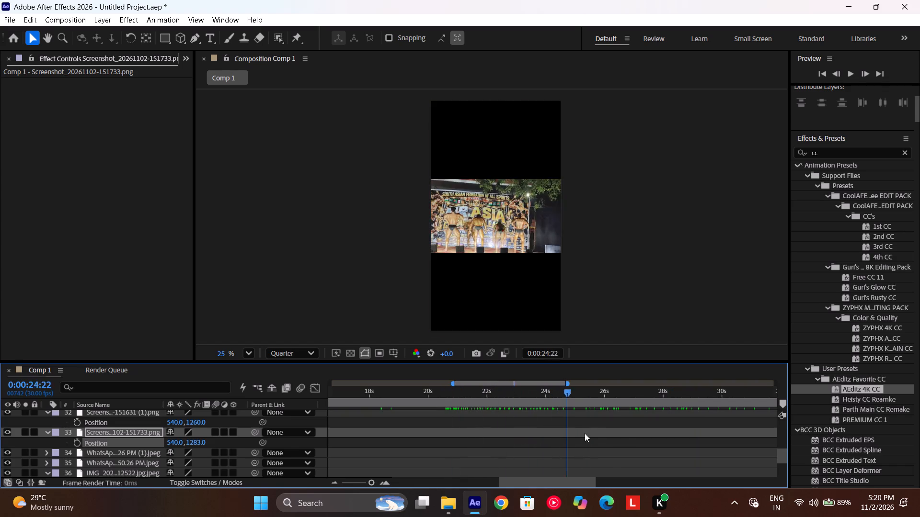
drag(585, 433, 752, 421)
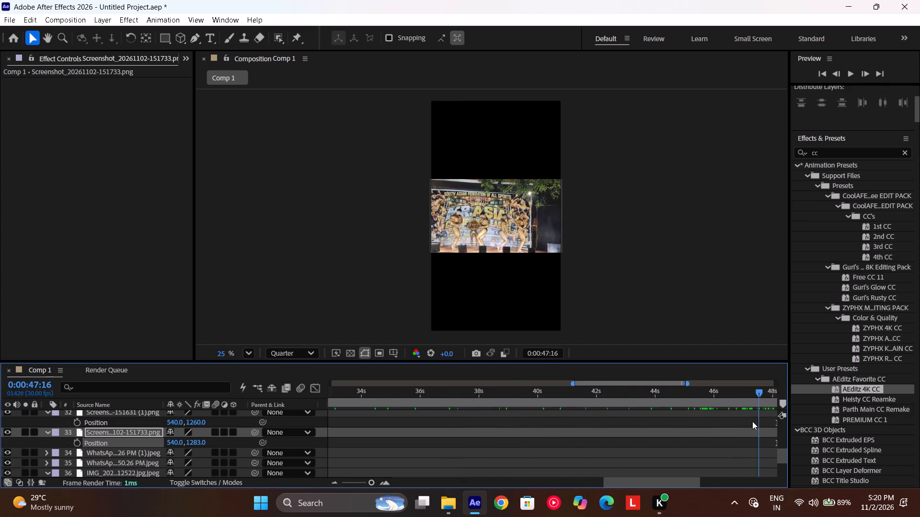
Play back the whole edit from 0:00:00:00 through the title, stage clips and photos to the Hanuman statue image, following along the timeline.
drag(752, 421, 211, 510)
key(space)
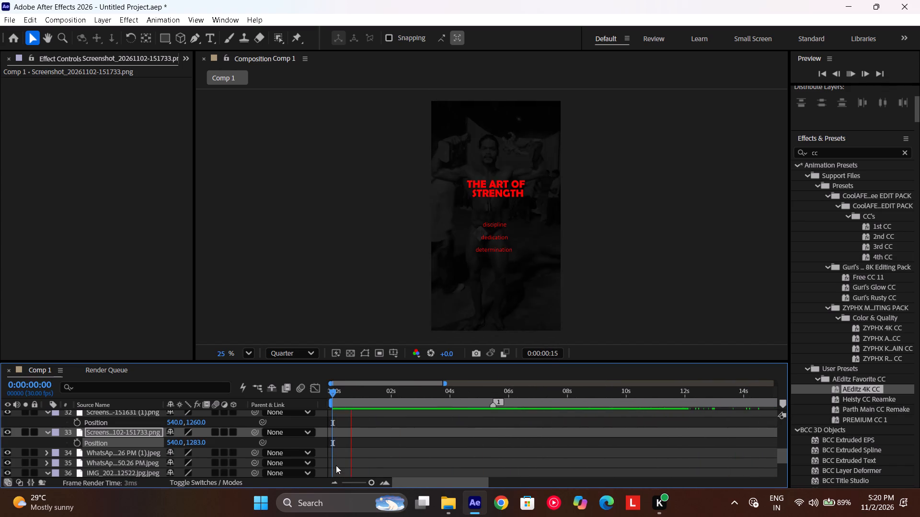
scroll(444, 418, down, 8)
scroll(456, 416, left, 1)
scroll(456, 416, down, 1)
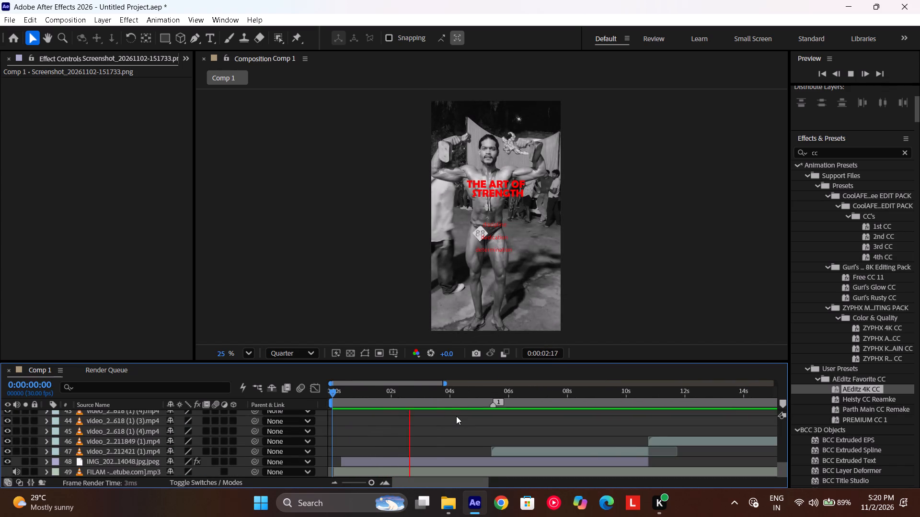
scroll(456, 416, down, 1)
scroll(448, 416, left, 1)
scroll(448, 416, right, 2)
scroll(448, 416, left, 1)
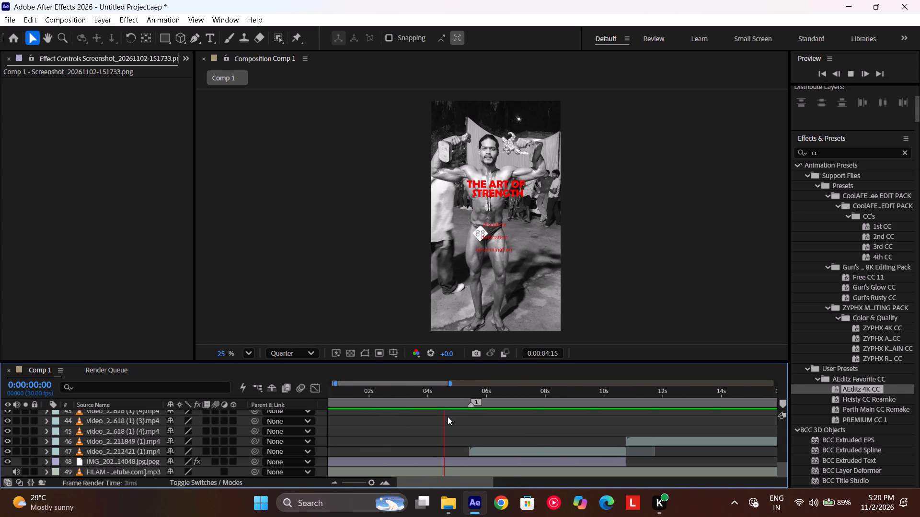
scroll(448, 416, left, 1)
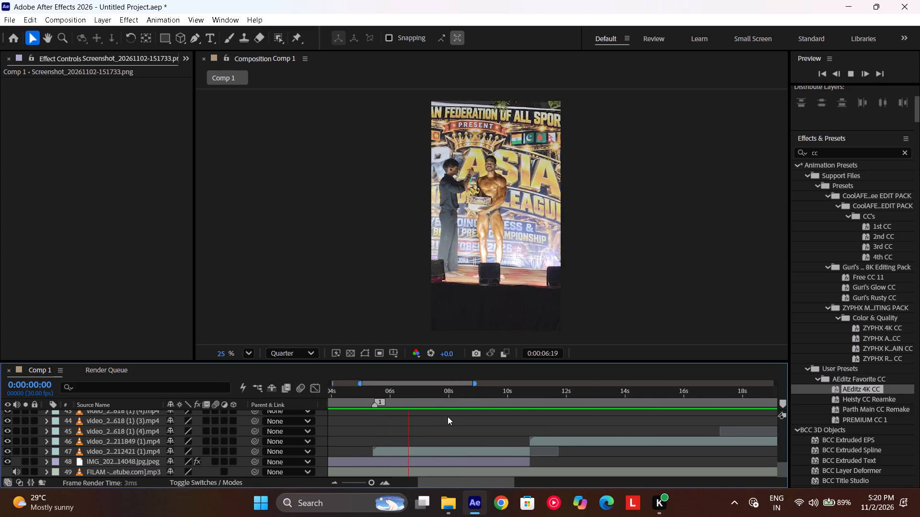
scroll(448, 416, left, 1)
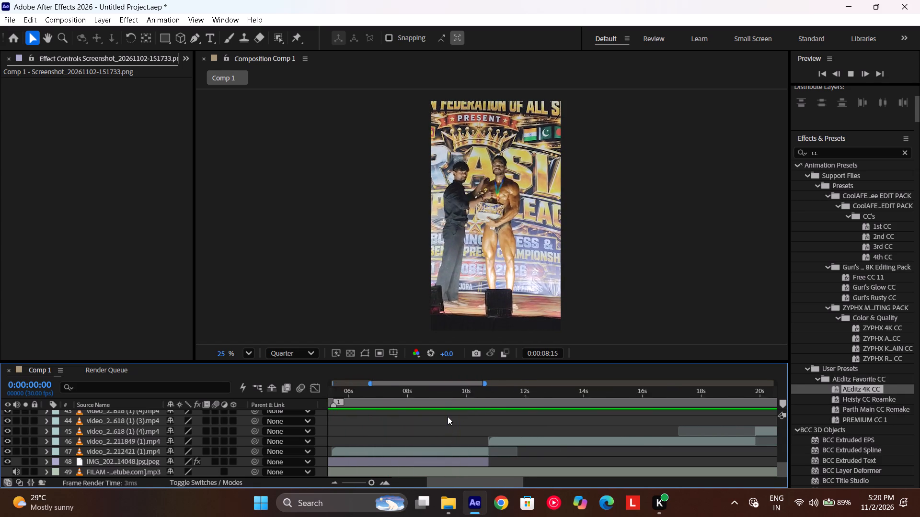
scroll(448, 416, left, 2)
scroll(448, 416, right, 1)
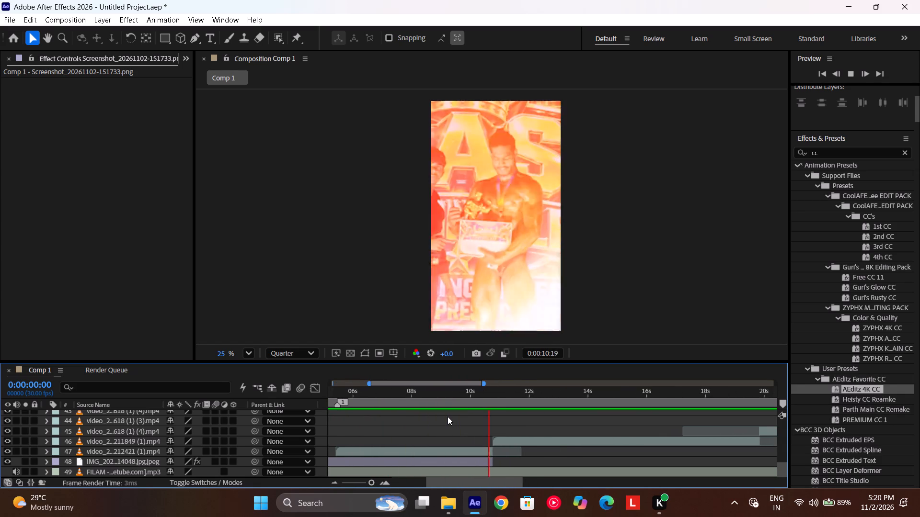
scroll(448, 416, left, 2)
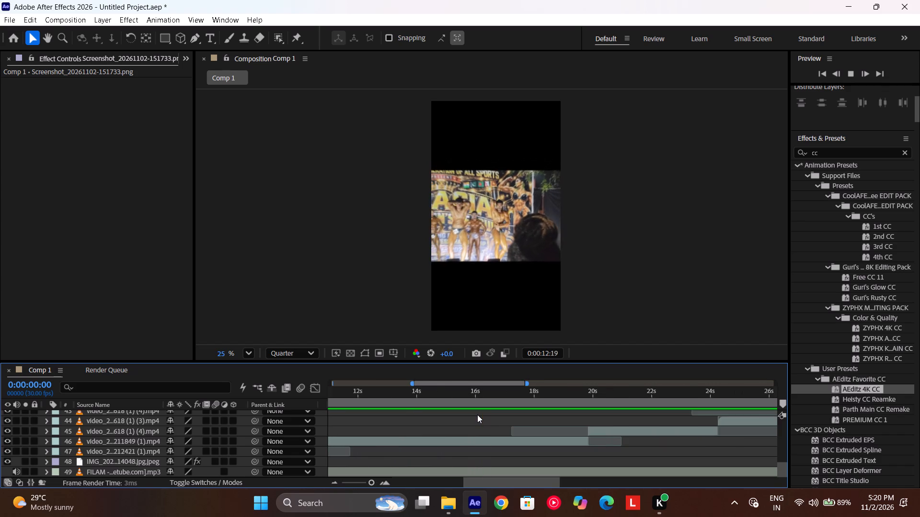
scroll(477, 415, left, 2)
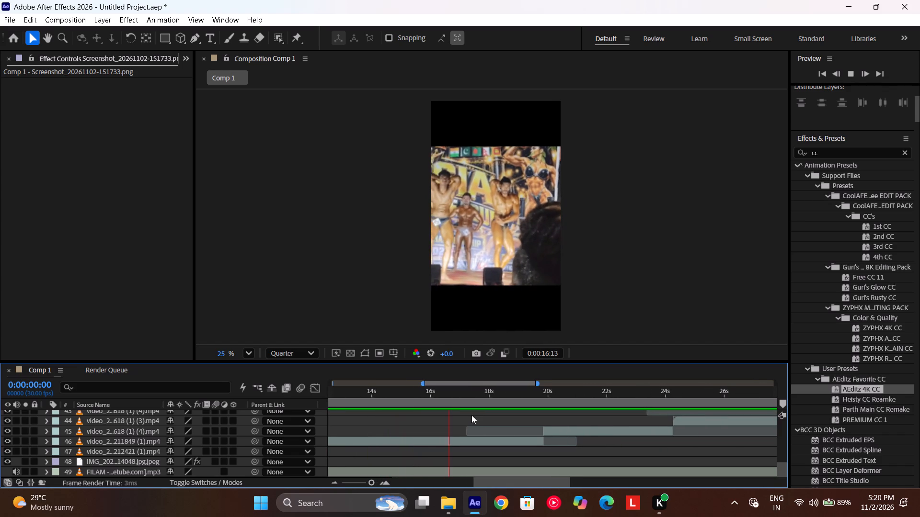
scroll(471, 415, left, 1)
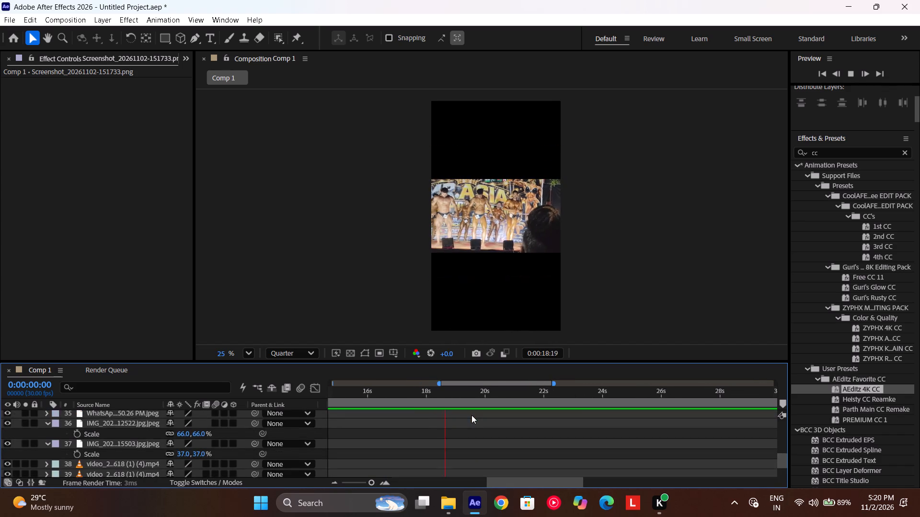
scroll(471, 415, left, 1)
scroll(471, 415, down, 1)
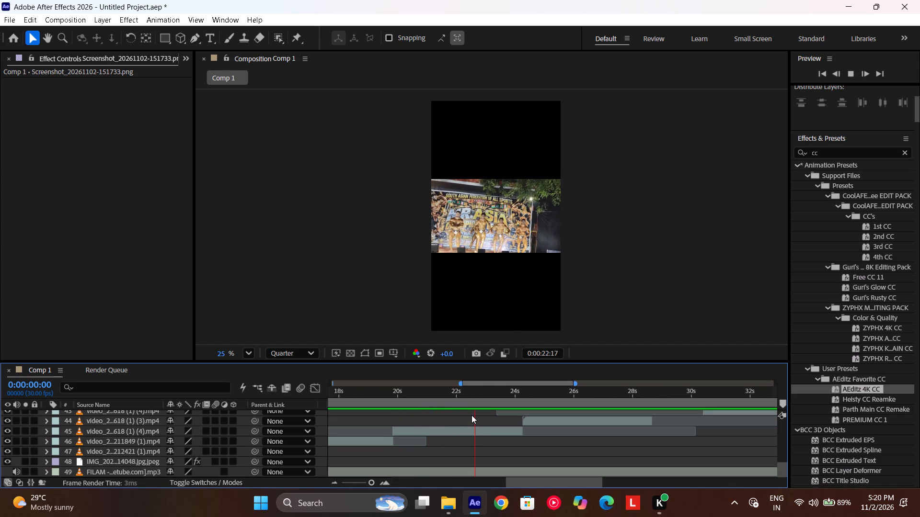
scroll(503, 419, left, 1)
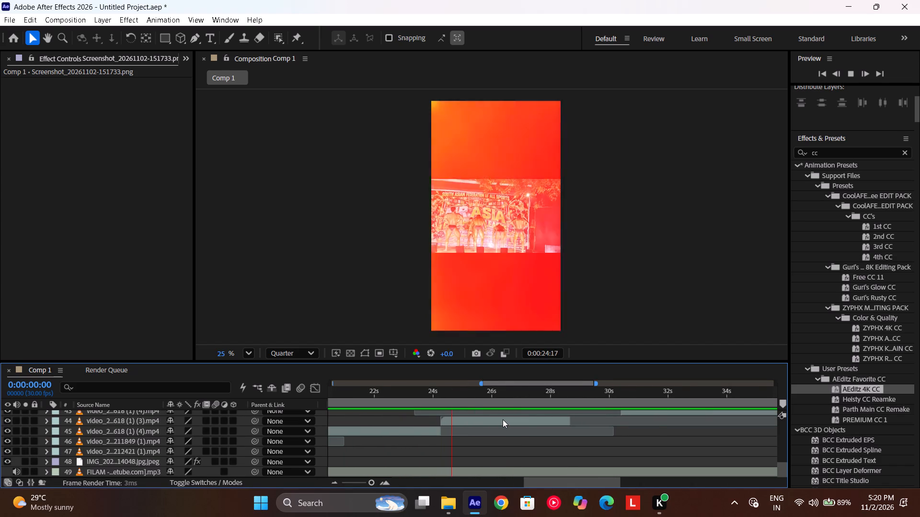
scroll(503, 419, left, 1)
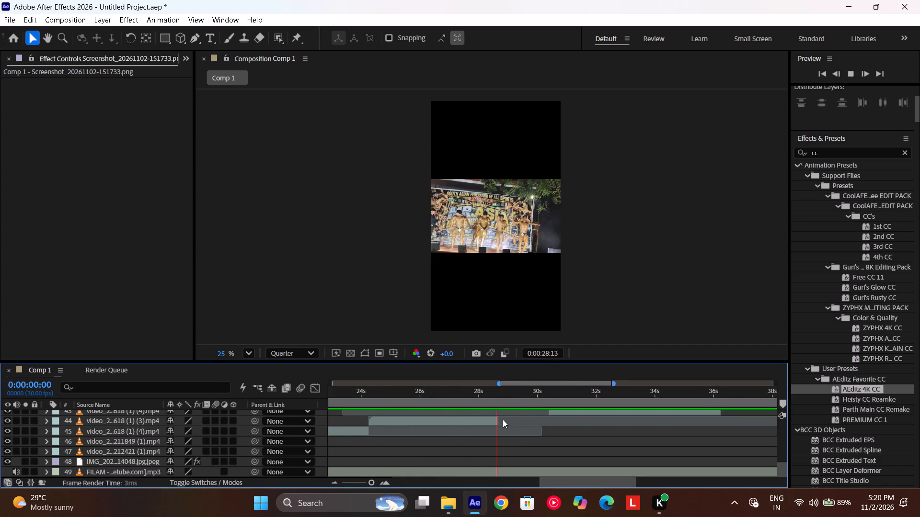
scroll(503, 419, left, 1)
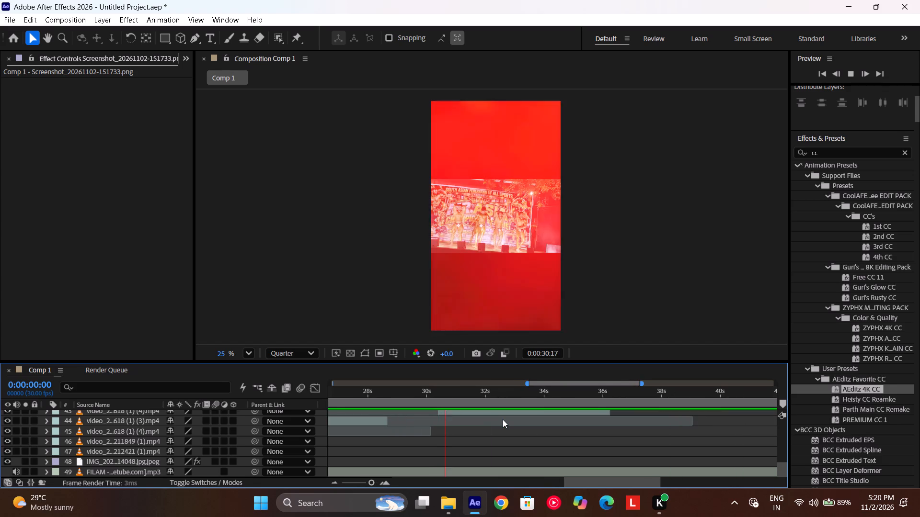
scroll(503, 419, left, 1)
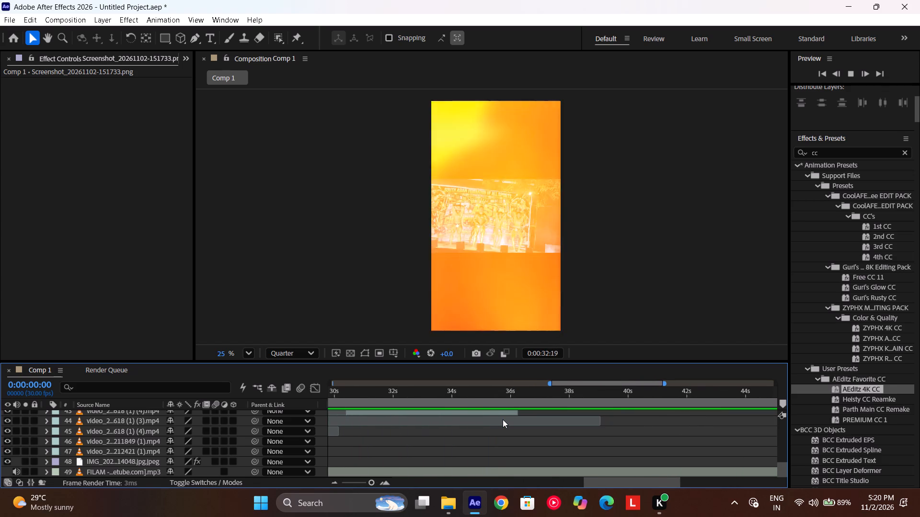
scroll(503, 419, left, 2)
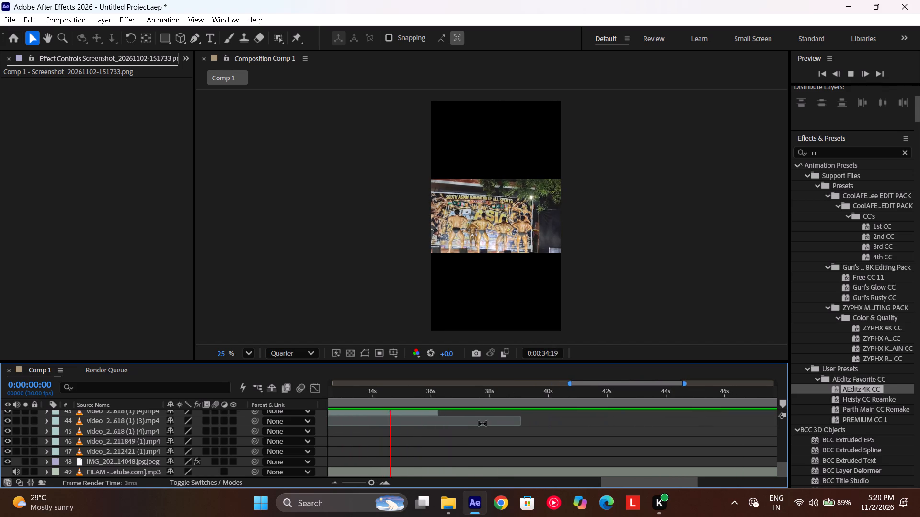
scroll(481, 424, up, 1)
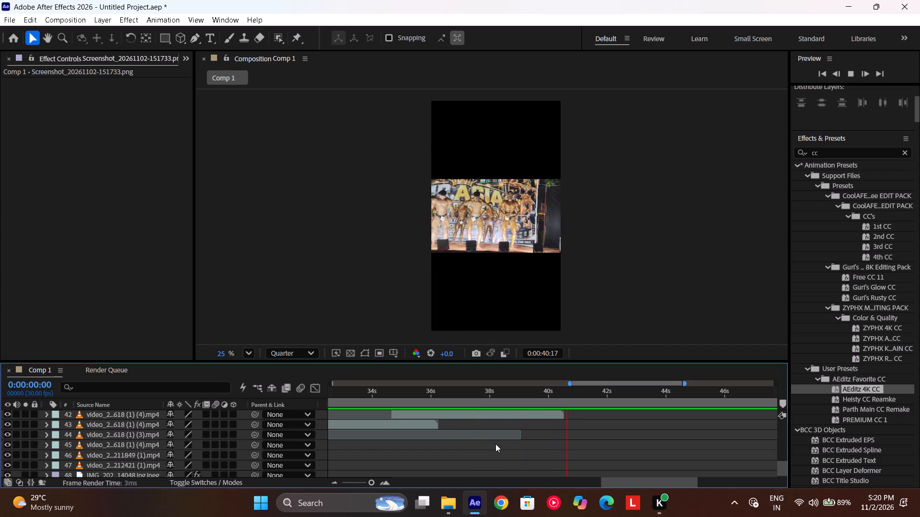
scroll(474, 443, left, 1)
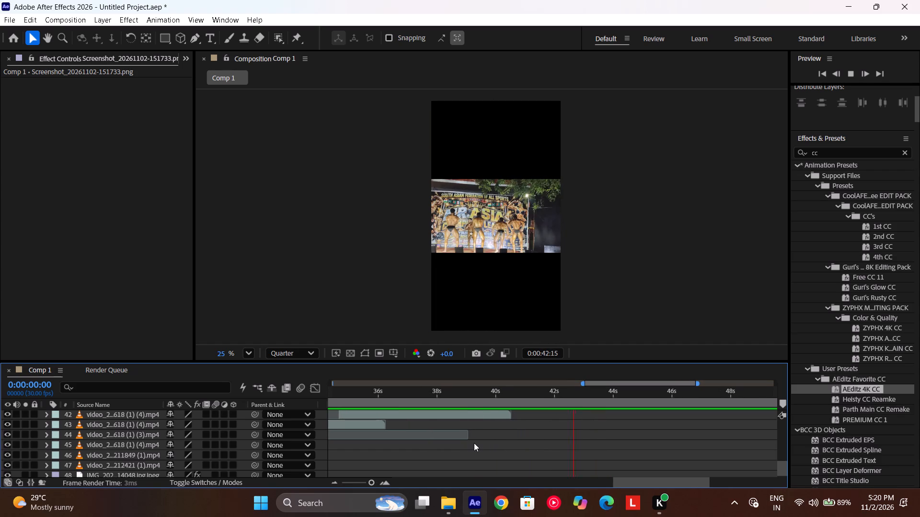
scroll(474, 443, left, 2)
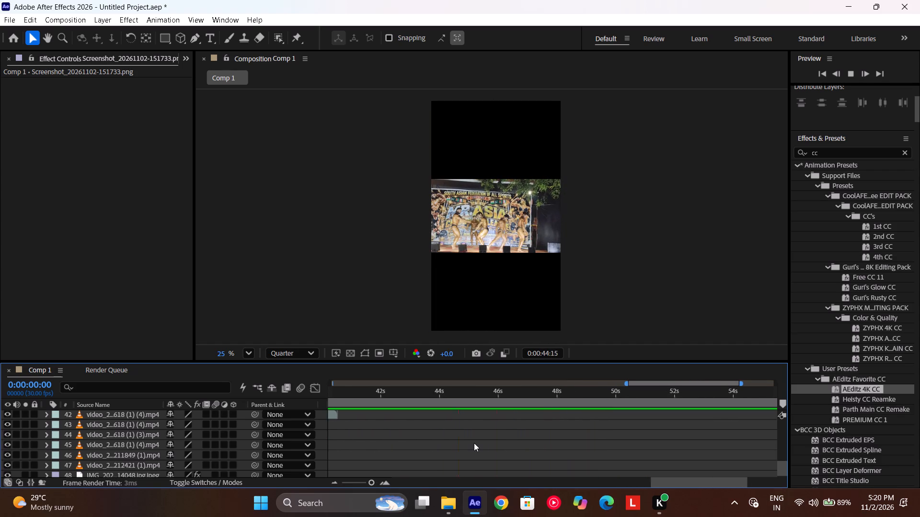
scroll(474, 443, left, 1)
scroll(474, 443, up, 1)
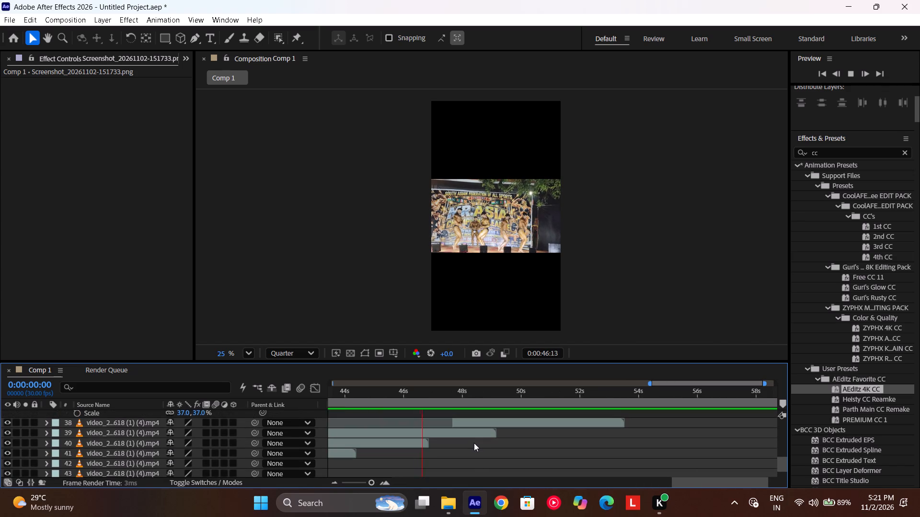
scroll(474, 443, up, 1)
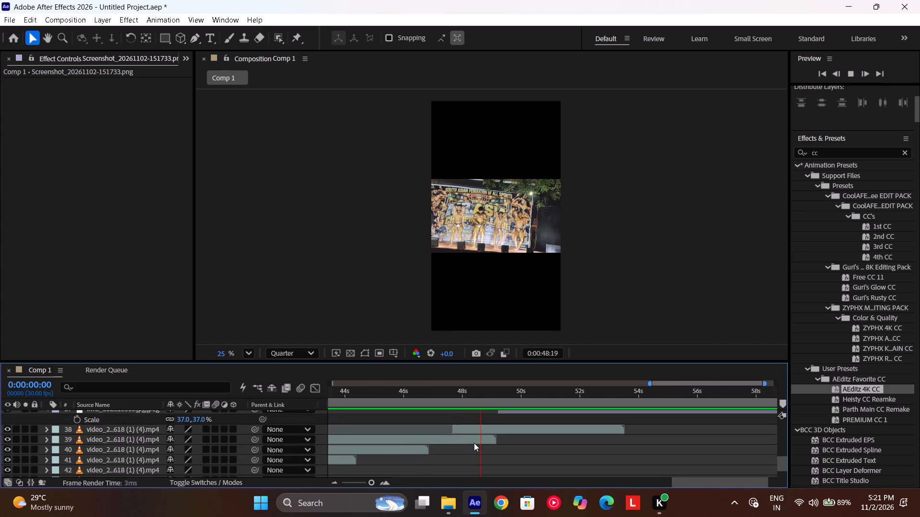
scroll(474, 443, up, 1)
scroll(517, 408, left, 1)
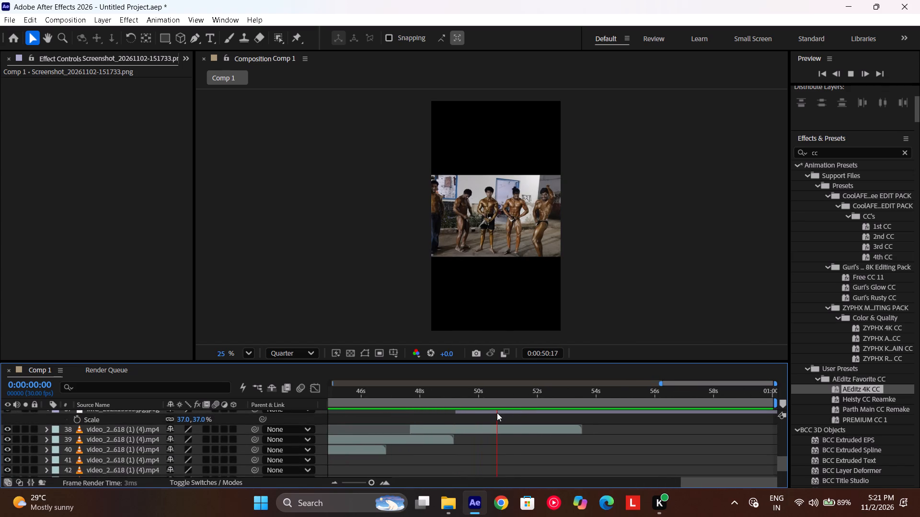
scroll(497, 413, up, 1)
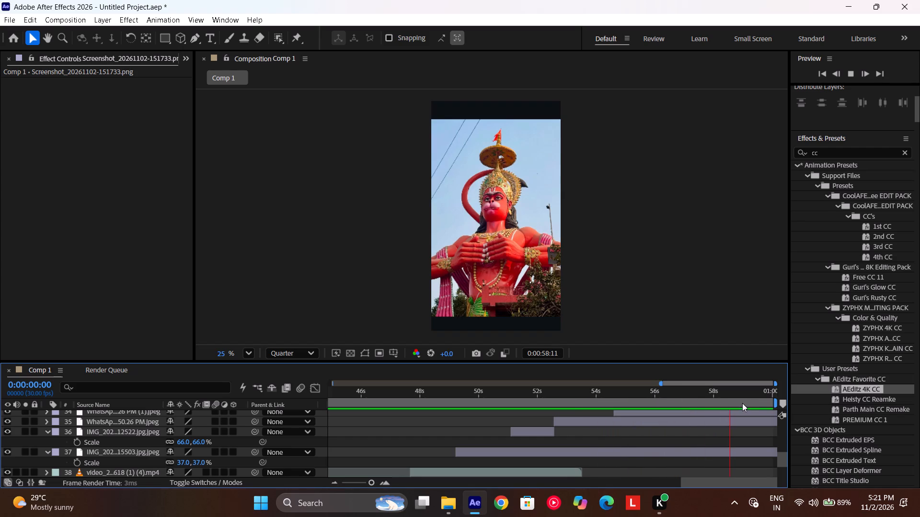
Play back the edit again from 0:00:00:00 through the title and stage clips, following along the timeline to about 0:00:25:00.
drag(730, 399, 744, 416)
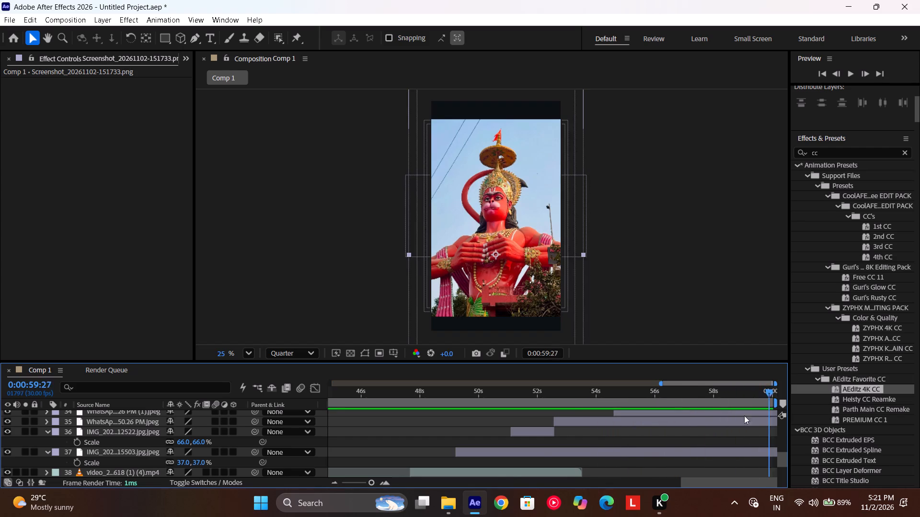
drag(744, 416, 221, 507)
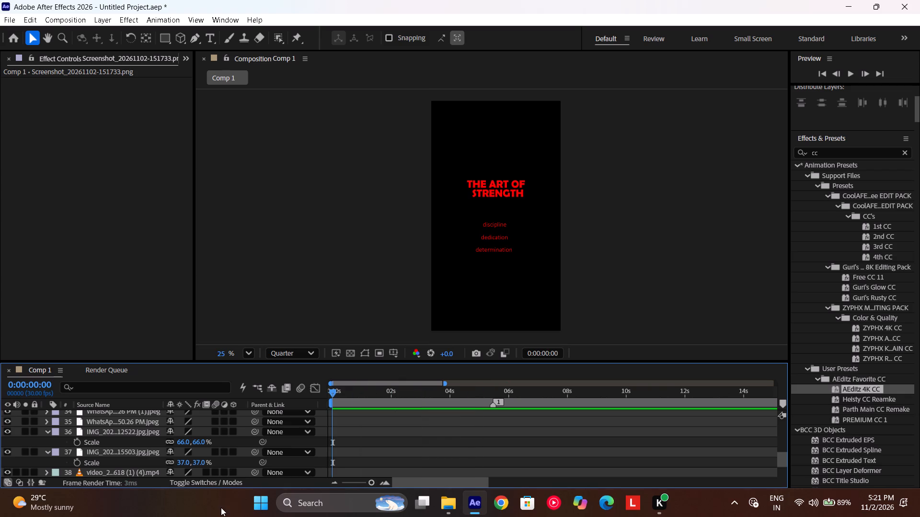
drag(221, 507, 220, 508)
key(space)
scroll(387, 444, down, 4)
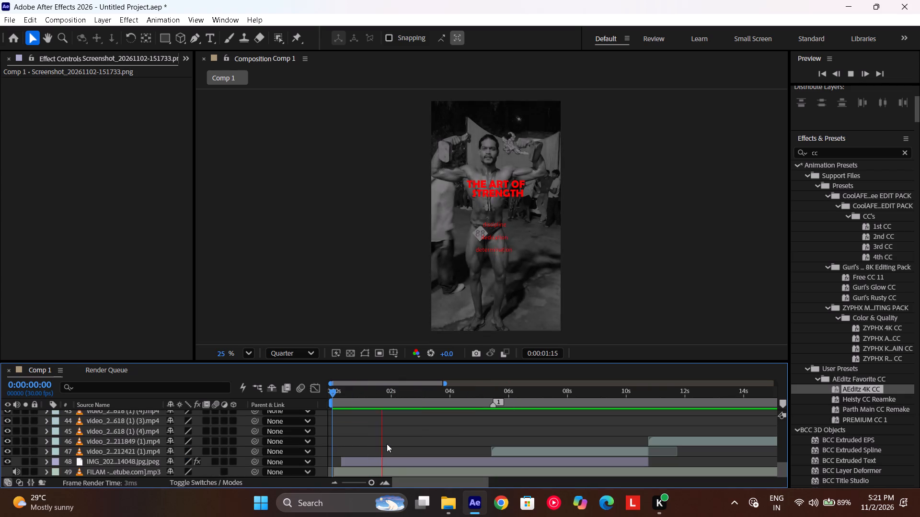
scroll(387, 444, down, 1)
scroll(436, 440, left, 1)
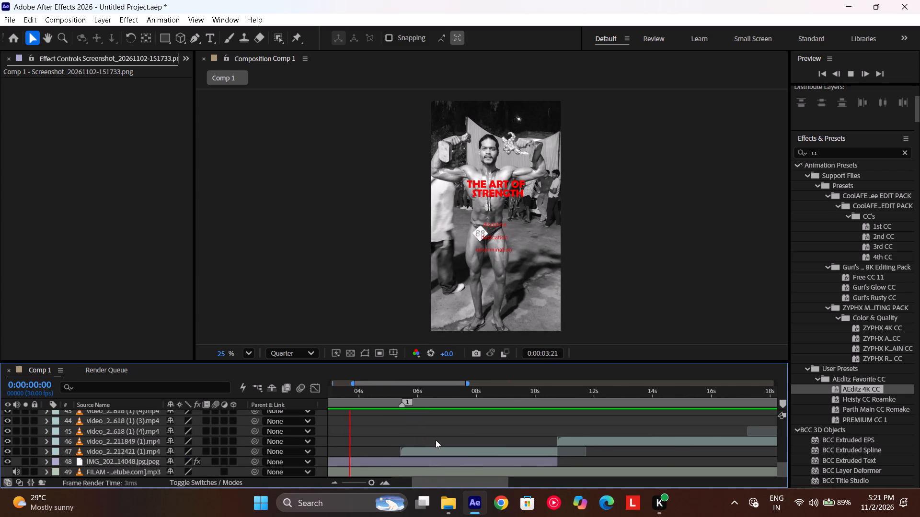
scroll(436, 440, down, 1)
scroll(436, 440, left, 1)
scroll(395, 441, right, 1)
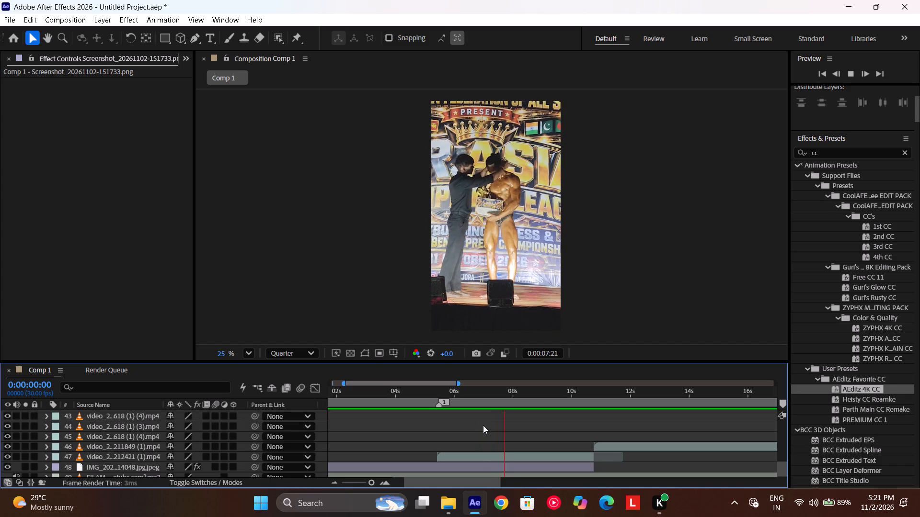
scroll(483, 425, left, 1)
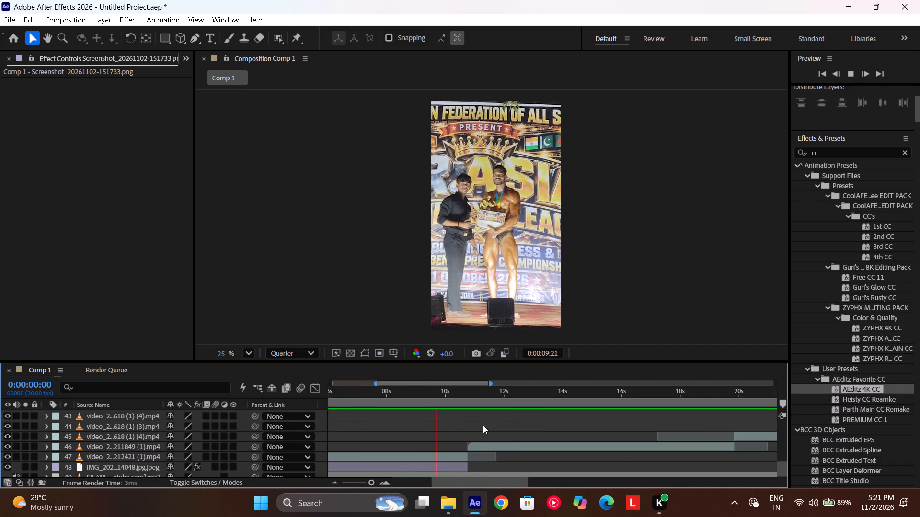
scroll(483, 425, left, 1)
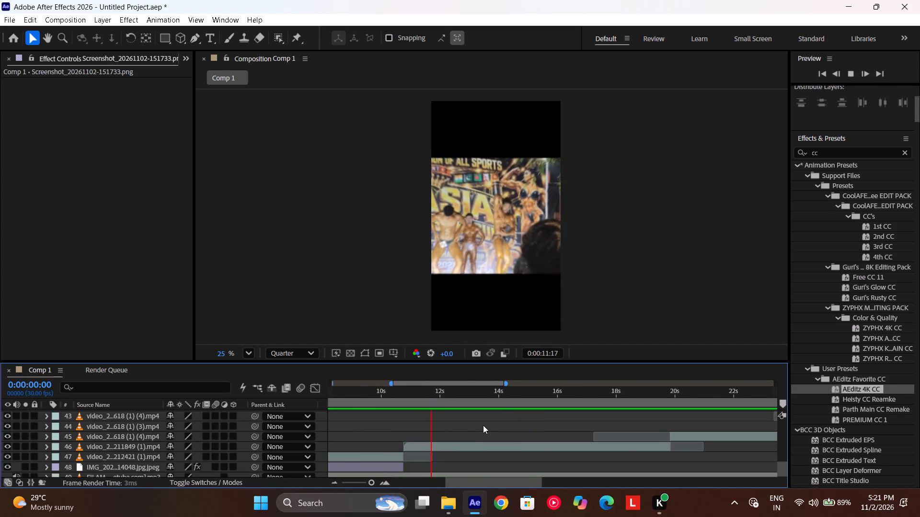
scroll(483, 425, left, 1)
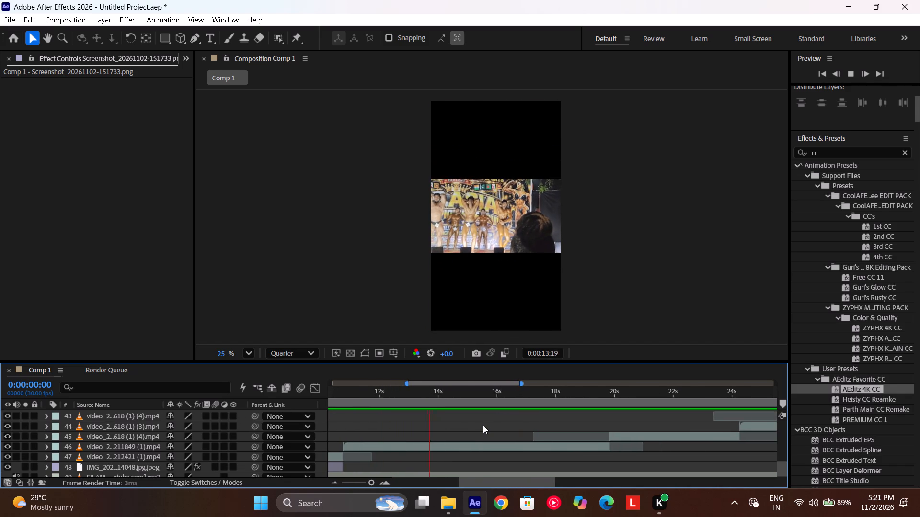
scroll(483, 425, left, 1)
scroll(483, 425, down, 1)
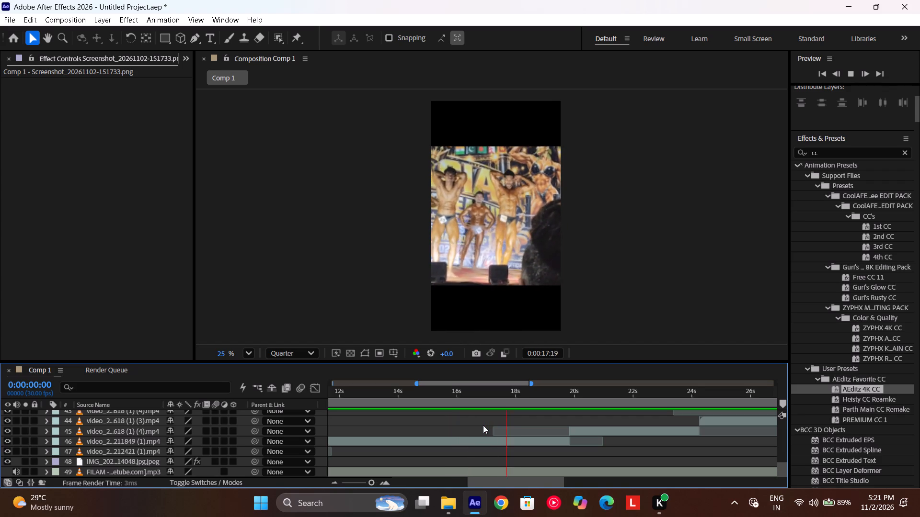
scroll(575, 430, left, 1)
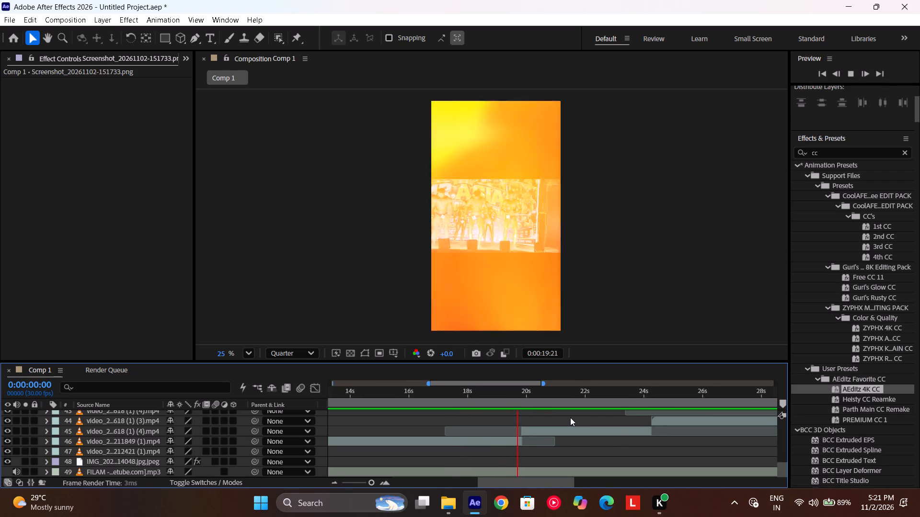
click(571, 416)
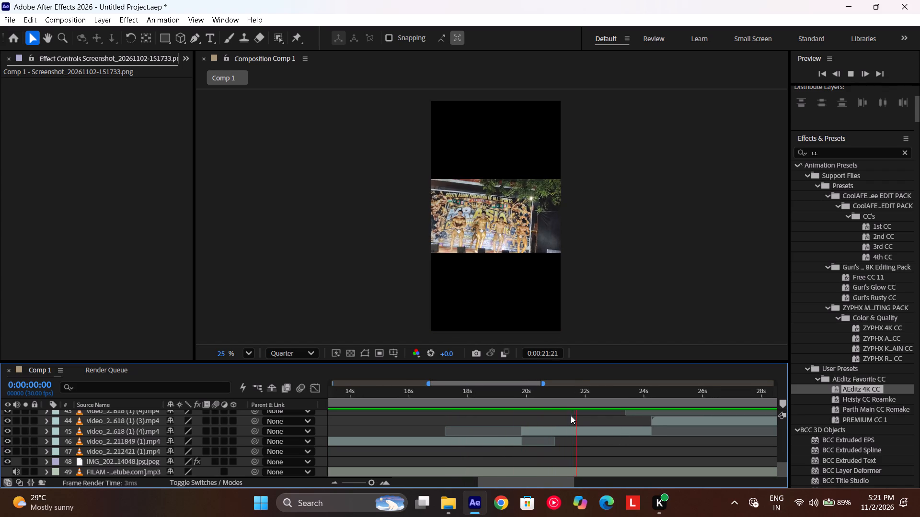
scroll(571, 416, up, 3)
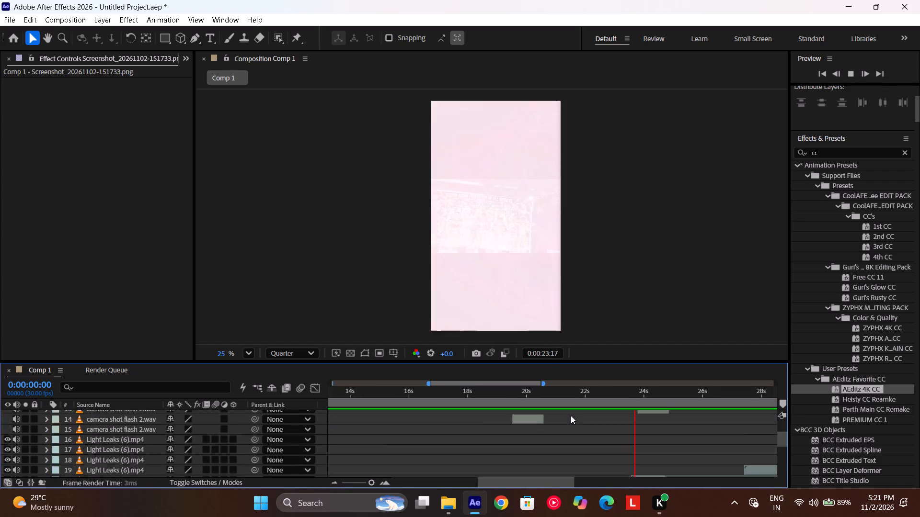
scroll(571, 416, up, 2)
Set the composition preview resolution to Full.
click(518, 443)
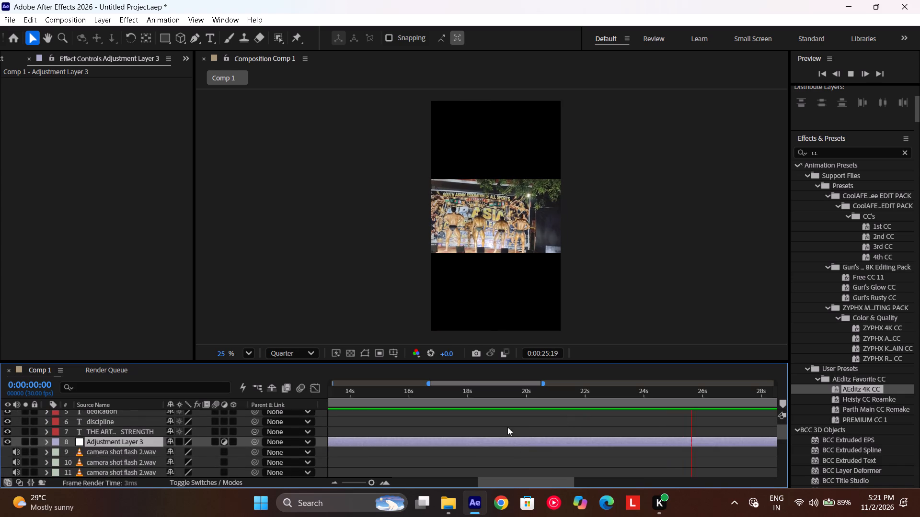
click(313, 355)
click(300, 393)
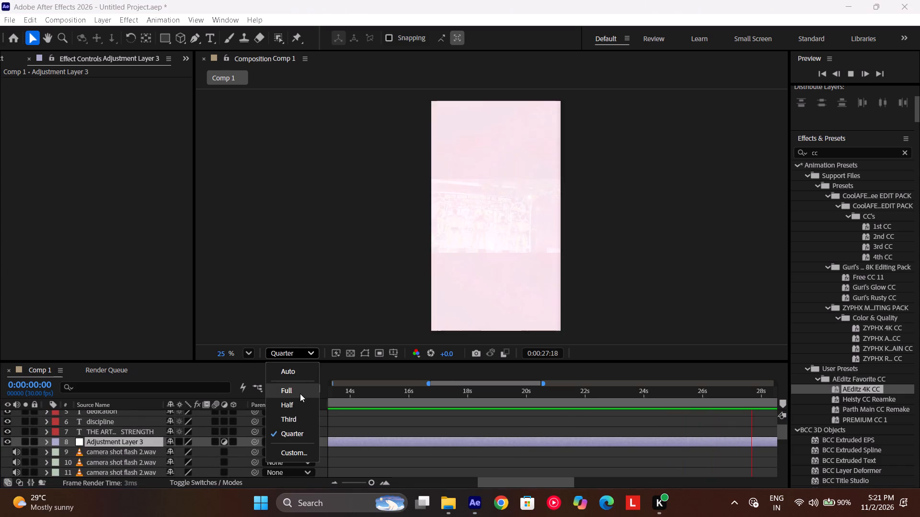
Apply the AEditz 4K CC preset to Adjustment Layer 3, with the stage clip at 0:00:17:24 in close view.
drag(475, 392, 461, 394)
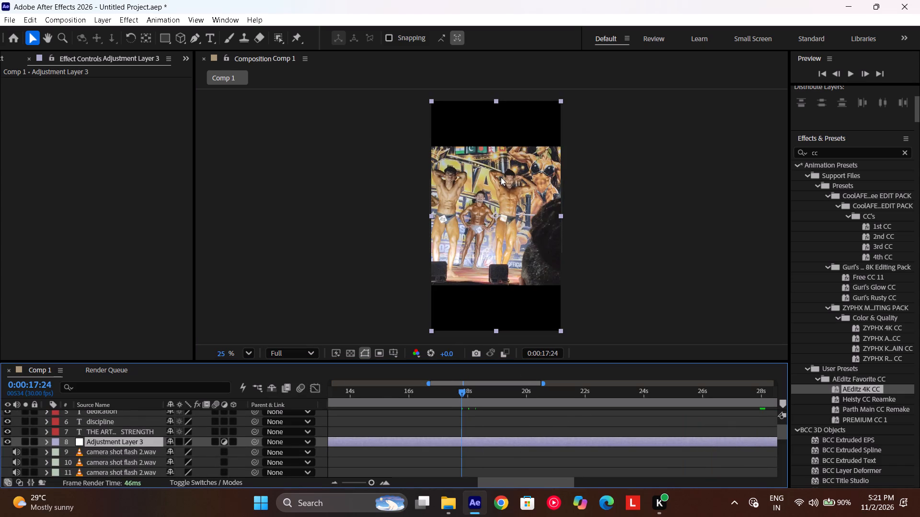
ctrl+scroll(501, 177, up, 4)
scroll(501, 177, down, 1)
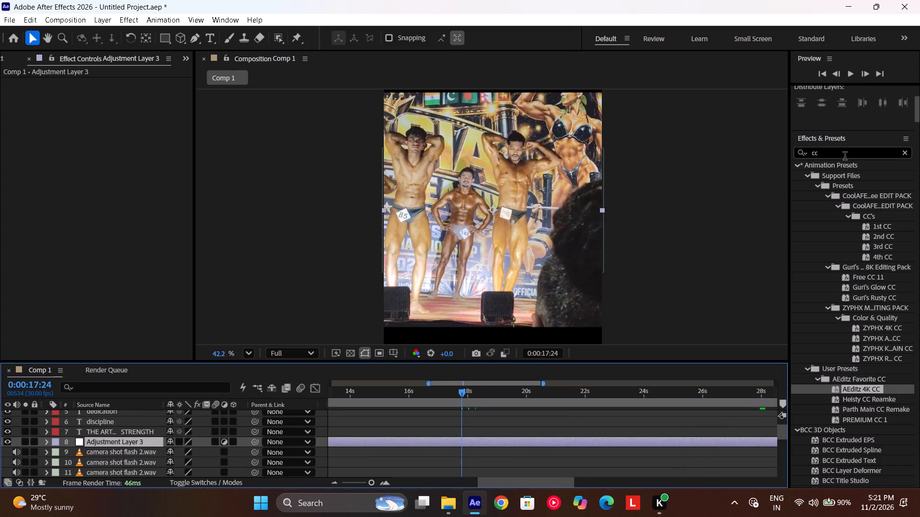
drag(862, 391, 624, 436)
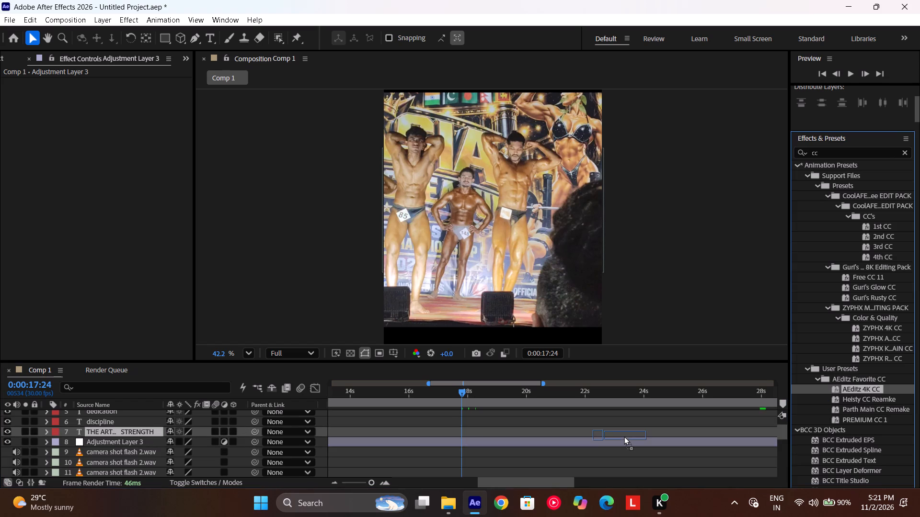
drag(624, 436, 615, 442)
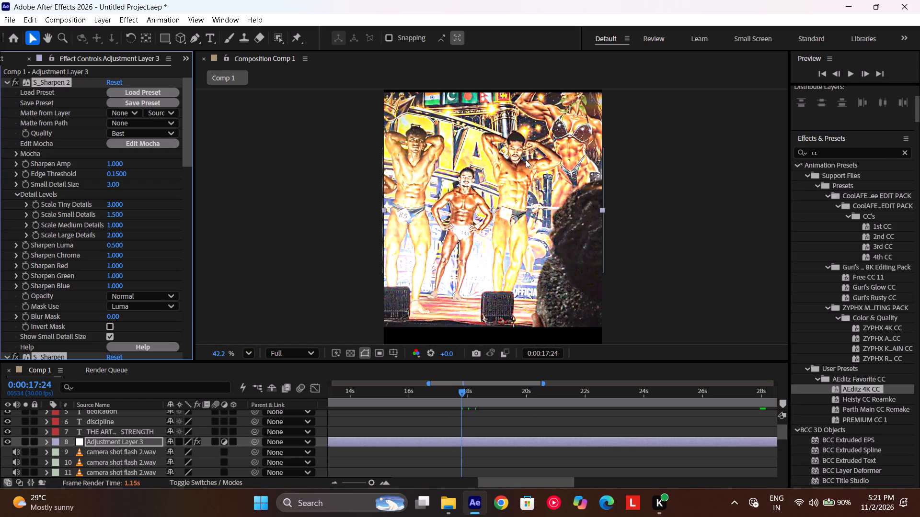
Look through the preset's effects on Adjustment Layer 3 and delete BCC Unsharp Mask.
ctrl+scroll(526, 160, up, 4)
click(72, 168)
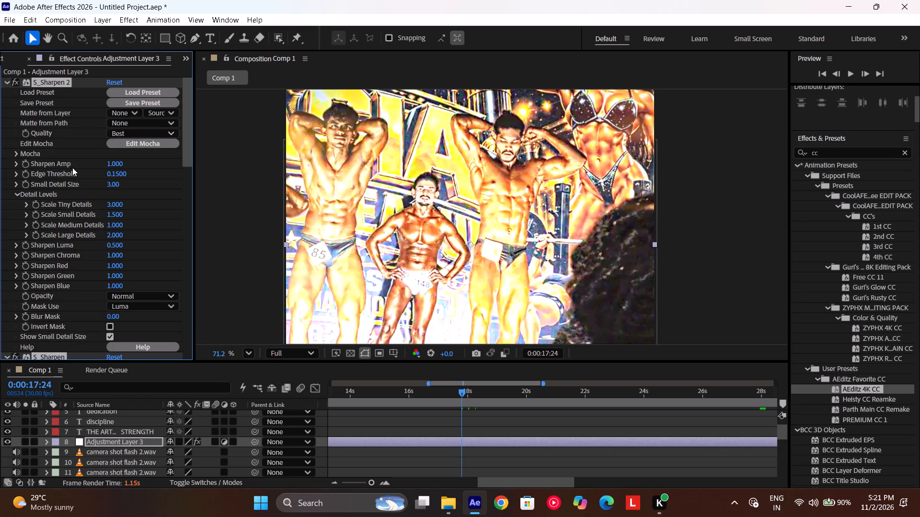
scroll(72, 168, up, 1)
scroll(72, 168, down, 3)
click(73, 159)
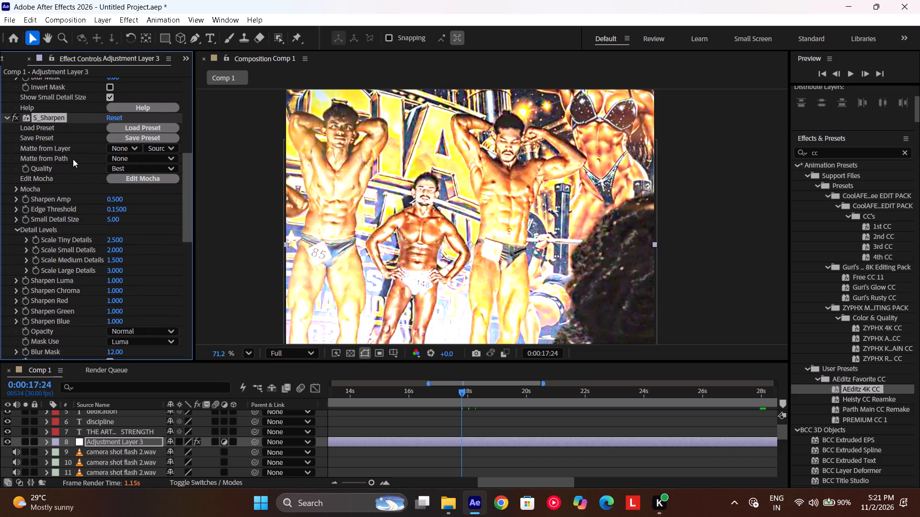
double_click(73, 159)
click(51, 113)
scroll(65, 116, down, 1)
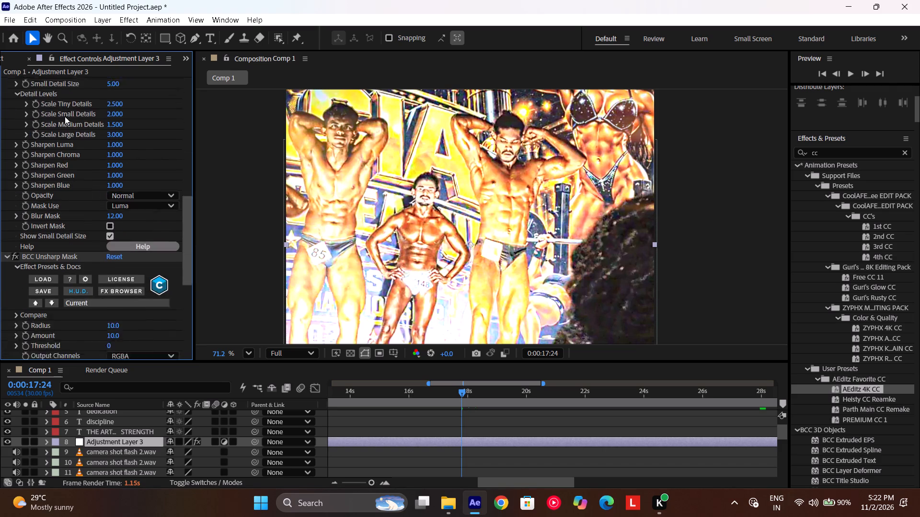
scroll(65, 116, down, 1)
click(61, 201)
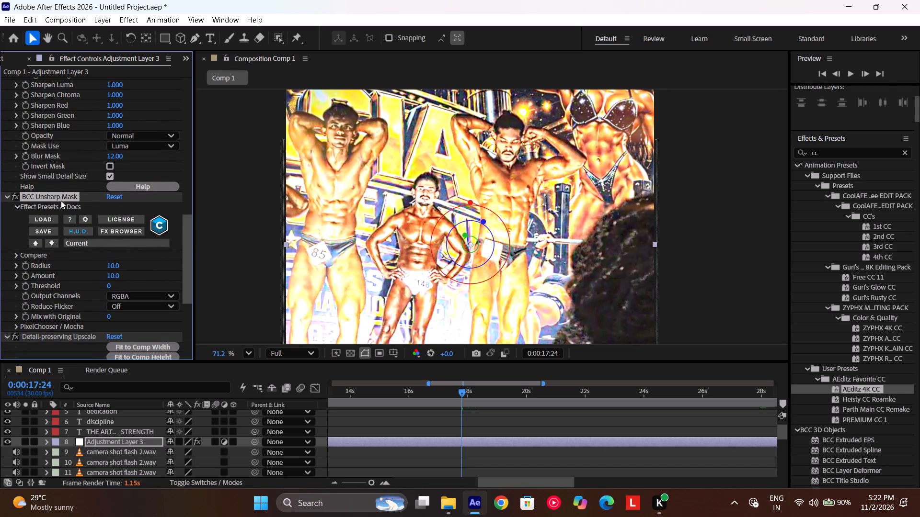
key(BackSpace)
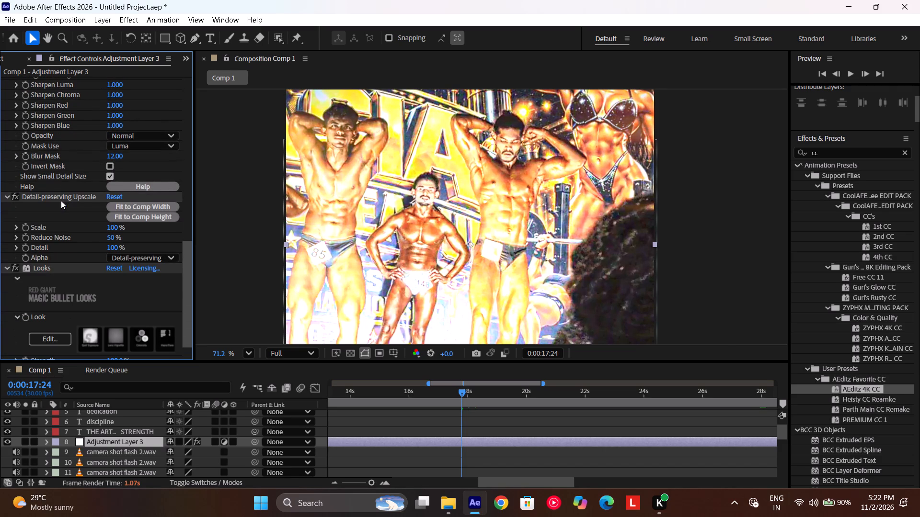
Delete the Detail-preserving Upscale and Looks effects from Adjustment Layer 3, keeping the two S_Sharpen effects.
scroll(61, 201, down, 1)
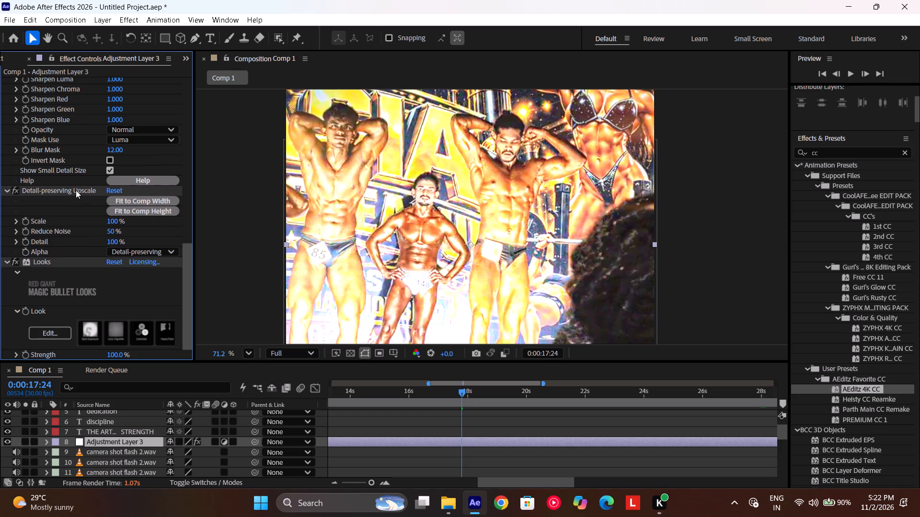
click(77, 191)
key(BackSpace)
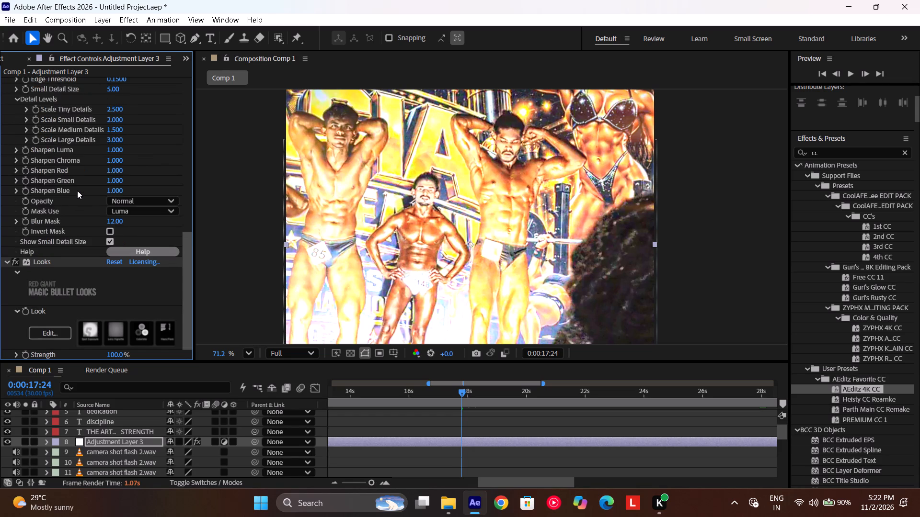
scroll(77, 191, down, 3)
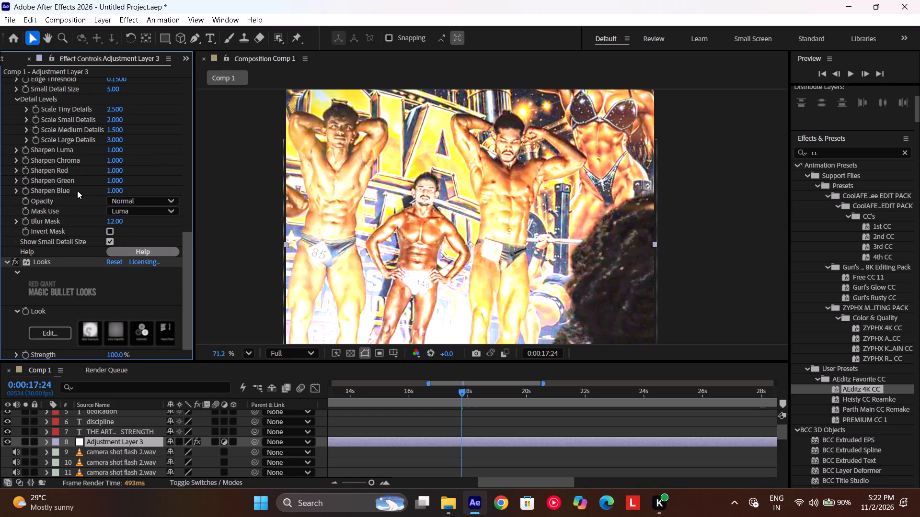
click(46, 264)
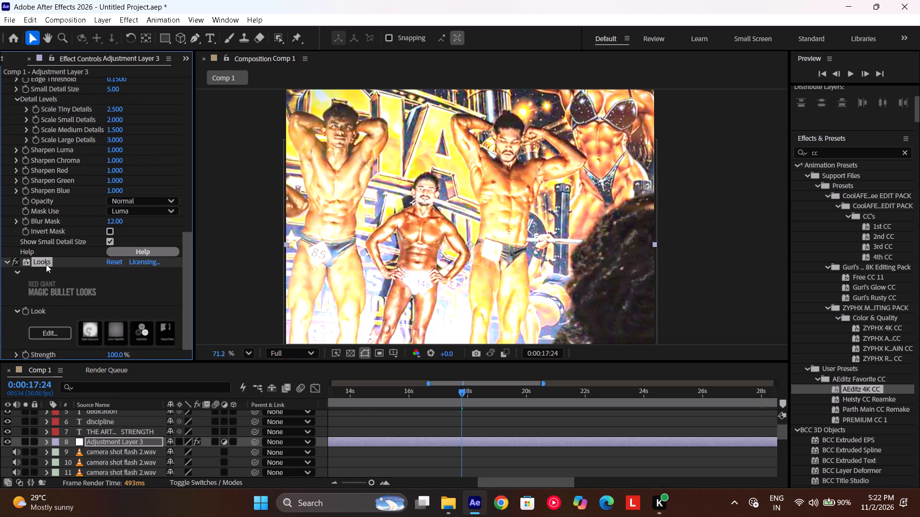
key(BackSpace)
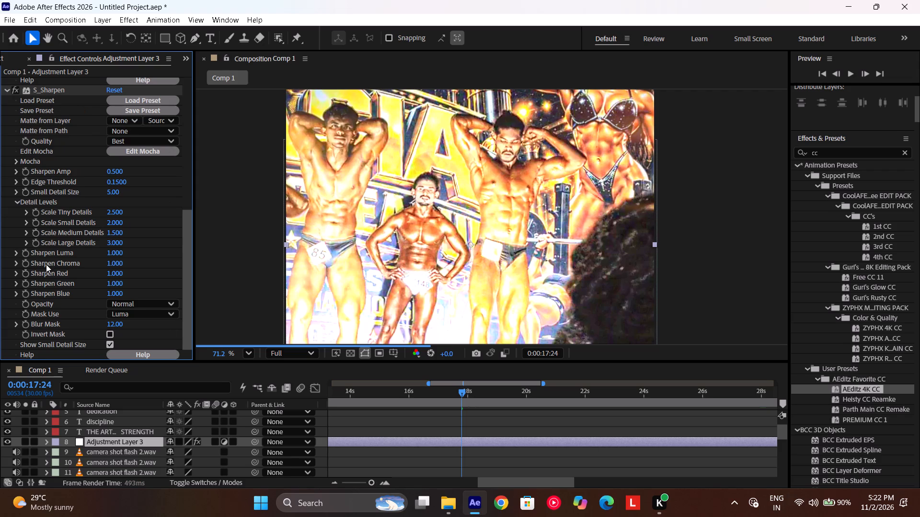
Save the project as Untitled Project on Local Disk (D:).
key(ctrl+s)
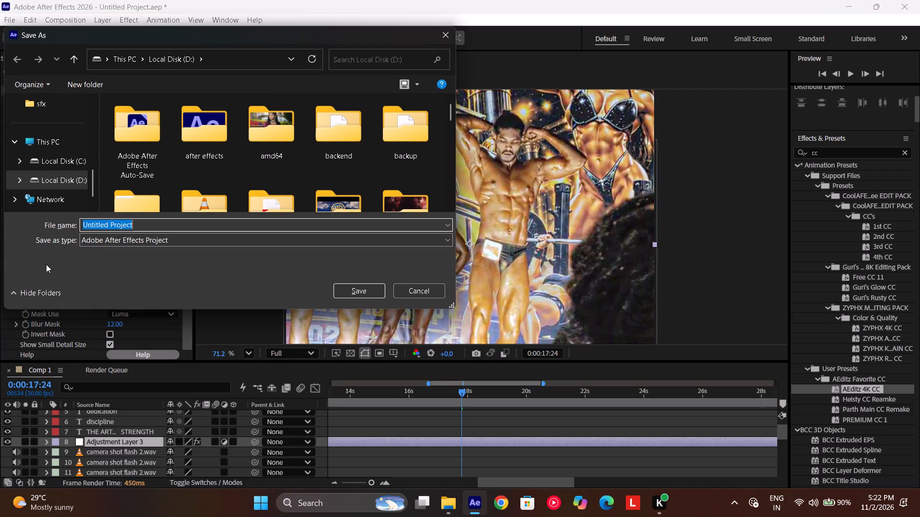
key(Return)
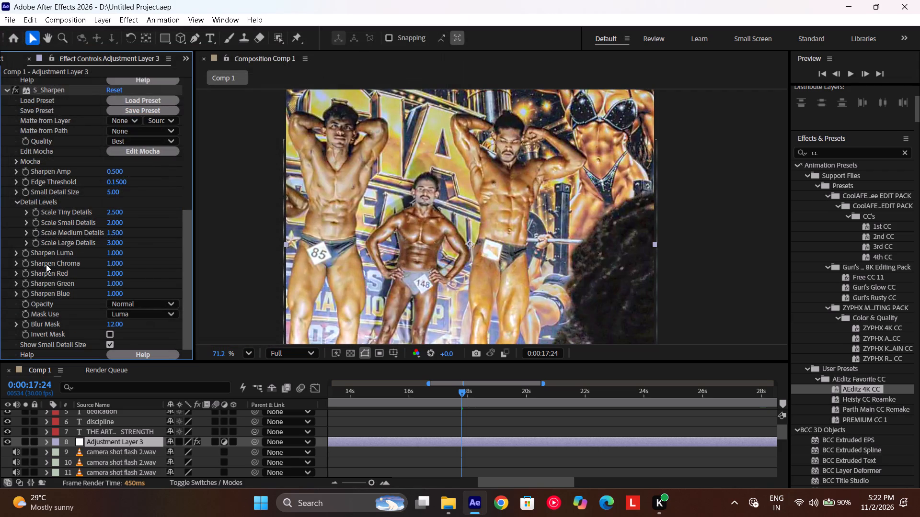
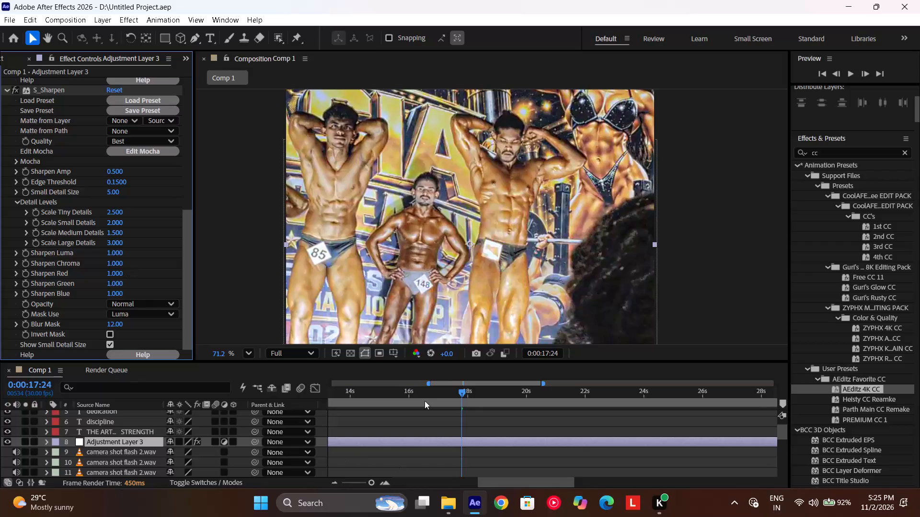
Go back to the composition's start and examine the graded look of the opening THE ART OF STRENGTH title shot.
drag(454, 385, 448, 387)
click(448, 387)
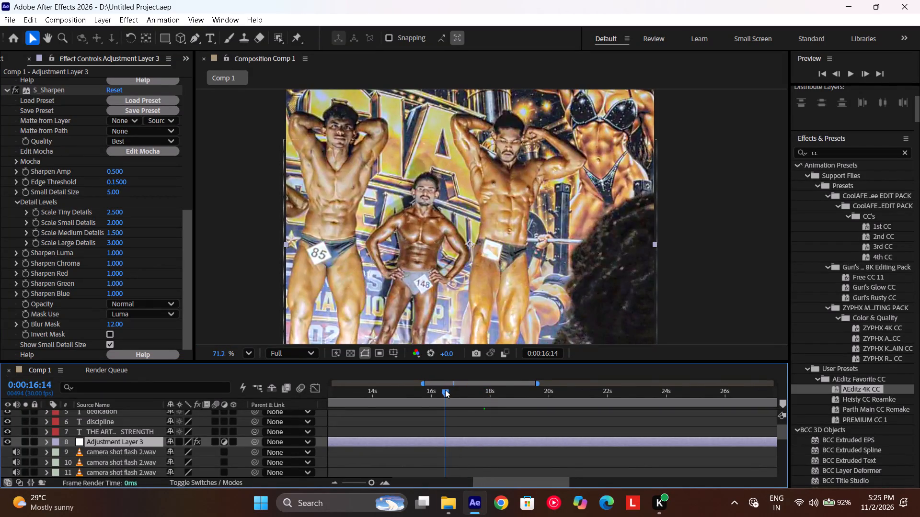
drag(445, 390, 372, 410)
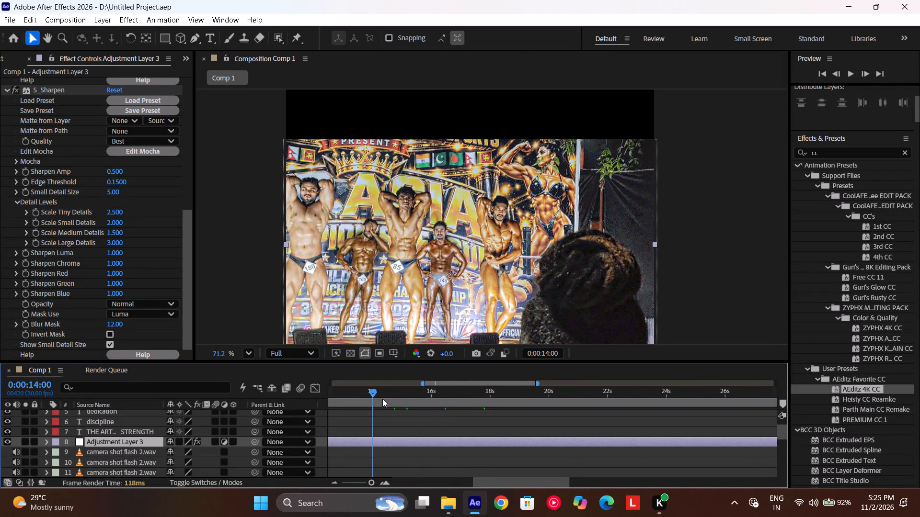
drag(381, 400, 369, 409)
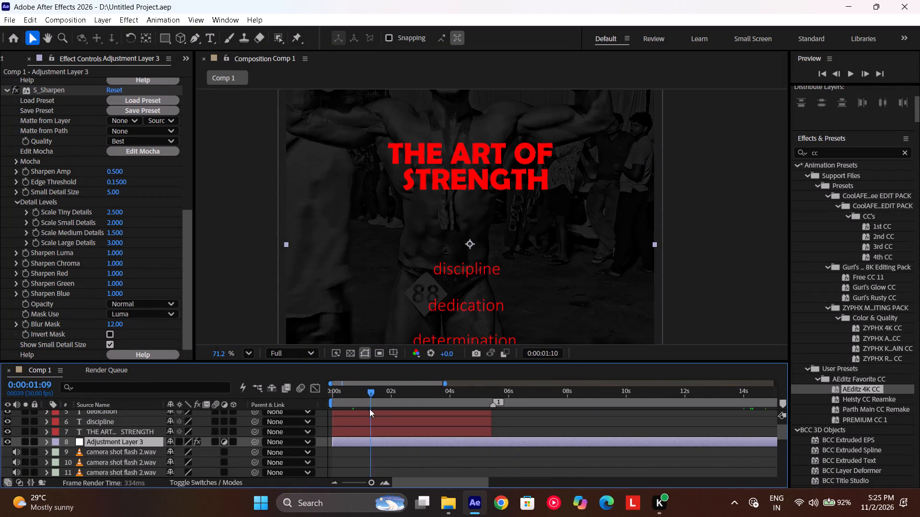
drag(369, 409, 157, 446)
ctrl+scroll(421, 242, down, 5)
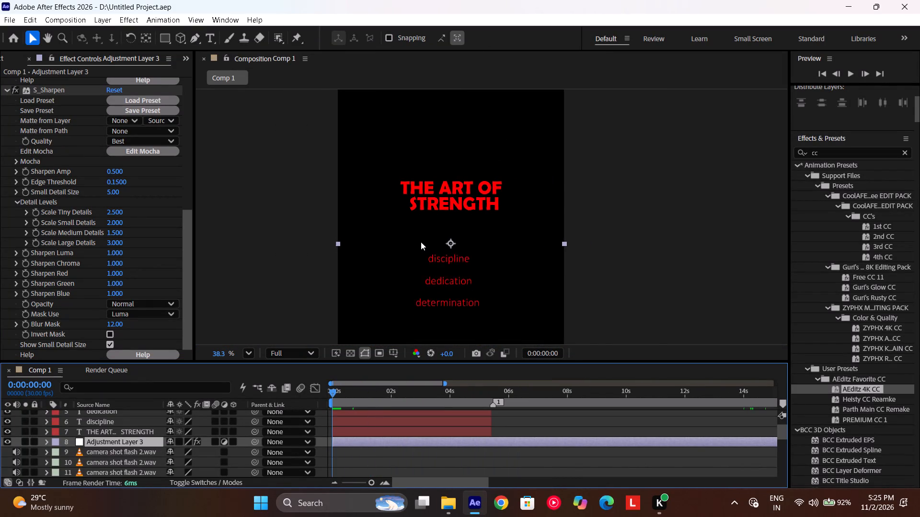
key(space)
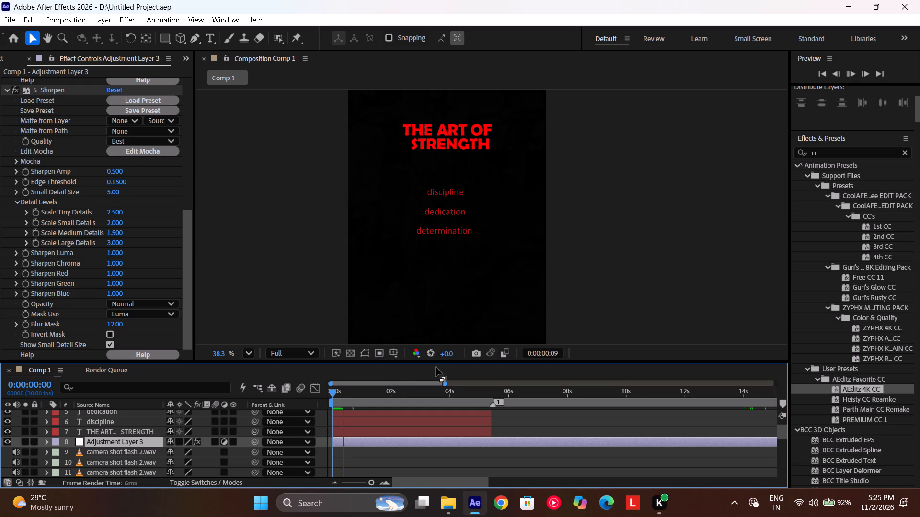
drag(366, 390, 394, 390)
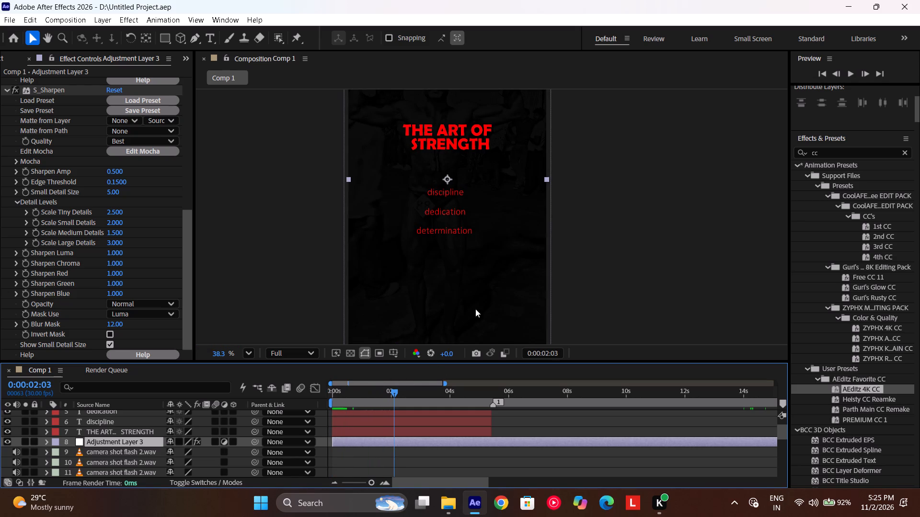
scroll(433, 230, up, 1)
ctrl+scroll(429, 190, up, 5)
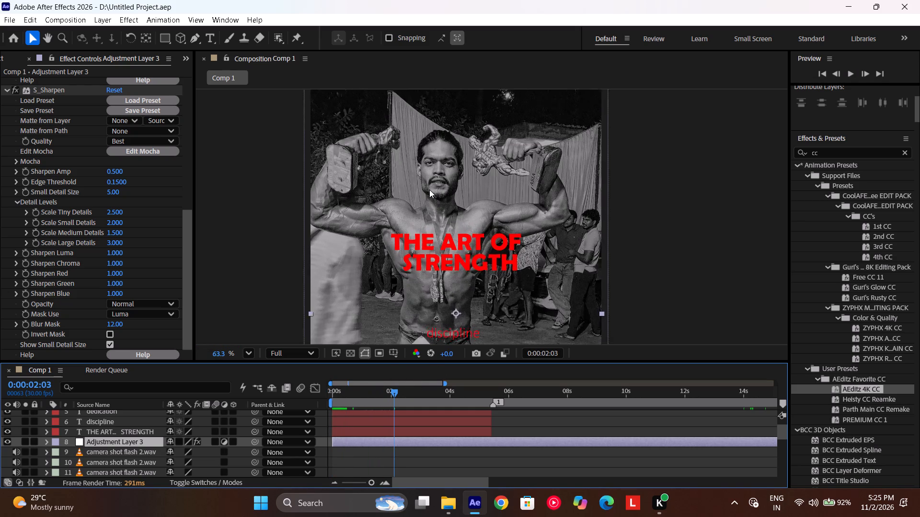
ctrl+scroll(429, 190, down, 5)
scroll(429, 190, down, 1)
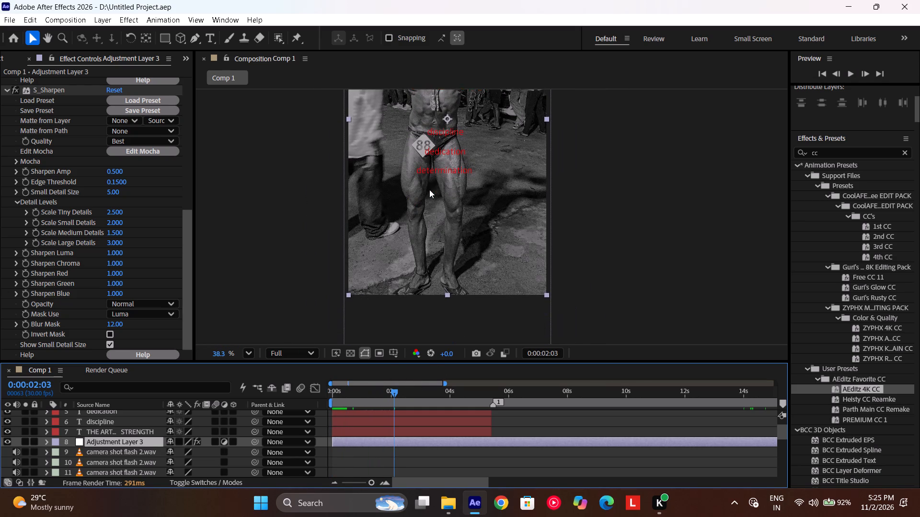
scroll(429, 190, down, 1)
ctrl+scroll(429, 190, down, 1)
scroll(429, 190, up, 1)
ctrl+scroll(429, 190, down, 1)
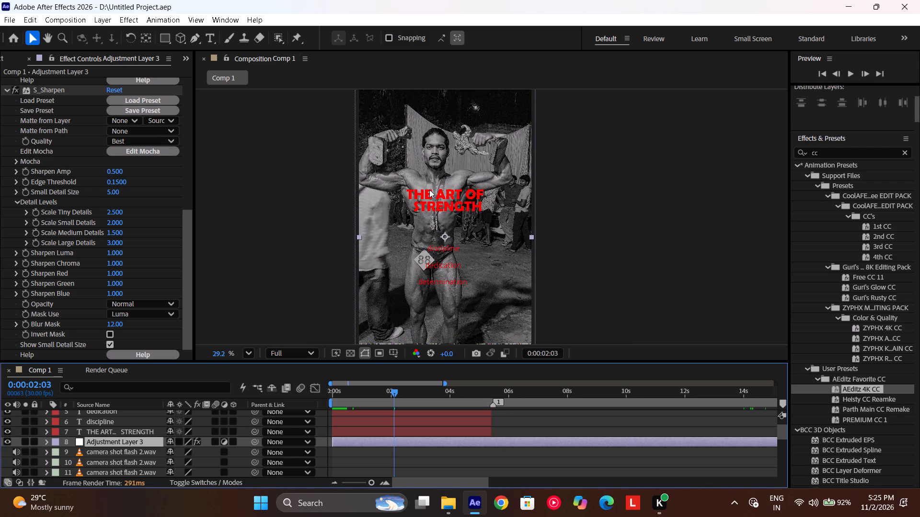
ctrl+scroll(429, 190, down, 1)
scroll(429, 190, down, 1)
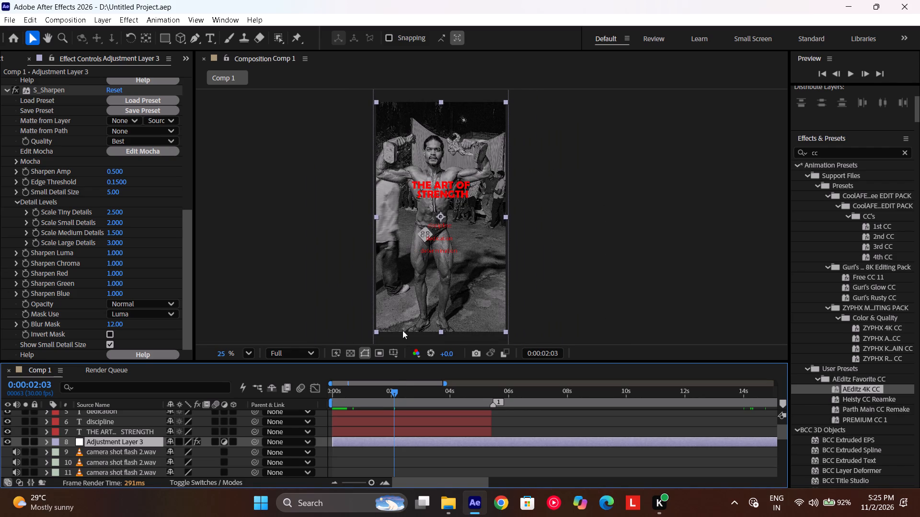
Review the graded look of the award and stage clips across the composition from about 7 s to 22 s.
drag(400, 387, 544, 399)
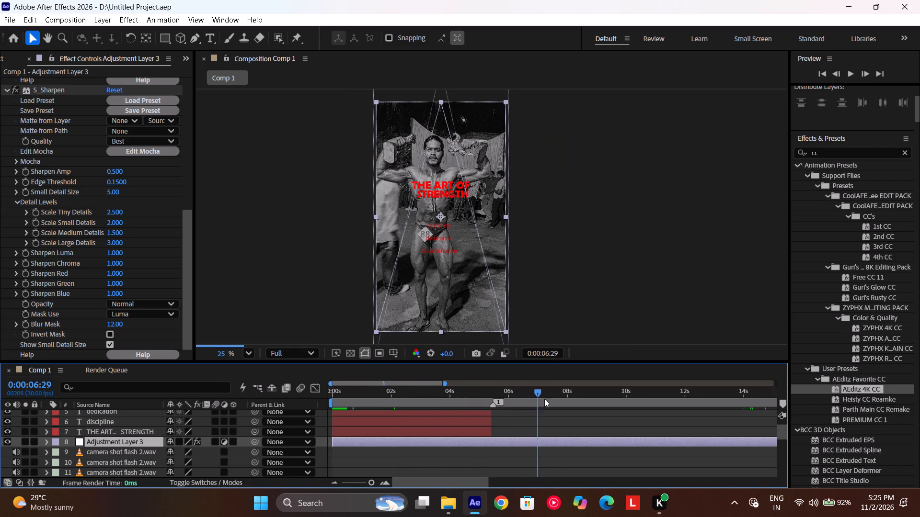
drag(544, 399, 555, 398)
scroll(555, 398, left, 1)
click(488, 399)
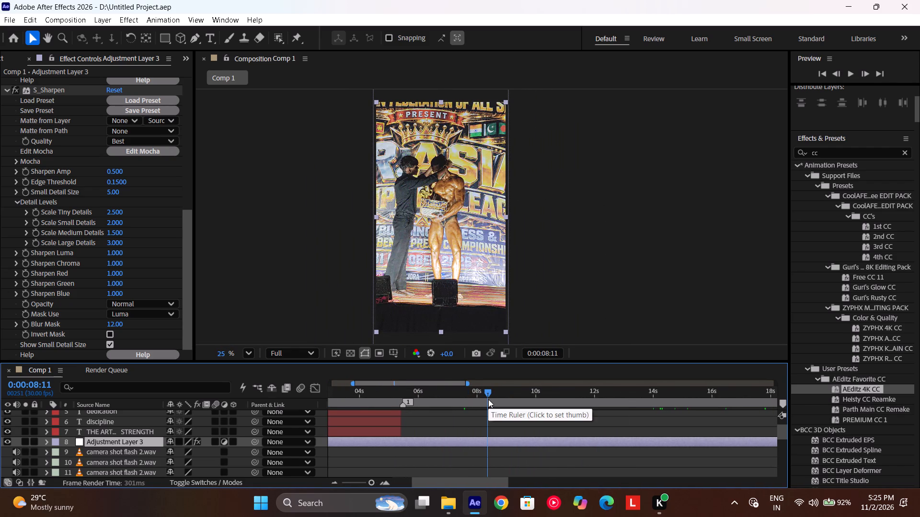
click(529, 399)
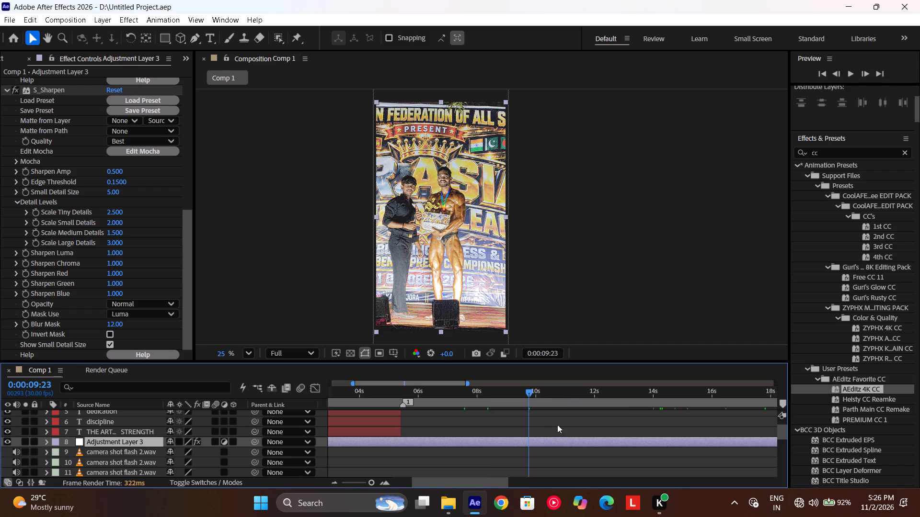
click(547, 394)
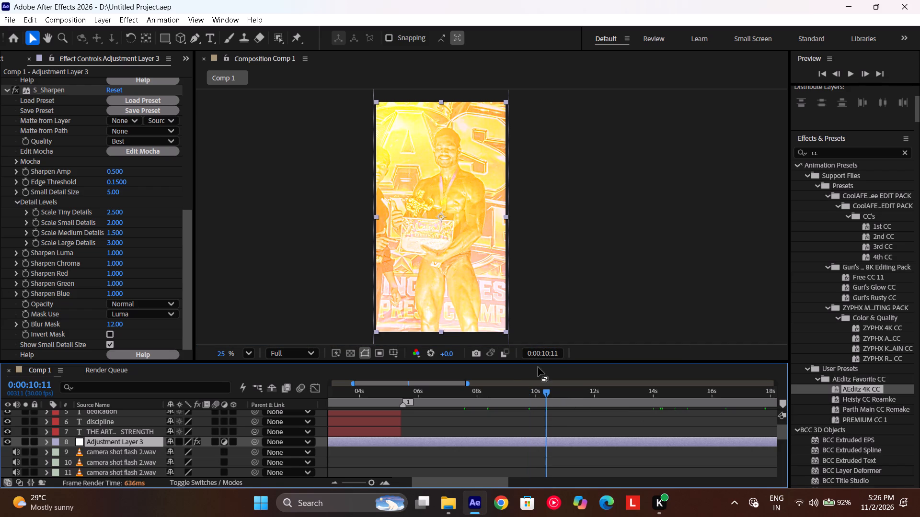
click(517, 390)
ctrl+scroll(444, 185, up, 4)
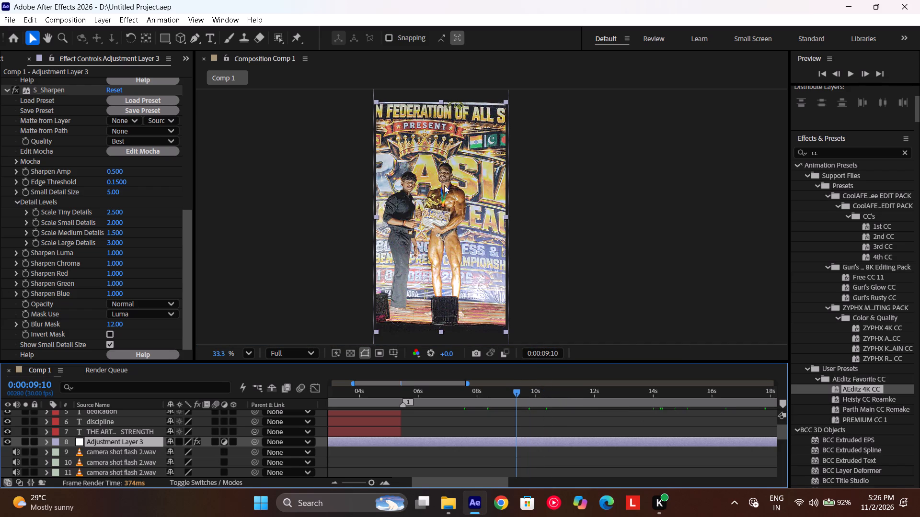
ctrl+scroll(444, 185, up, 4)
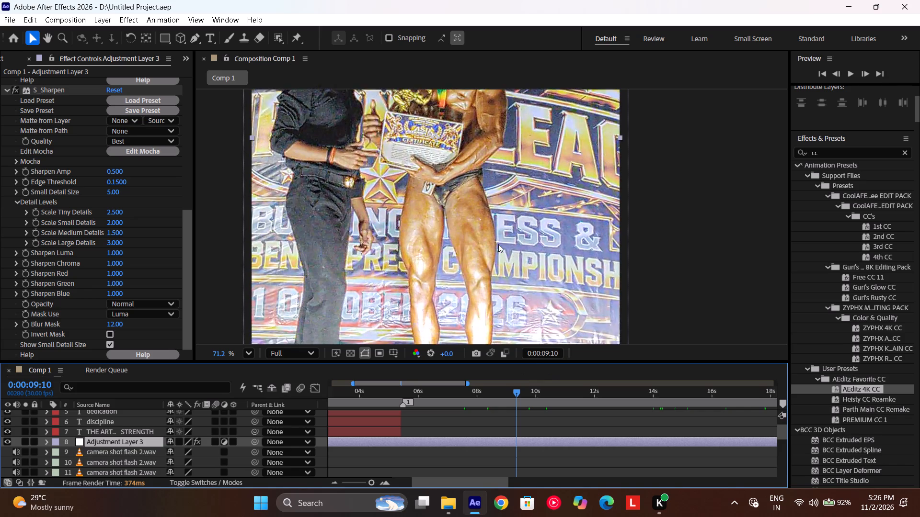
ctrl+scroll(498, 244, down, 3)
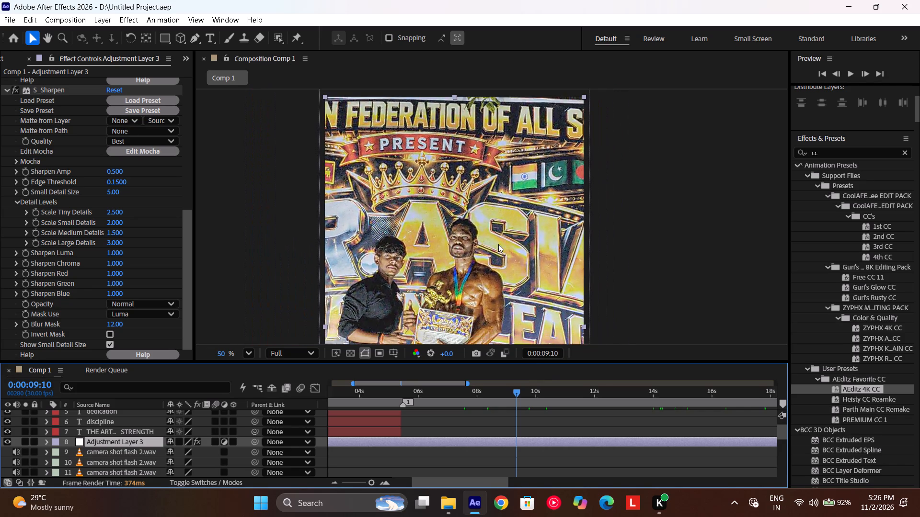
scroll(498, 244, down, 6)
drag(525, 396, 618, 399)
scroll(618, 399, left, 1)
click(603, 399)
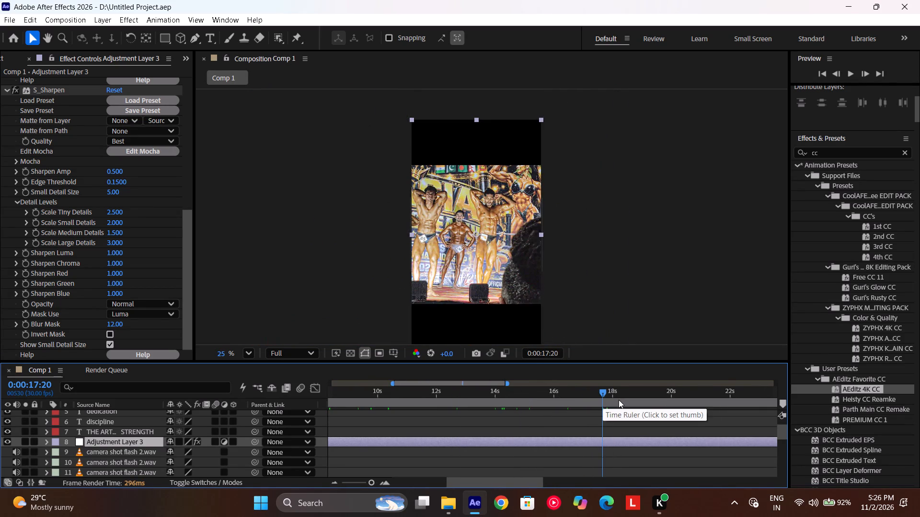
click(619, 400)
click(663, 399)
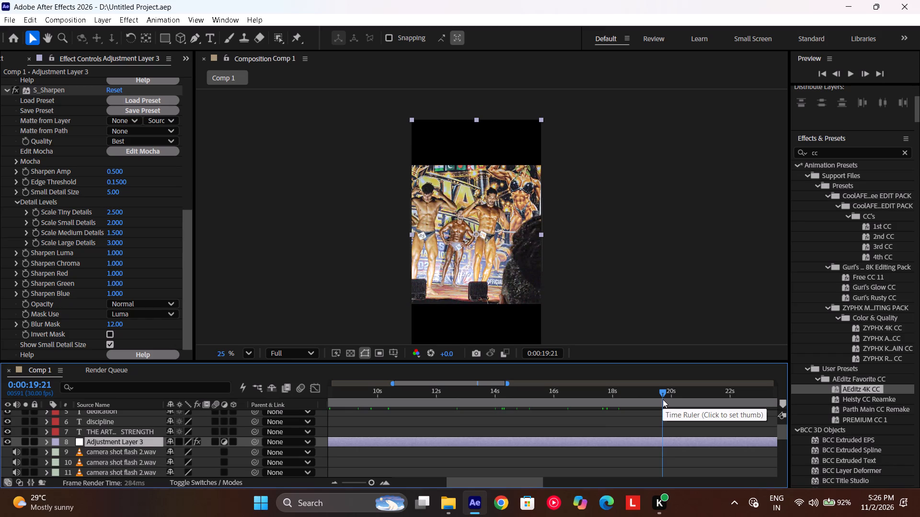
click(691, 398)
click(726, 392)
scroll(726, 392, left, 1)
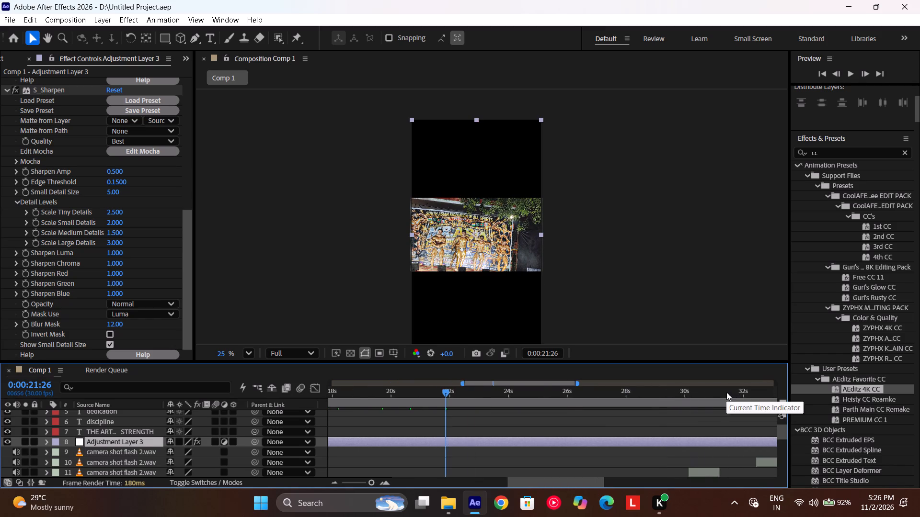
scroll(726, 392, left, 1)
scroll(459, 385, right, 4)
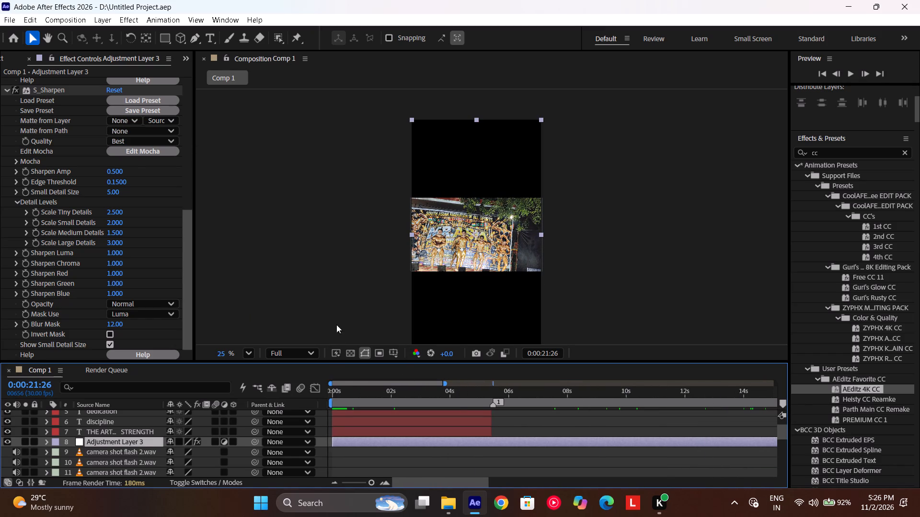
Set the beginning of the work area at the composition's start, 0:00:00:00.
drag(349, 392, 19, 382)
key(b)
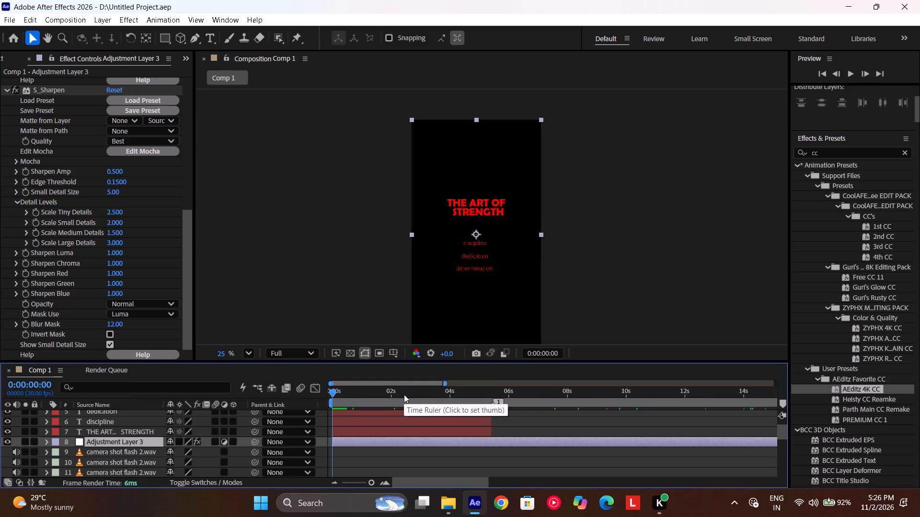
Search the effects and presets for "pann" in place of the existing search term.
scroll(471, 430, up, 4)
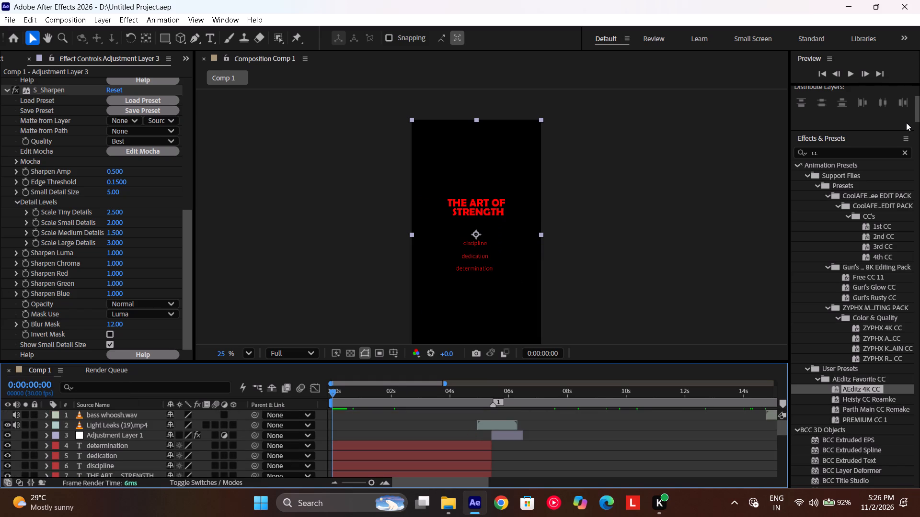
click(902, 155)
click(882, 155)
text(pann)
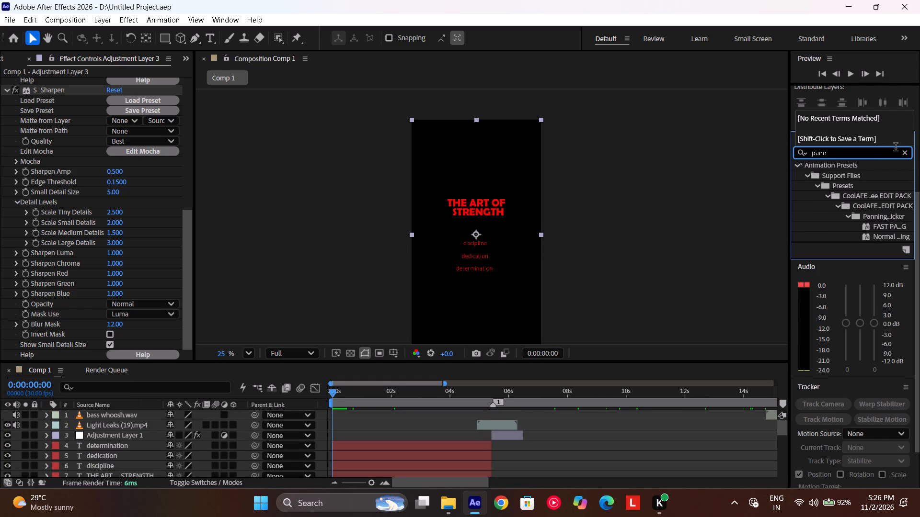
key(BackSpace)
key(BackSpace)
key(BackSpace)
key(BackSpace)
key(BackSpace)
key(BackSpace)
key(BackSpace)
key(BackSpace)
key(BackSpace)
key(BackSpace)
text(pann)
Apply the Normal panning preset from the CoolAFE edit pack's Panning folder to Adjustment Layer 3.
drag(884, 235, 430, 471)
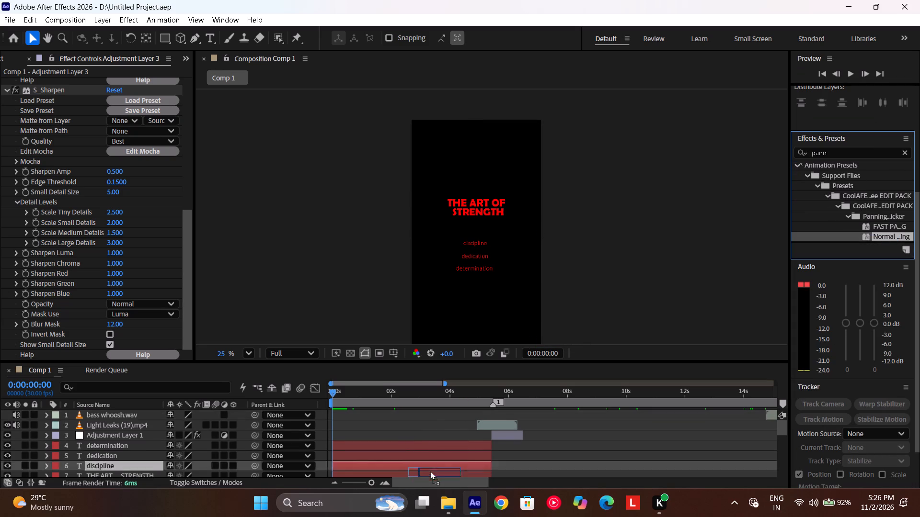
drag(430, 471, 401, 426)
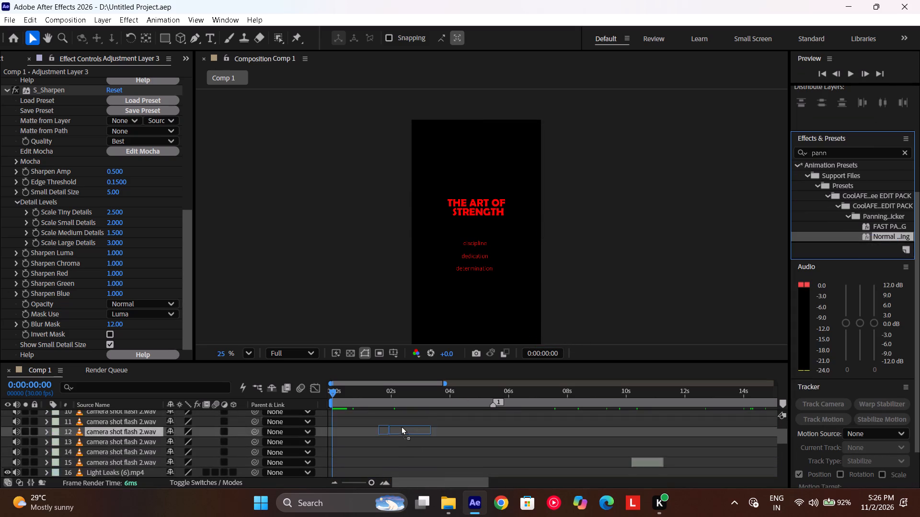
drag(401, 426, 357, 474)
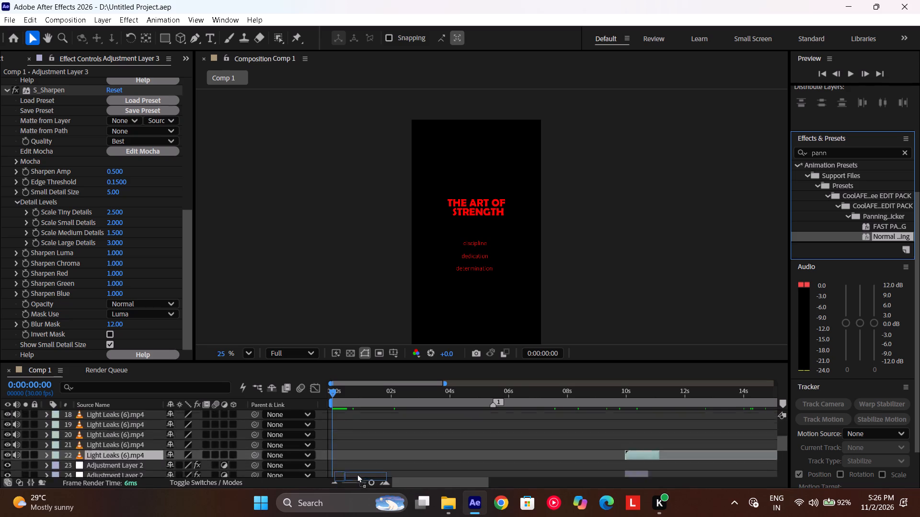
drag(357, 474, 885, 211)
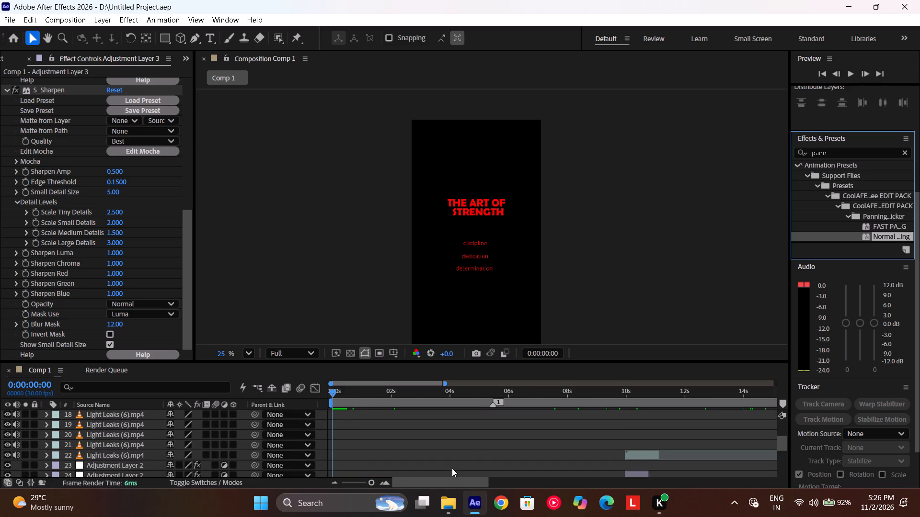
scroll(452, 468, up, 1)
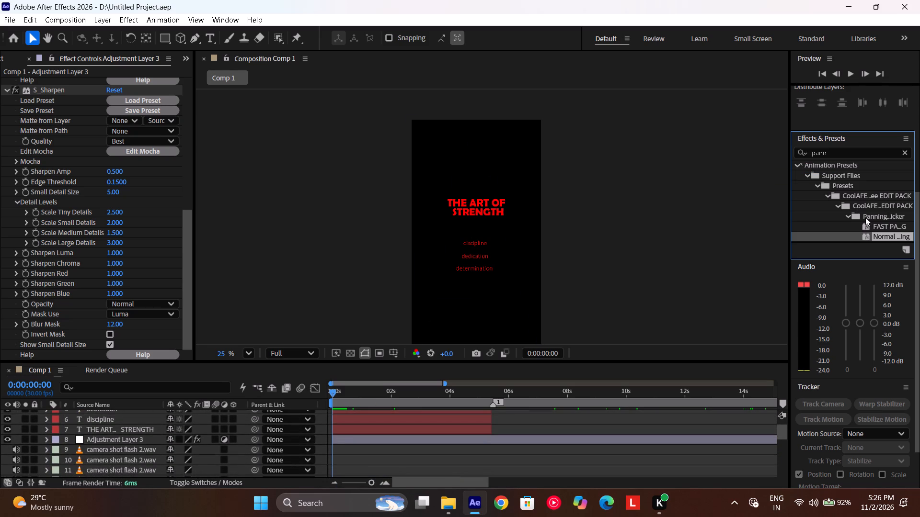
drag(870, 235, 524, 438)
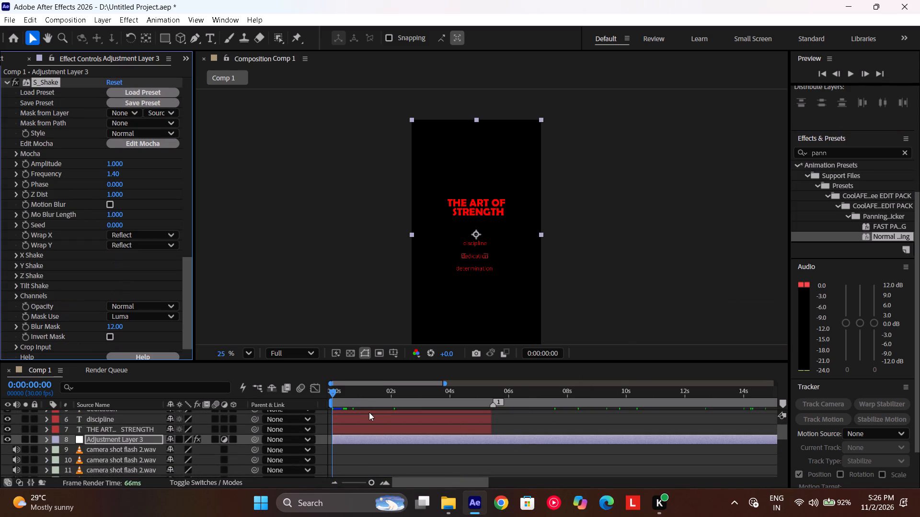
Check the panning shake around 1 to 2 seconds and lower the composition's preview resolution to Quarter.
drag(334, 398, 401, 394)
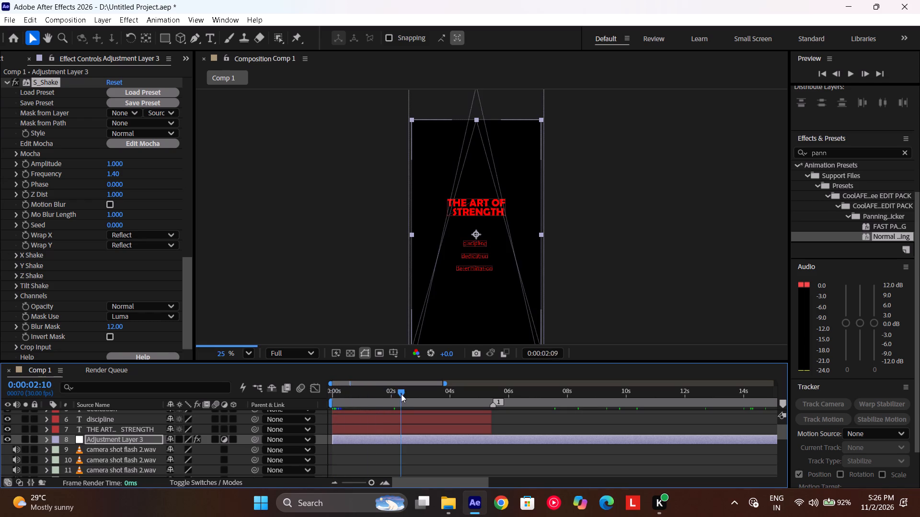
drag(401, 394, 371, 398)
drag(295, 358, 303, 438)
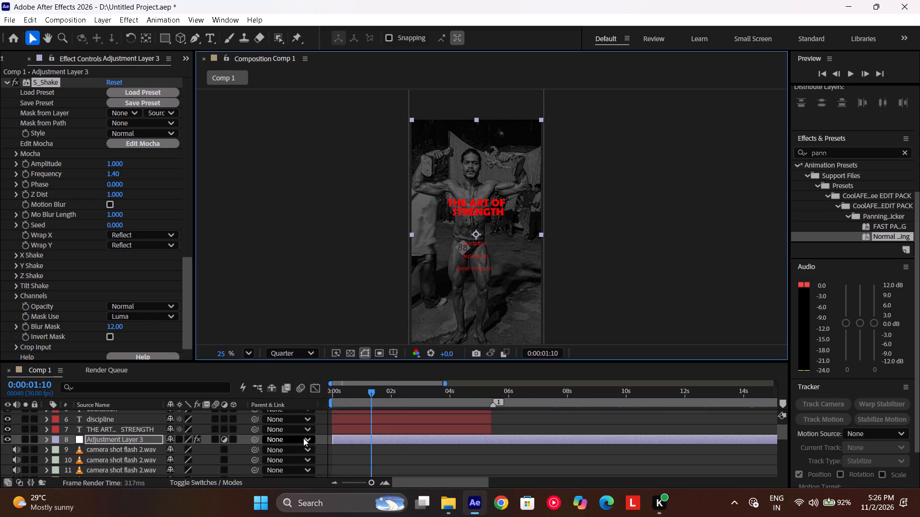
click(303, 438)
click(280, 346)
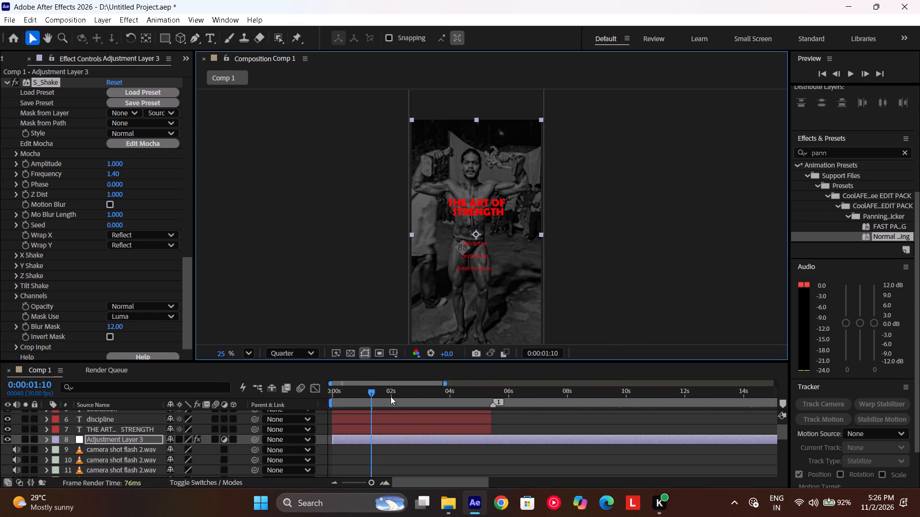
Play the composition from its start to preview the panning shake on the opening title shot.
drag(393, 404, 288, 409)
key(space)
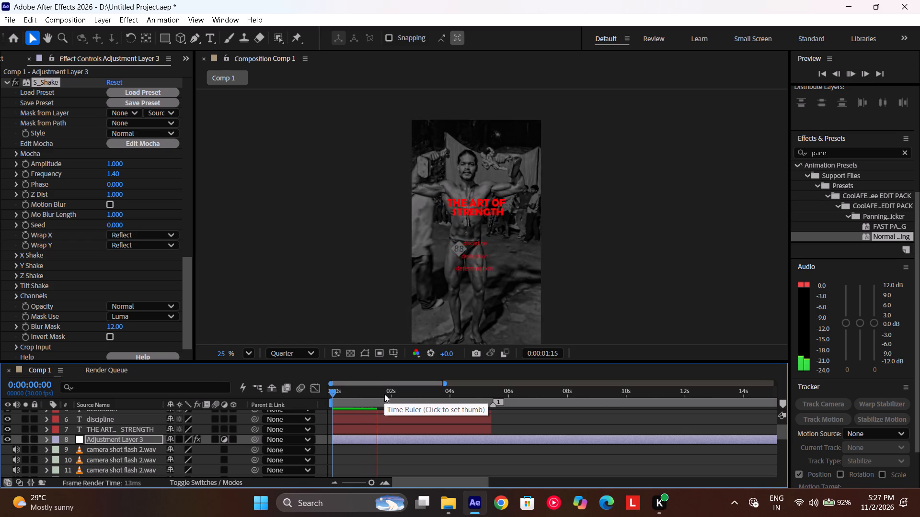
Replay the panning shake on the opening title shot between about 1 and 2 seconds.
drag(409, 391, 379, 396)
key(space)
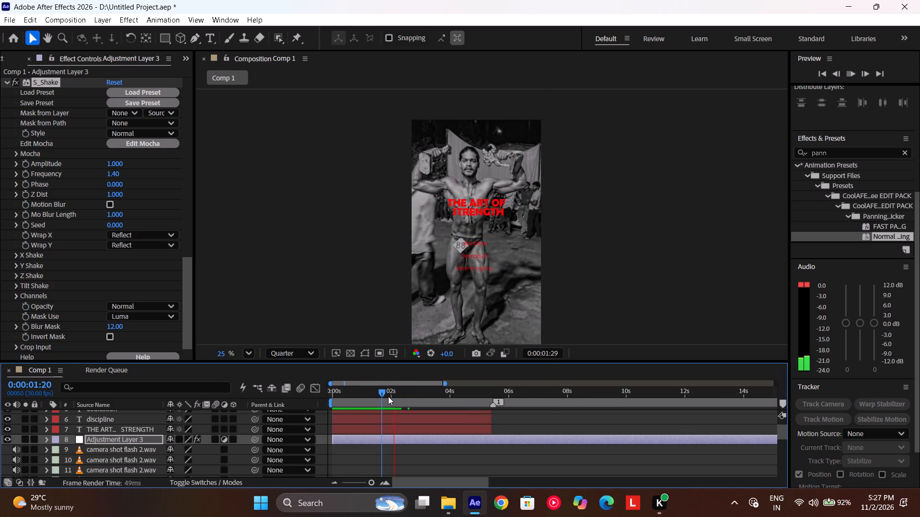
drag(398, 396, 371, 397)
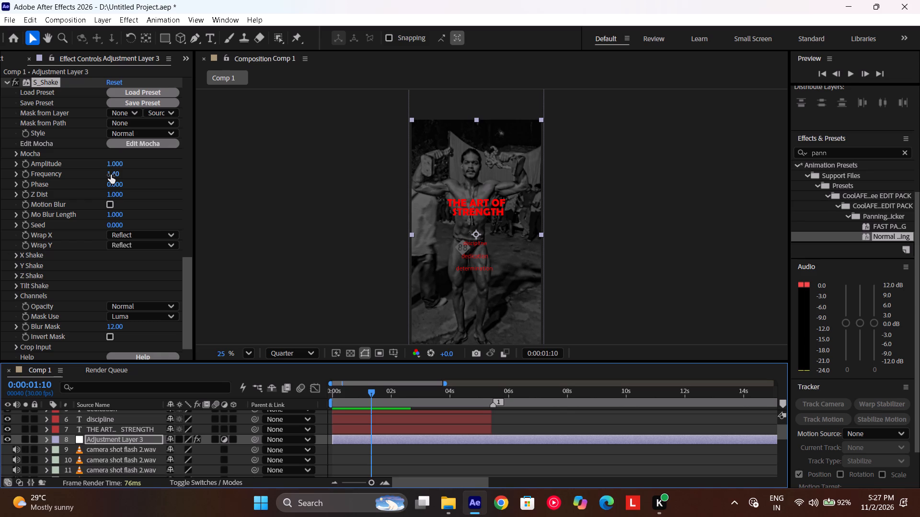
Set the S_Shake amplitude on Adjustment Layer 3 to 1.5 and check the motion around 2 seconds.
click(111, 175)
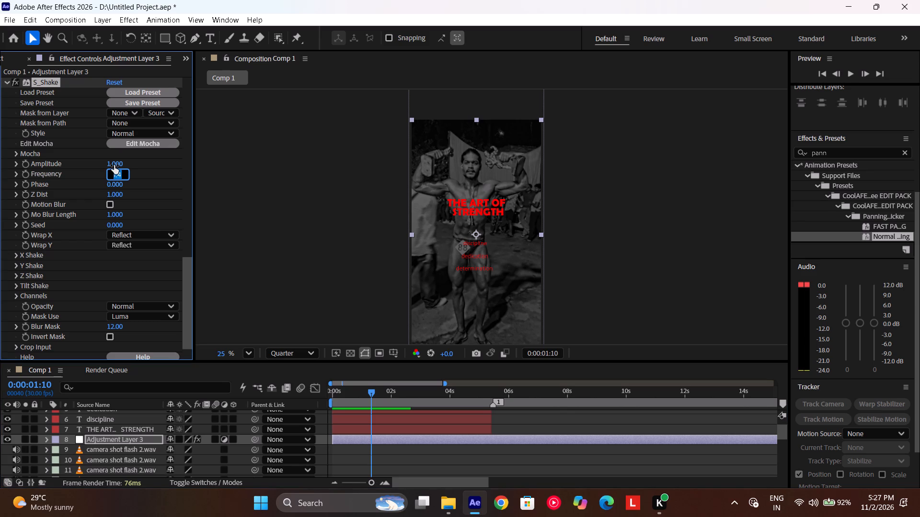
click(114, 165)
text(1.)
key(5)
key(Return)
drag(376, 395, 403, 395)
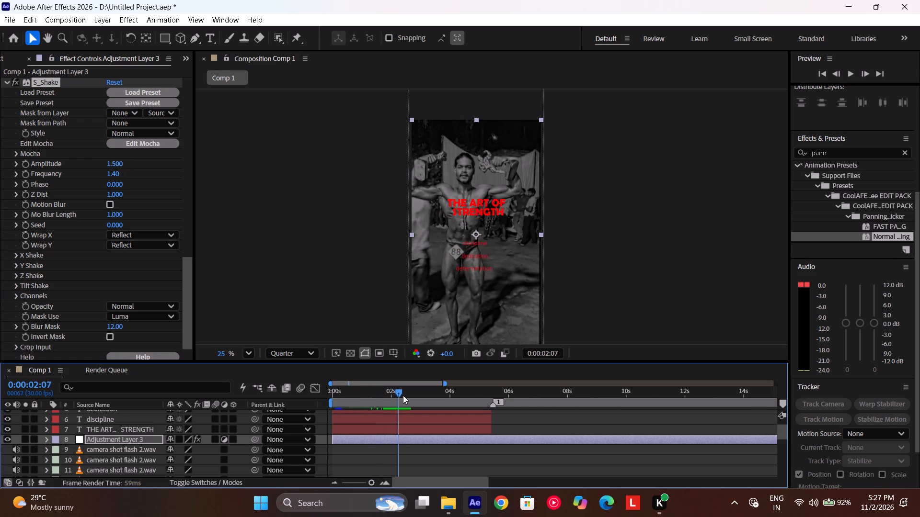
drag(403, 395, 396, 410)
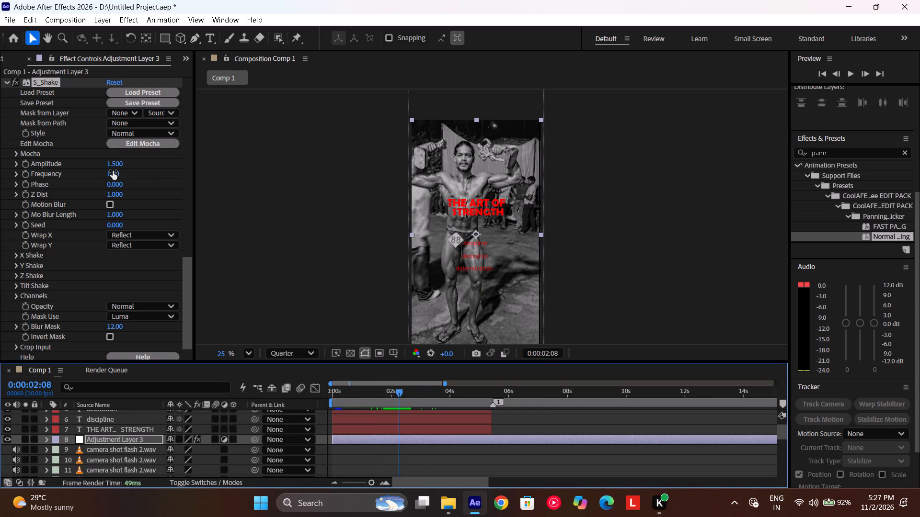
Set the S_Shake amplitude to 0.5 and check the motion between about 2 and 4 seconds.
click(120, 165)
key(0)
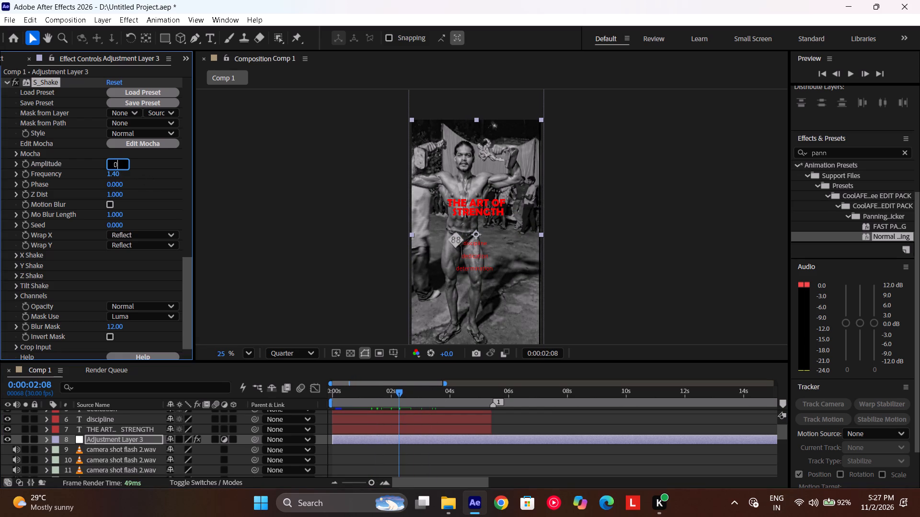
text(.5)
key(Return)
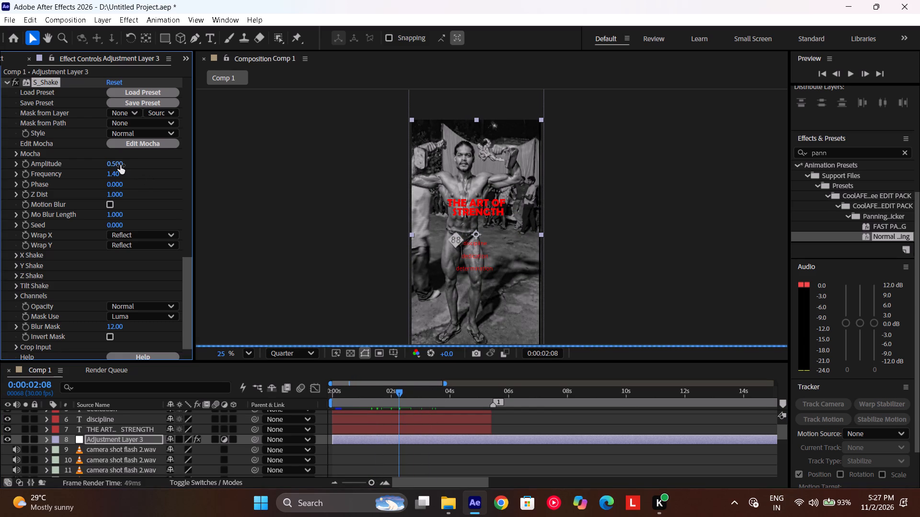
drag(400, 395, 432, 395)
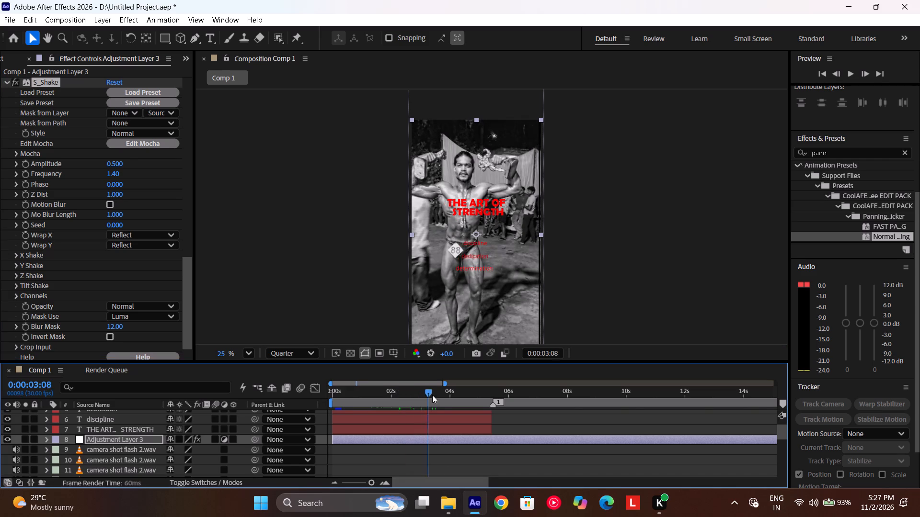
drag(432, 395, 459, 397)
Set the S_Shake frequency to 2.5 and check the motion back to about 2 seconds 20 frames.
click(119, 175)
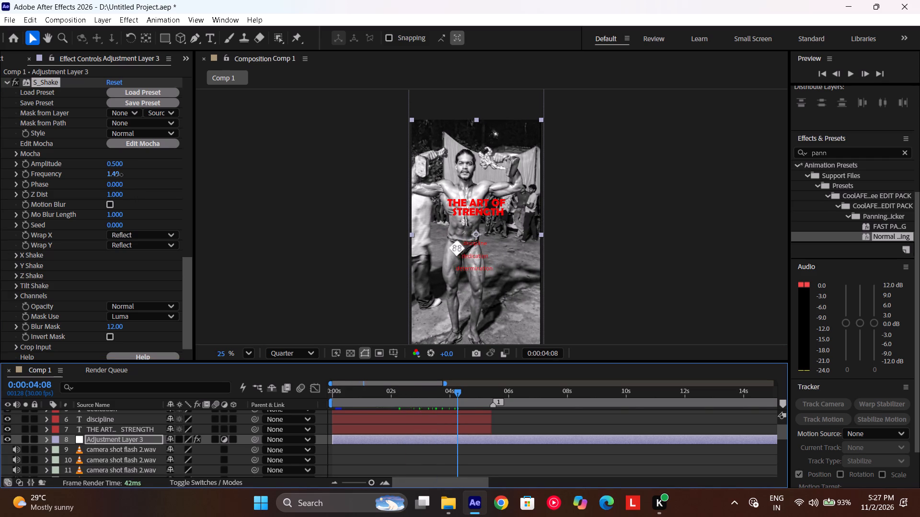
text(2.5)
key(Return)
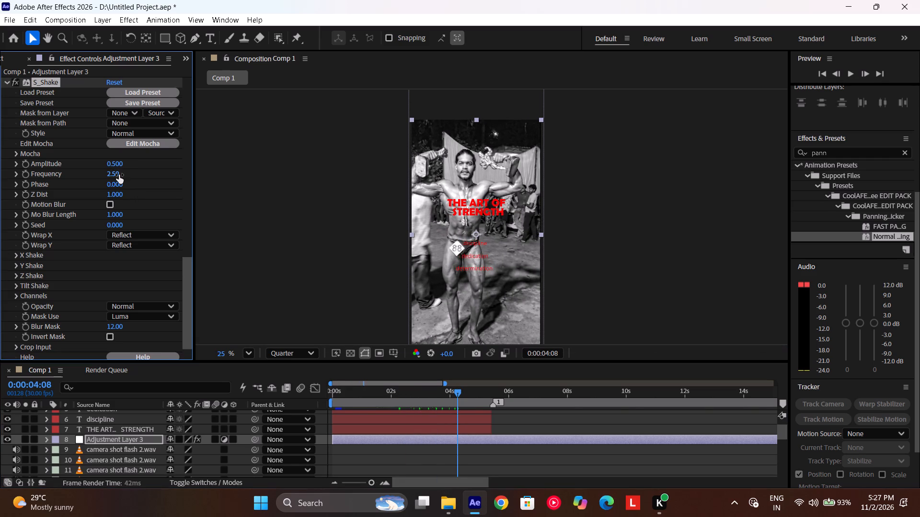
drag(463, 406, 411, 409)
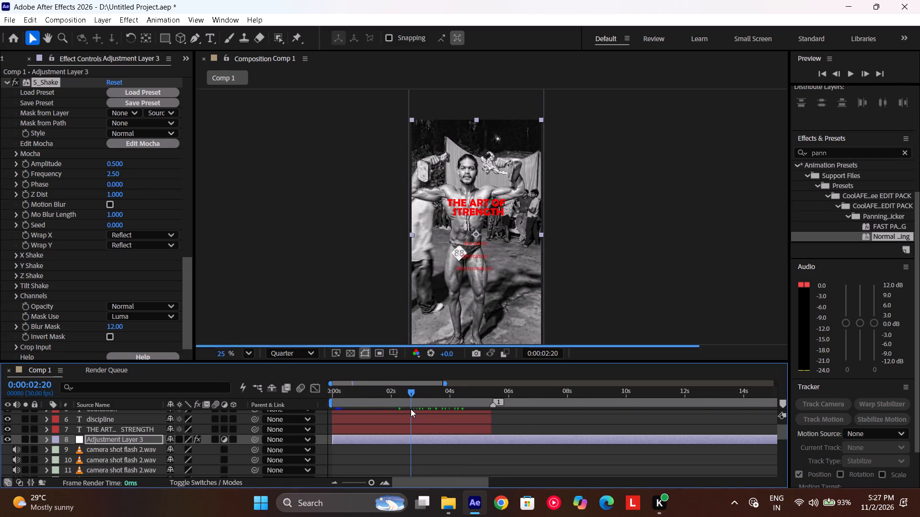
Set the X Rand Amp of S_Shake's X Shake settings to 45.
scroll(72, 202, down, 2)
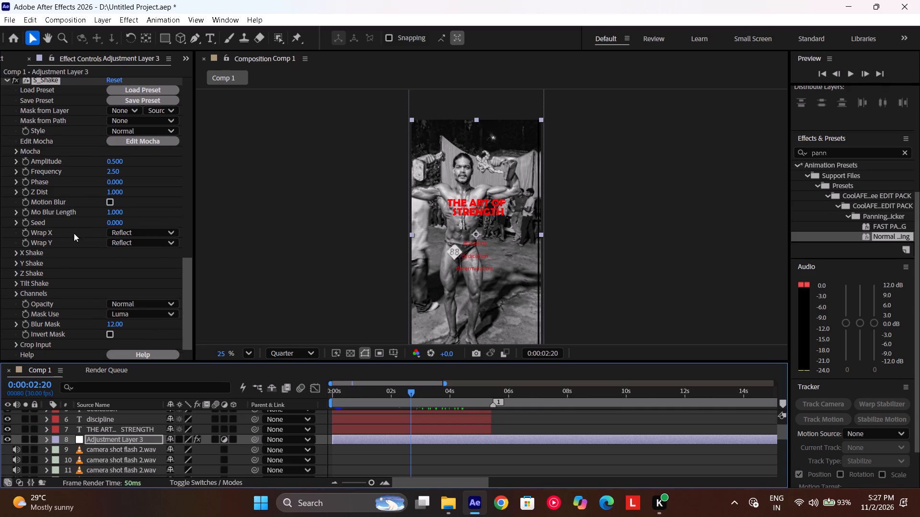
click(118, 230)
click(13, 253)
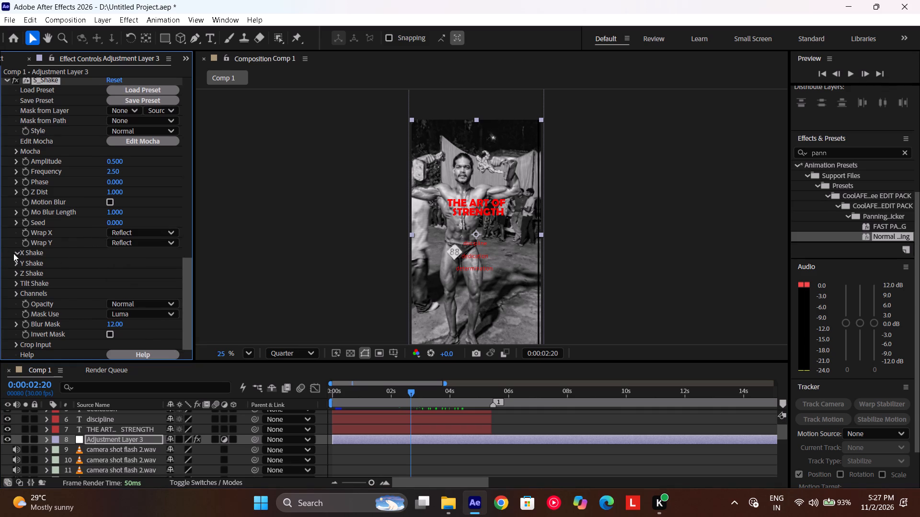
click(123, 262)
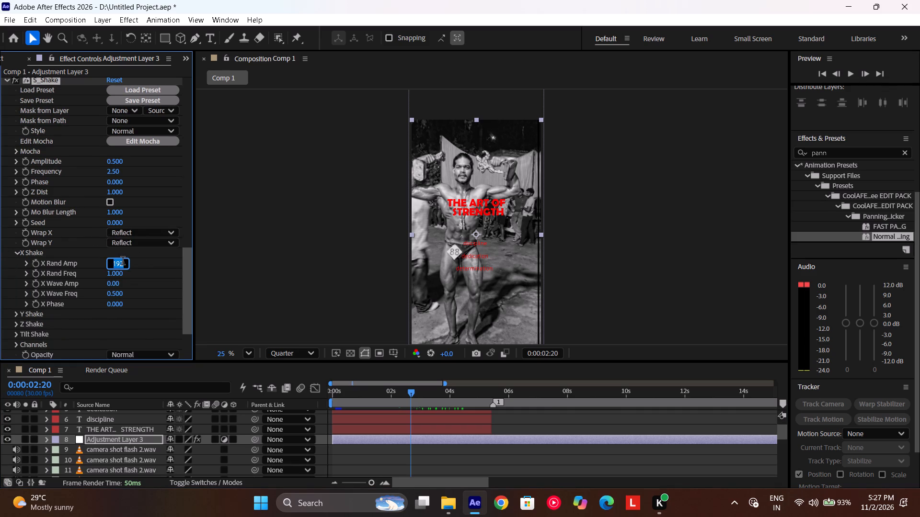
text(45)
key(Return)
Set the Y Rand Amp of S_Shake's Y Shake settings to 55.
scroll(123, 262, down, 1)
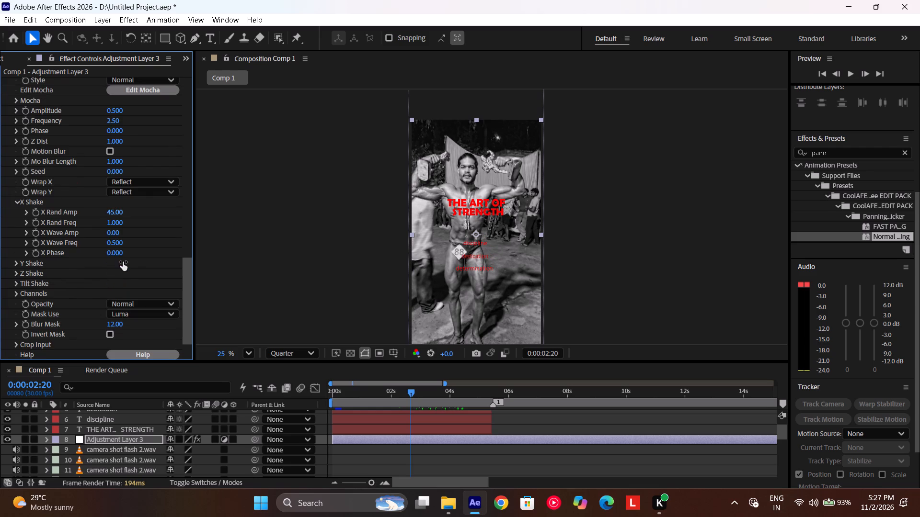
scroll(123, 262, down, 1)
click(19, 262)
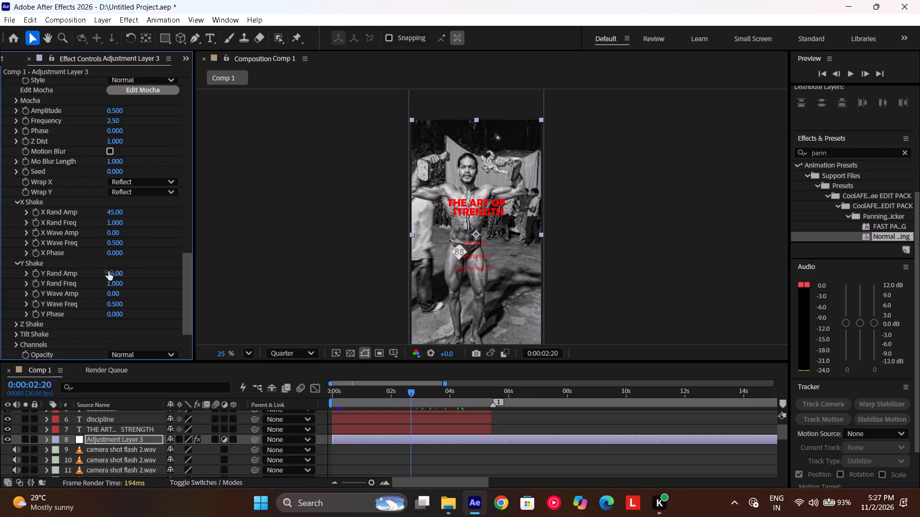
click(108, 271)
text(55)
key(Return)
Set the Z Rand Amp of S_Shake's Z Shake settings to 30.
scroll(108, 271, down, 2)
click(34, 275)
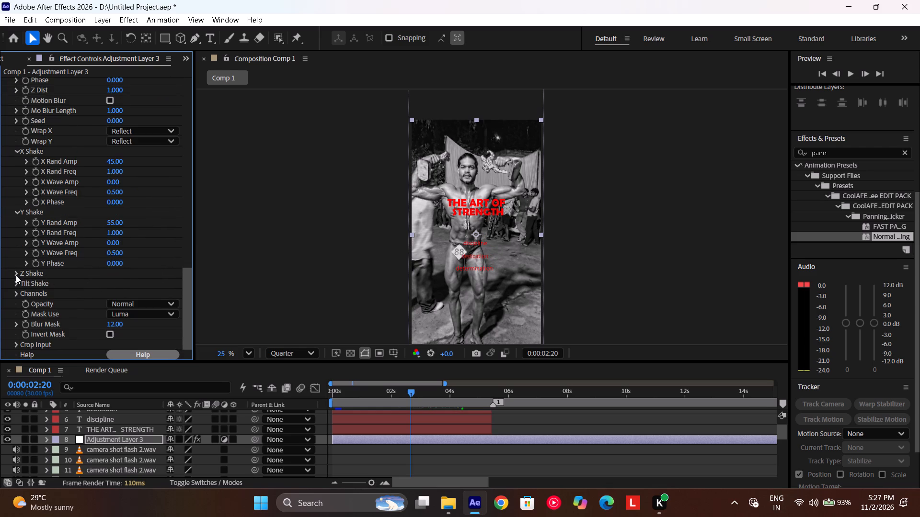
click(16, 275)
click(116, 284)
text(30)
key(Return)
Play the composition from its start and again from about 1 second 12 frames to review the adjusted shake.
drag(408, 401, 386, 401)
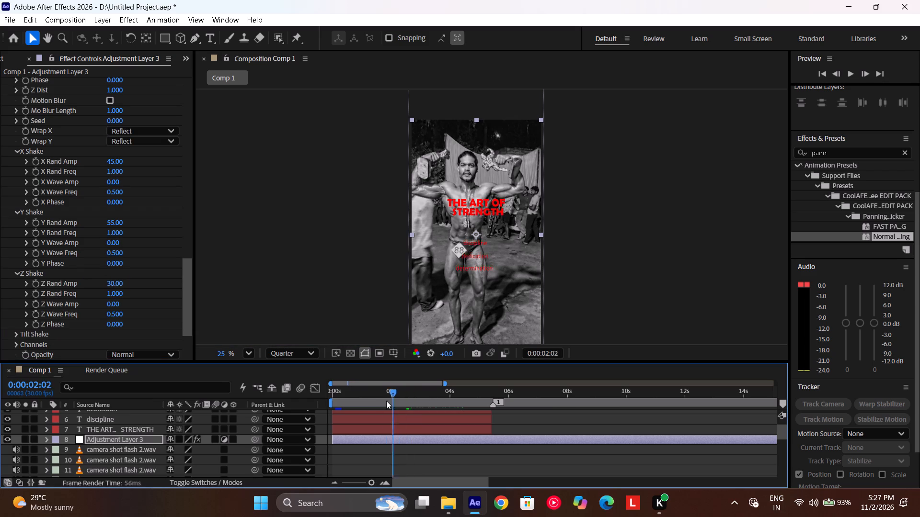
drag(386, 401, 321, 407)
key(space)
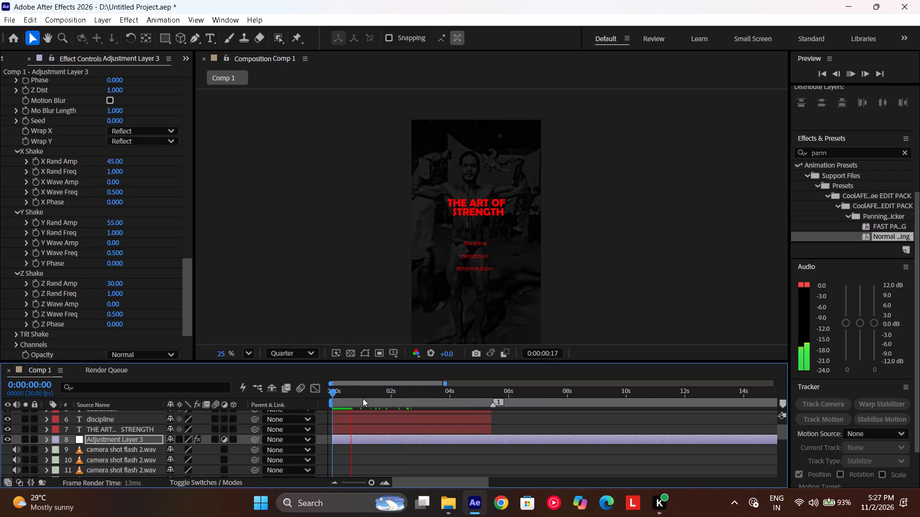
drag(372, 398, 288, 402)
key(space)
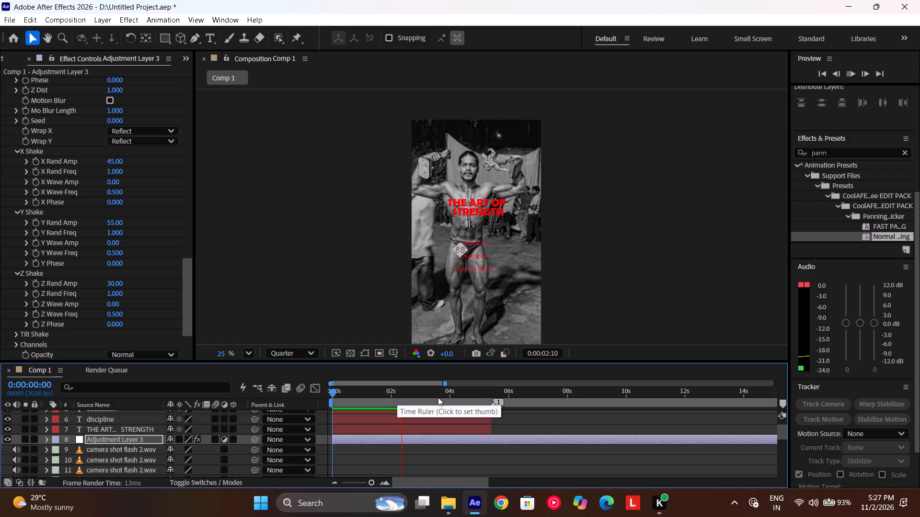
drag(419, 398, 369, 408)
key(space)
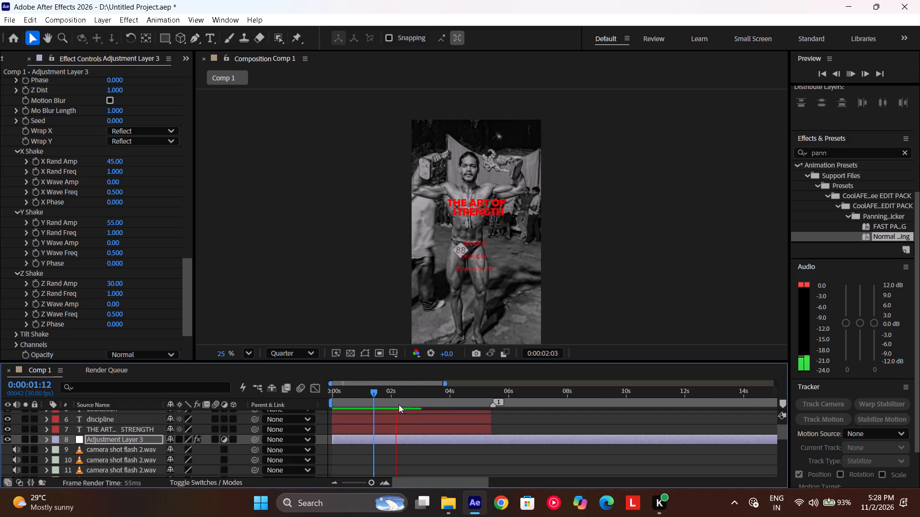
Replay the shake in short passages from about 3 seconds through the trophy shot near 7 seconds.
drag(467, 397, 437, 404)
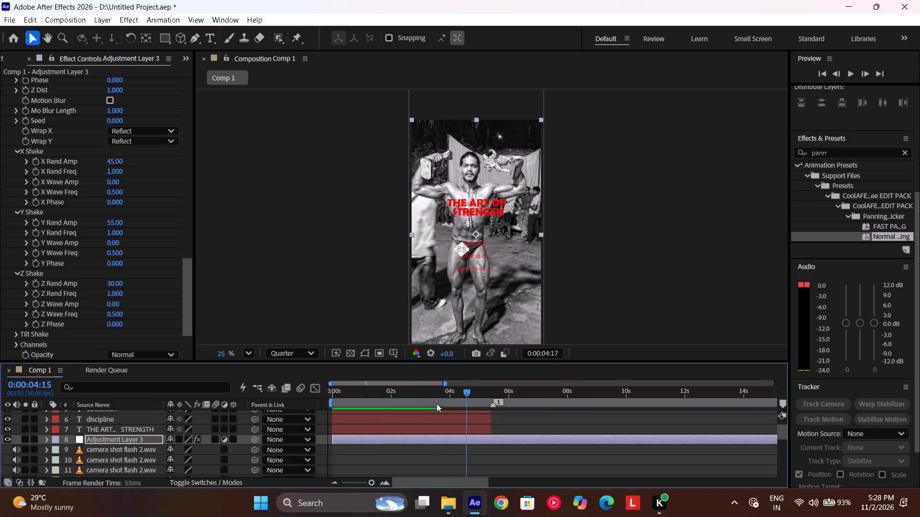
drag(437, 404, 422, 407)
key(space)
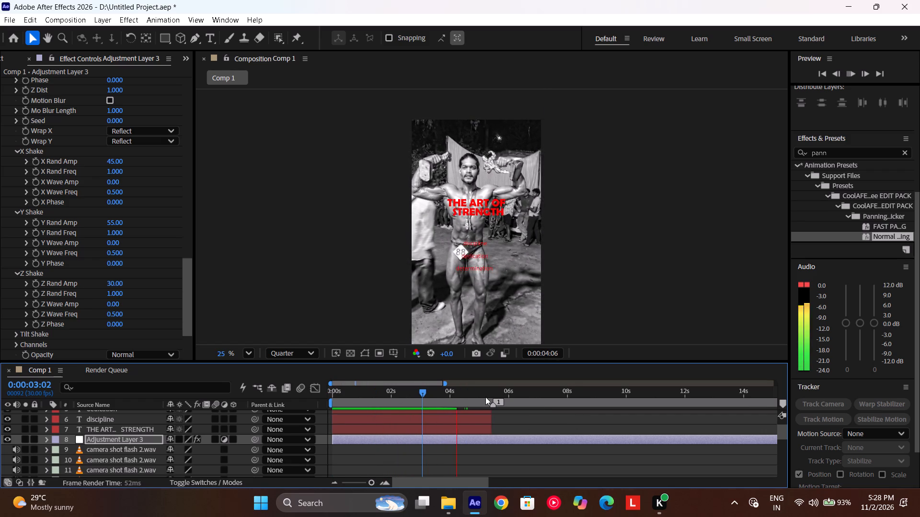
drag(485, 397, 443, 405)
key(space)
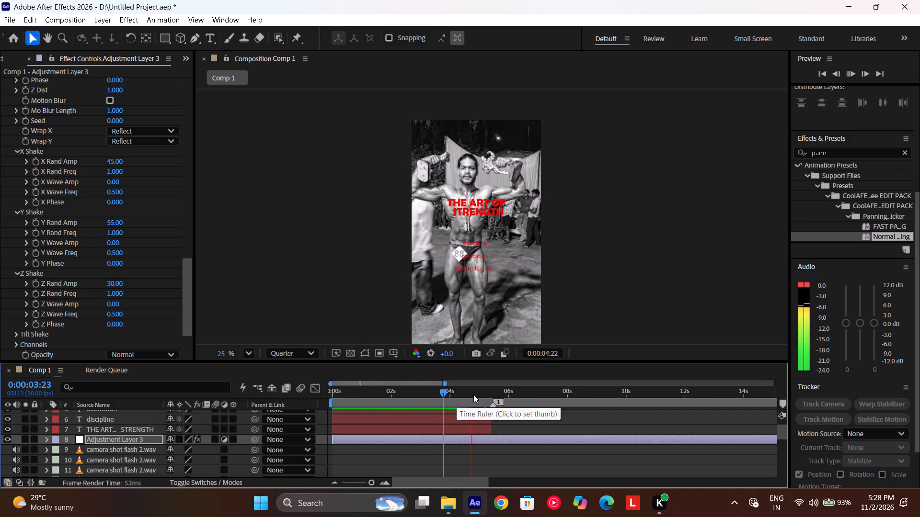
drag(470, 399, 456, 403)
key(space)
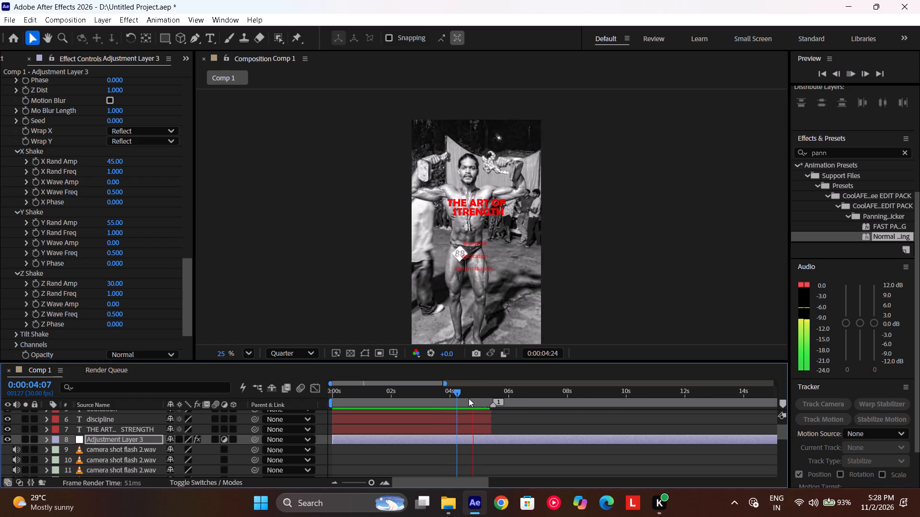
drag(473, 397, 461, 403)
key(space)
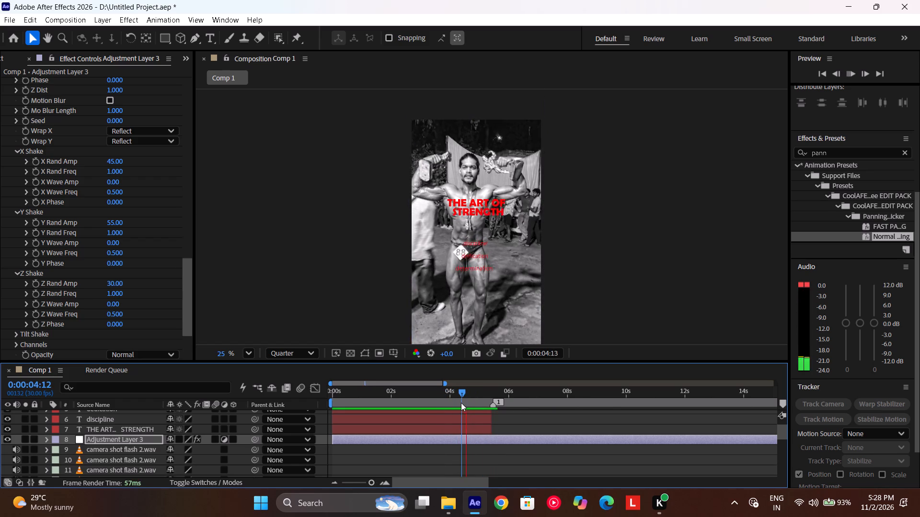
drag(537, 392, 485, 413)
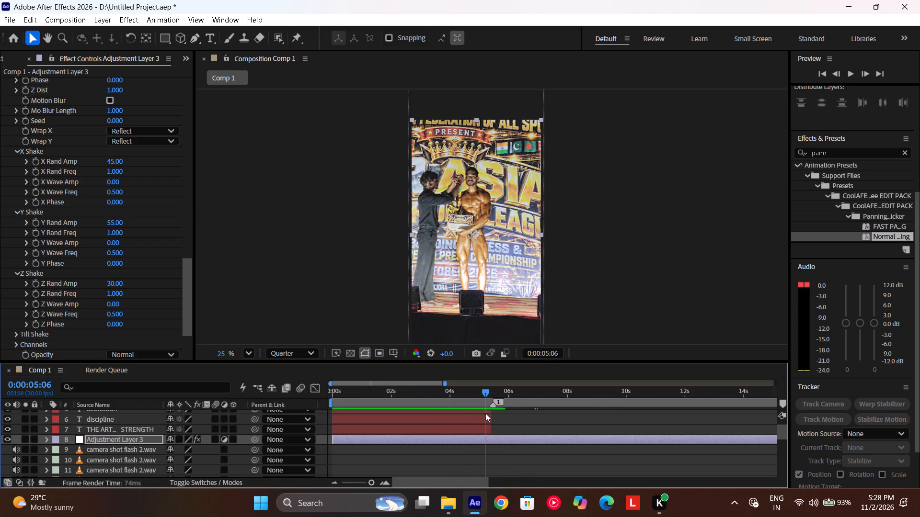
key(space)
drag(542, 397, 528, 409)
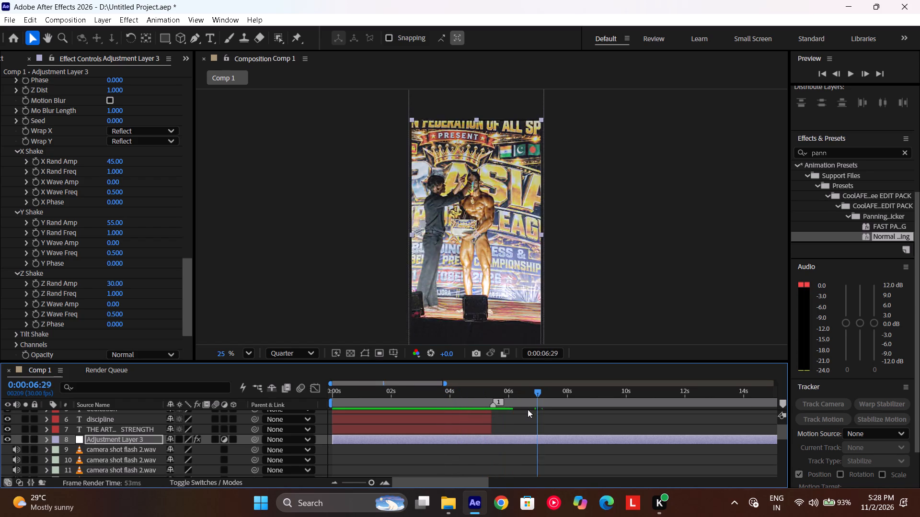
Find the Guri's Flicker preset by searching for "flic" and apply it to Adjustment Layer 3 at 0:00:05:12.
drag(528, 409, 491, 423)
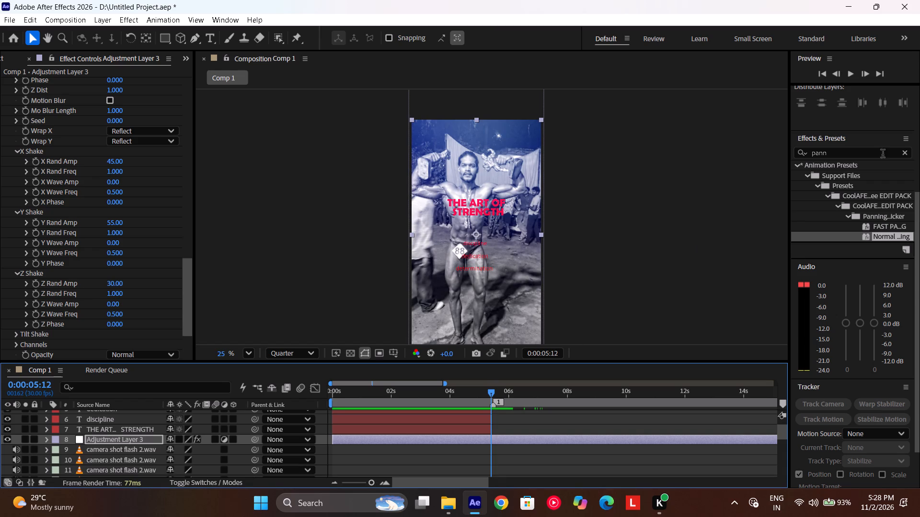
click(905, 149)
click(895, 155)
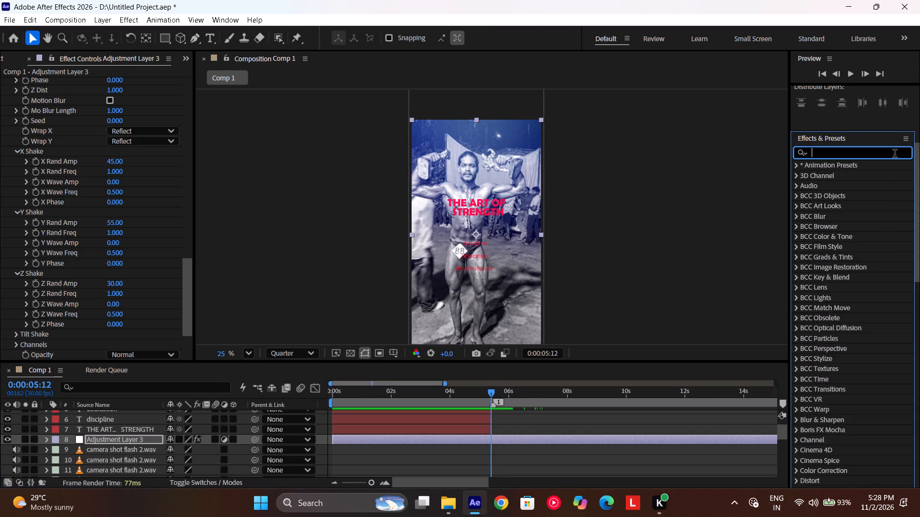
text(flci)
key(BackSpace)
key(BackSpace)
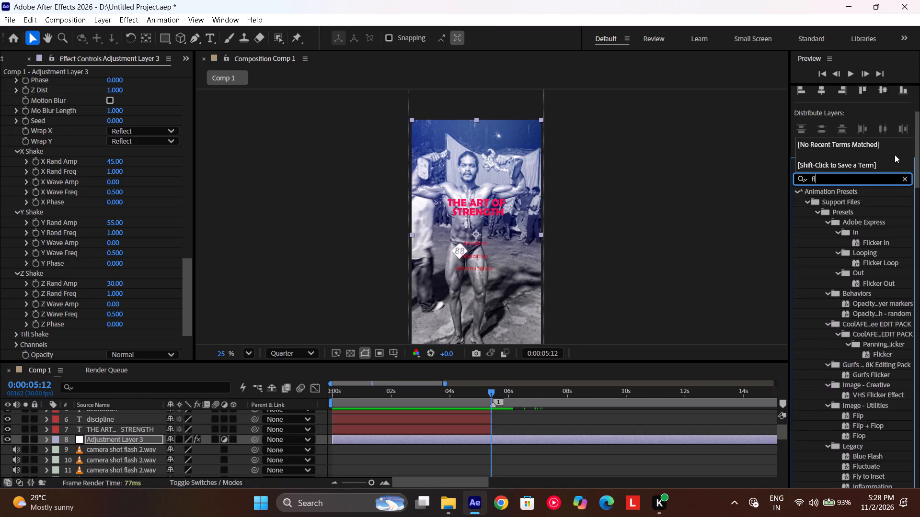
text(i k)
key(BackSpace)
key(BackSpace)
key(c)
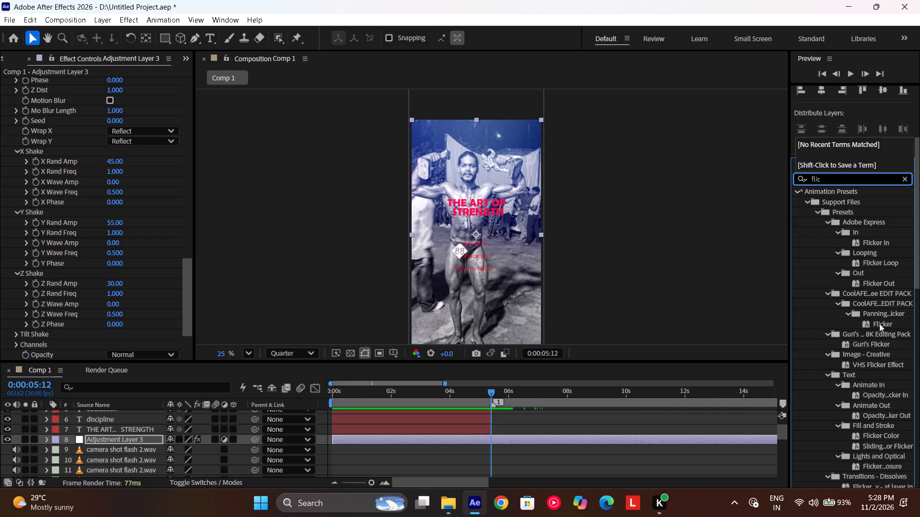
drag(868, 345, 498, 438)
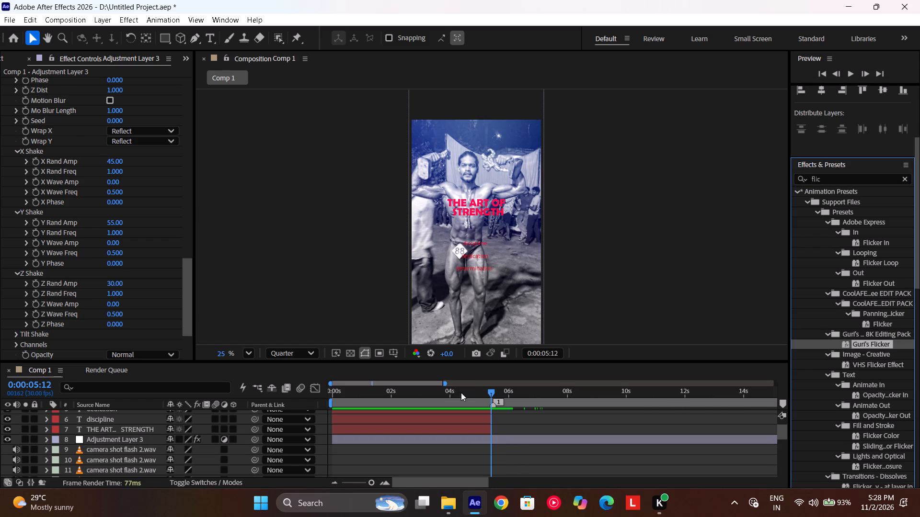
Play the composition from its start to review the flicker on the opening shot.
drag(457, 395, 289, 429)
key(space)
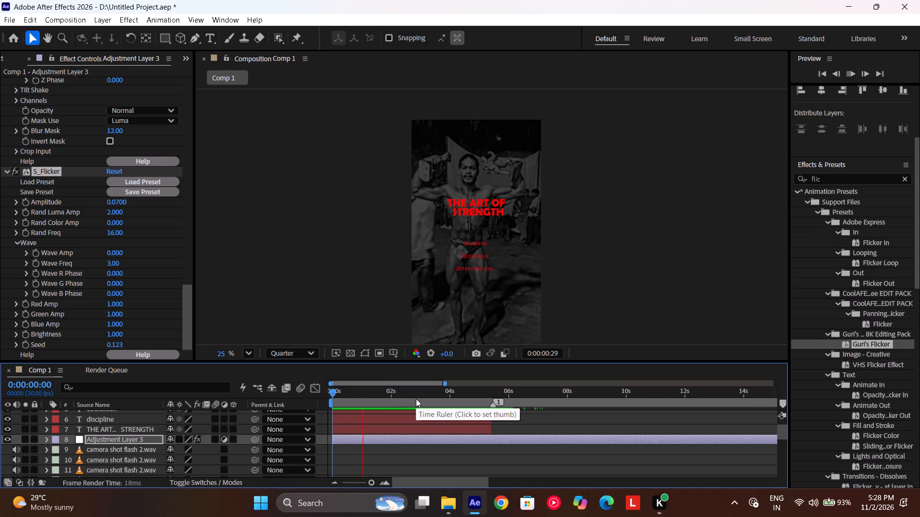
drag(416, 399, 408, 404)
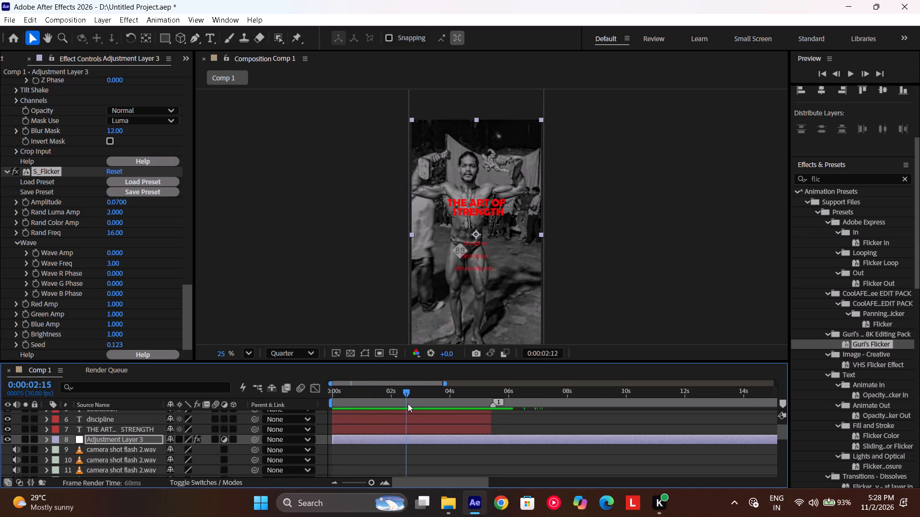
Split Adjustment Layer 3 at 0:00:05:13, where the opening title shot ends.
drag(408, 404, 494, 410)
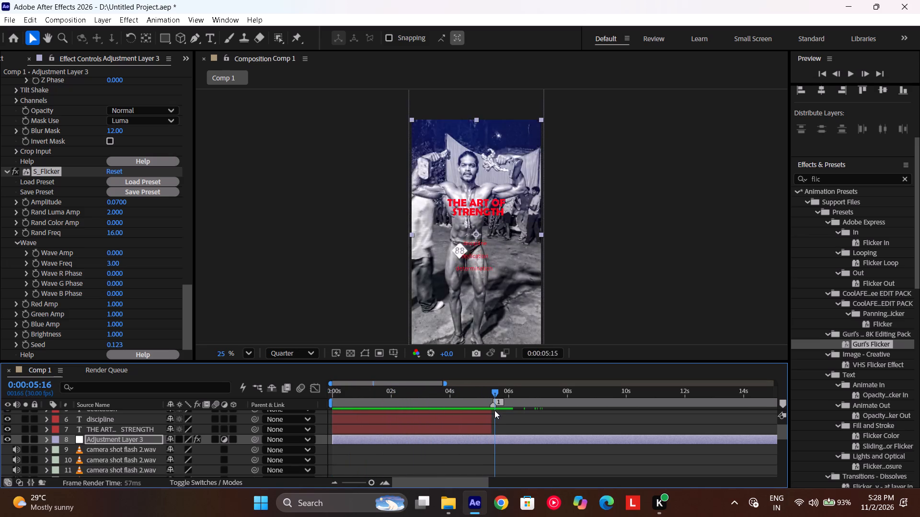
drag(494, 410, 492, 418)
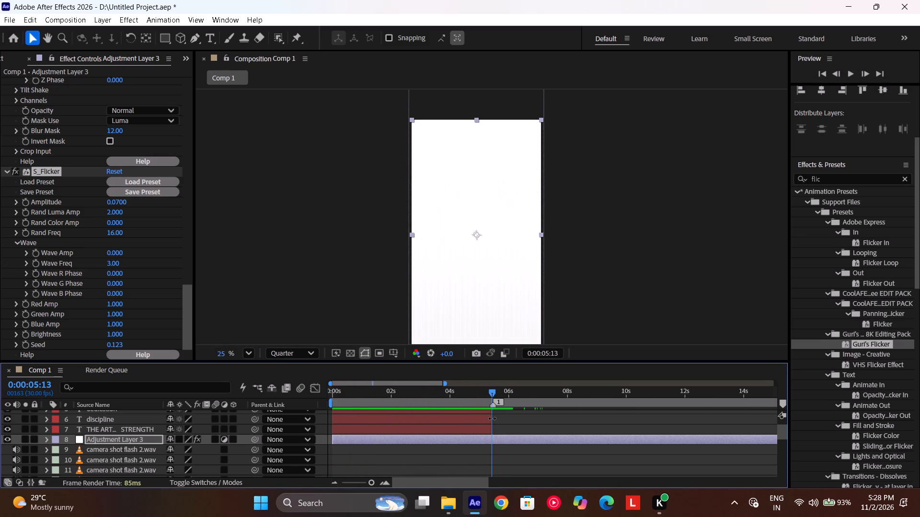
key(ctrl+shift+d)
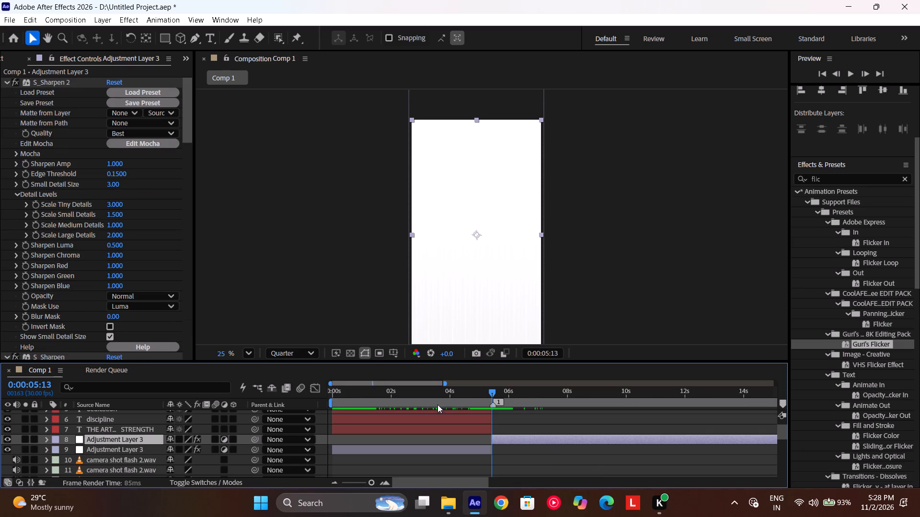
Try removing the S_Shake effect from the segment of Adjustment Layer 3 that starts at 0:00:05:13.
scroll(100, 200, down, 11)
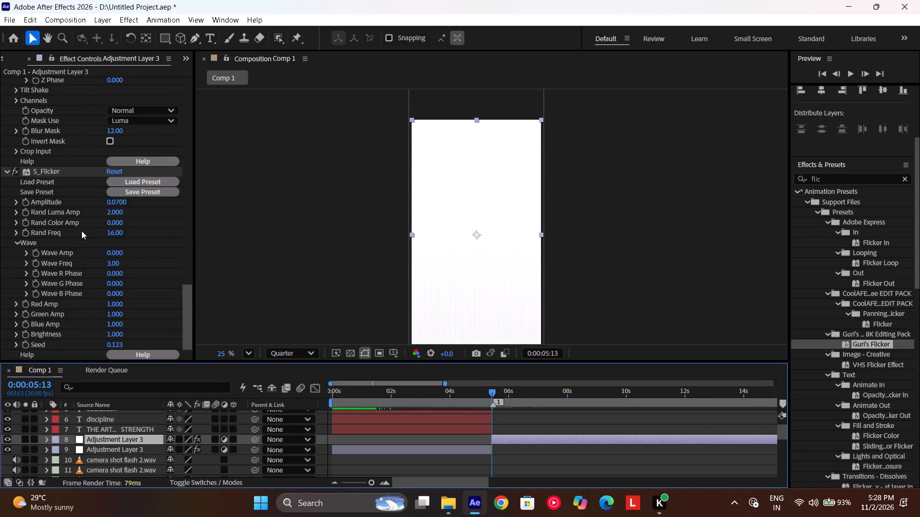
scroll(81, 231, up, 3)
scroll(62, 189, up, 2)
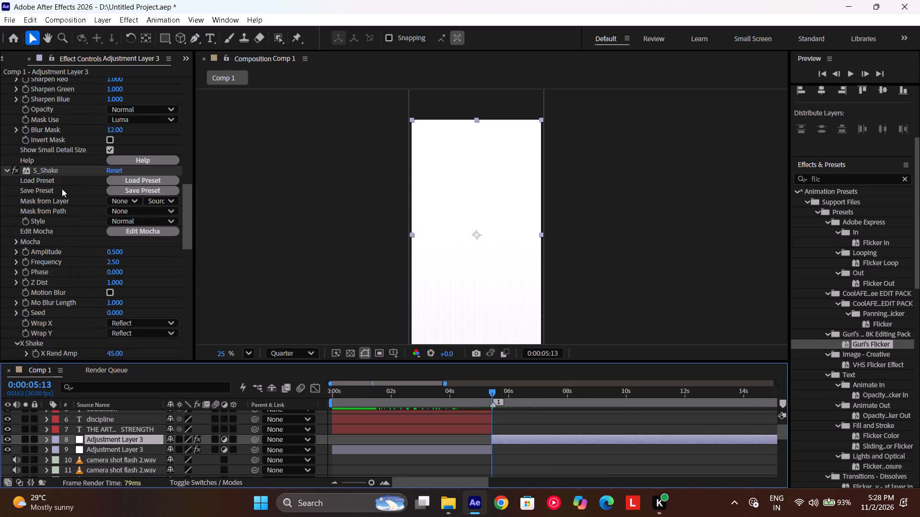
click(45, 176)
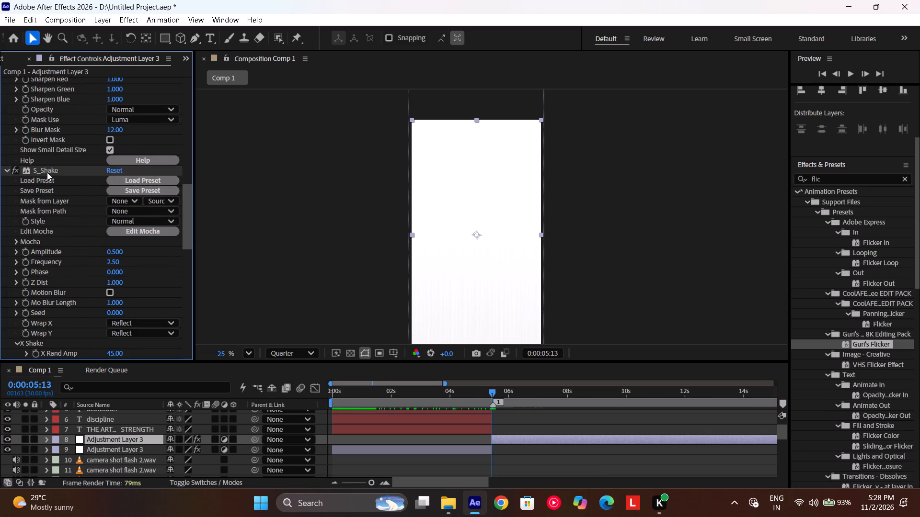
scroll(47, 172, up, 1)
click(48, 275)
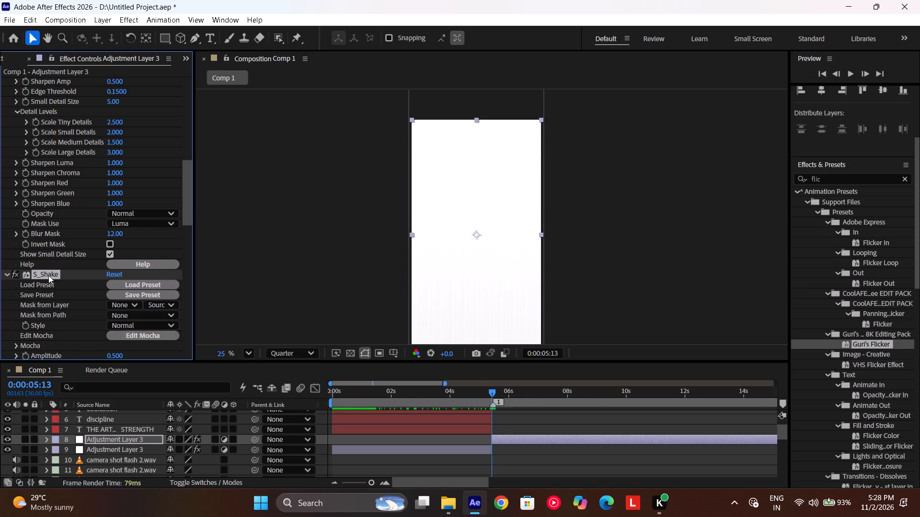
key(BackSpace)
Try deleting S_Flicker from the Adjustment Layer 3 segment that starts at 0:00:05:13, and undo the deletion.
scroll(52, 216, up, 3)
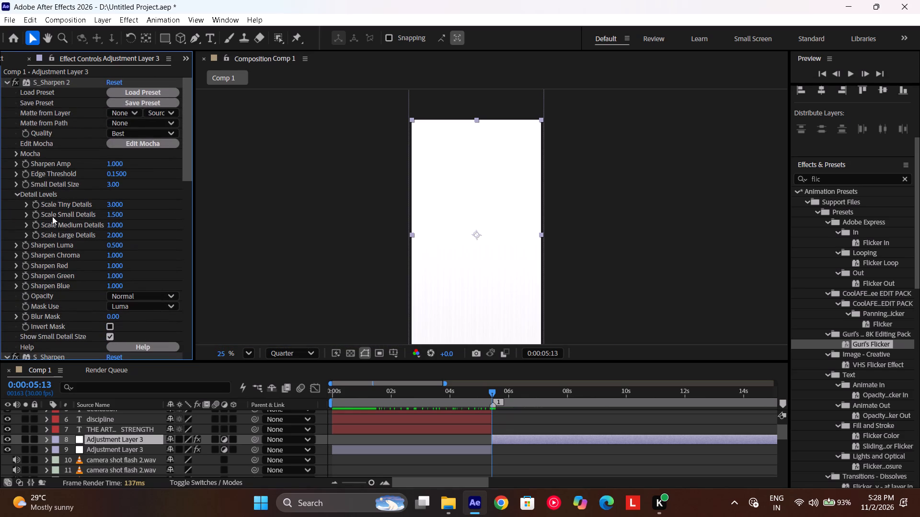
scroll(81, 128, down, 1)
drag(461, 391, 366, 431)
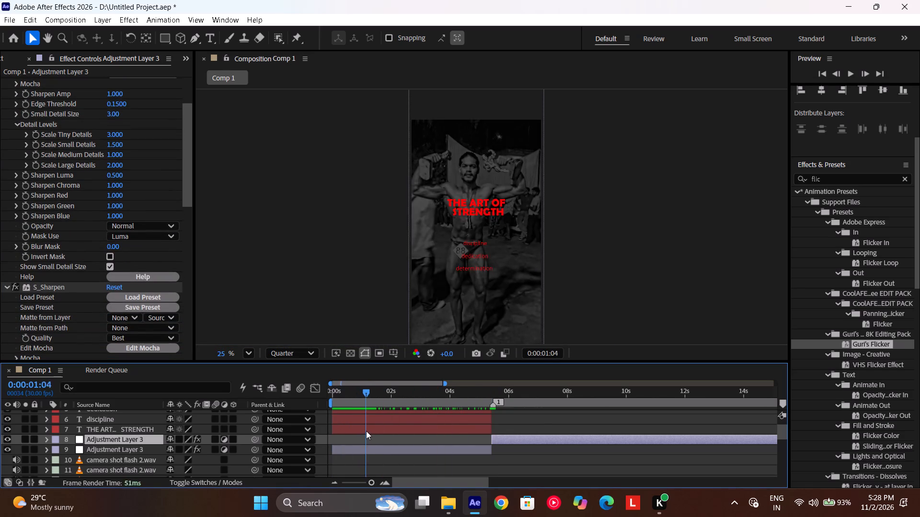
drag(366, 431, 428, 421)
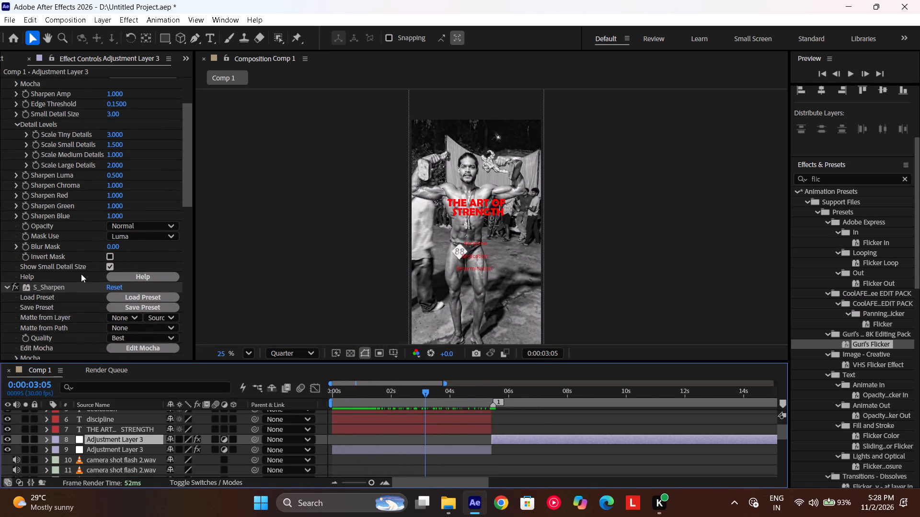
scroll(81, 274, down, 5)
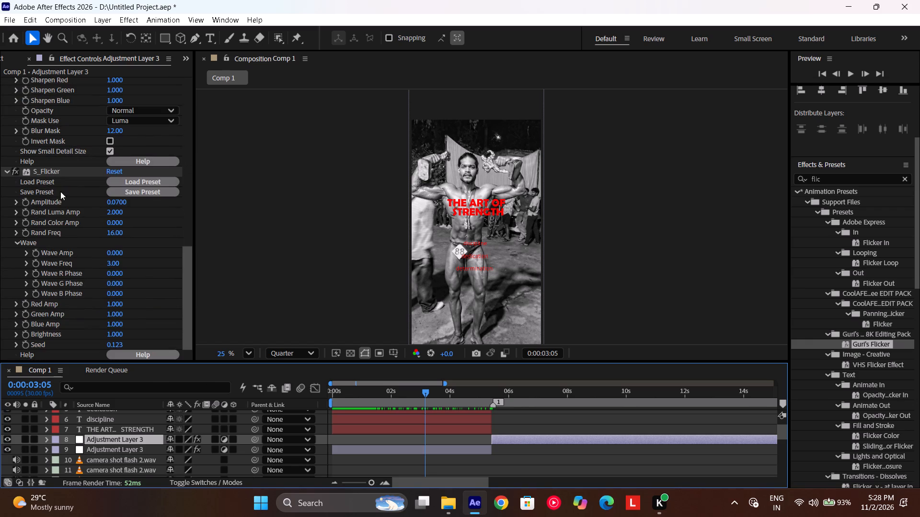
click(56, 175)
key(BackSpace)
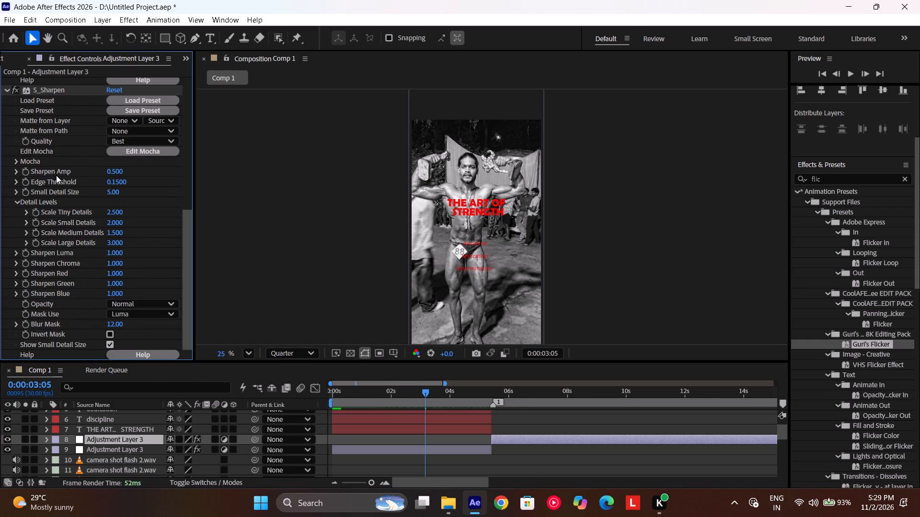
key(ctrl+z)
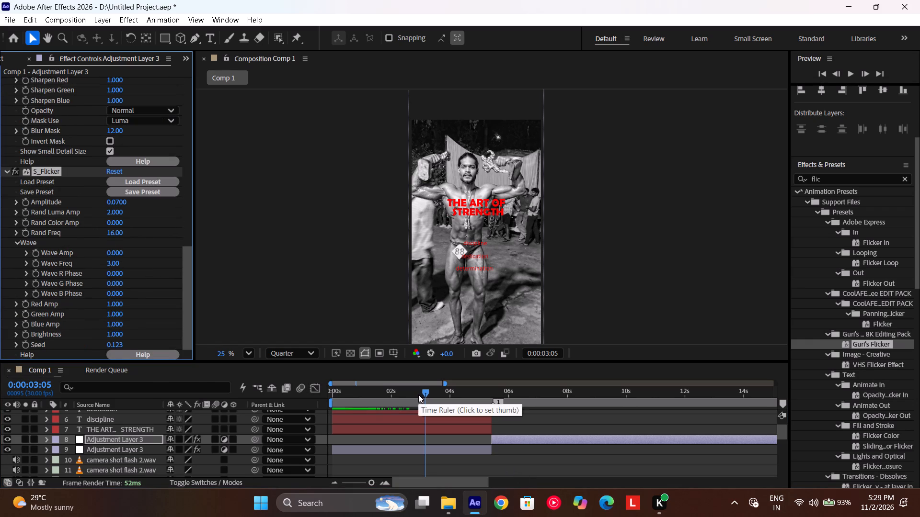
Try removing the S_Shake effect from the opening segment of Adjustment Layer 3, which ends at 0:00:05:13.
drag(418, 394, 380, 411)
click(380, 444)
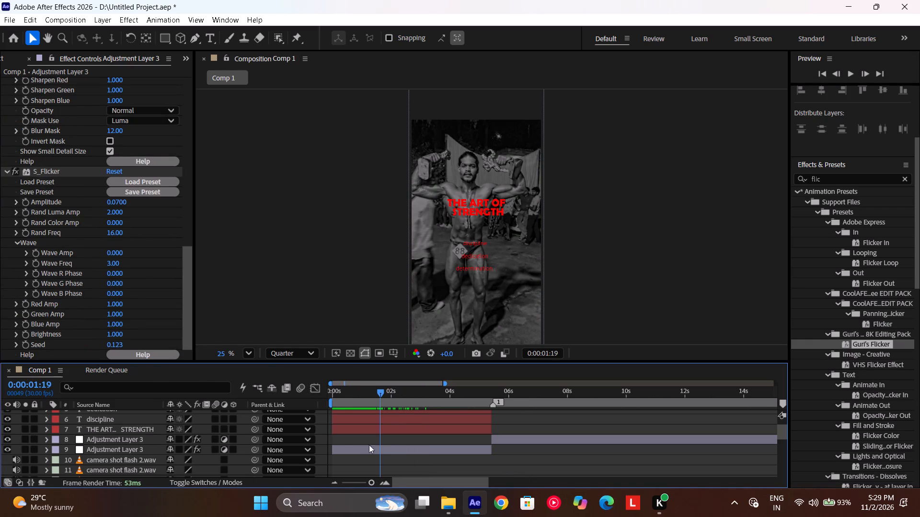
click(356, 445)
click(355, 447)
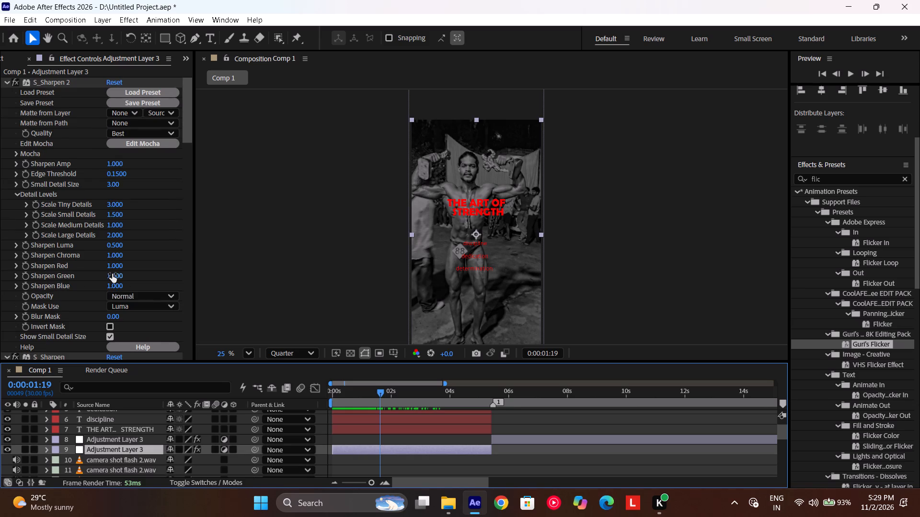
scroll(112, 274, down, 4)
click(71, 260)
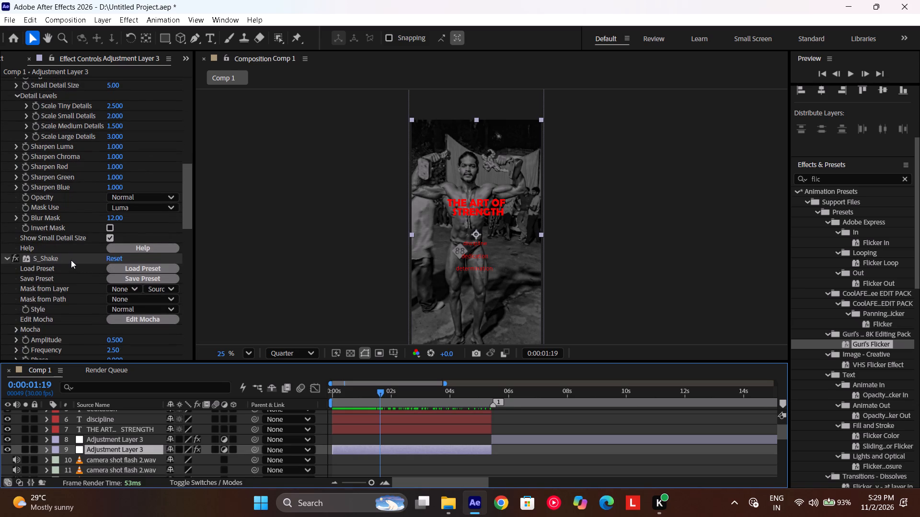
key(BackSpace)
Scrub from about 0:00:02:21 through the award shots to 0:00:11:06 and check the opening segment's remaining effects.
drag(412, 388, 426, 394)
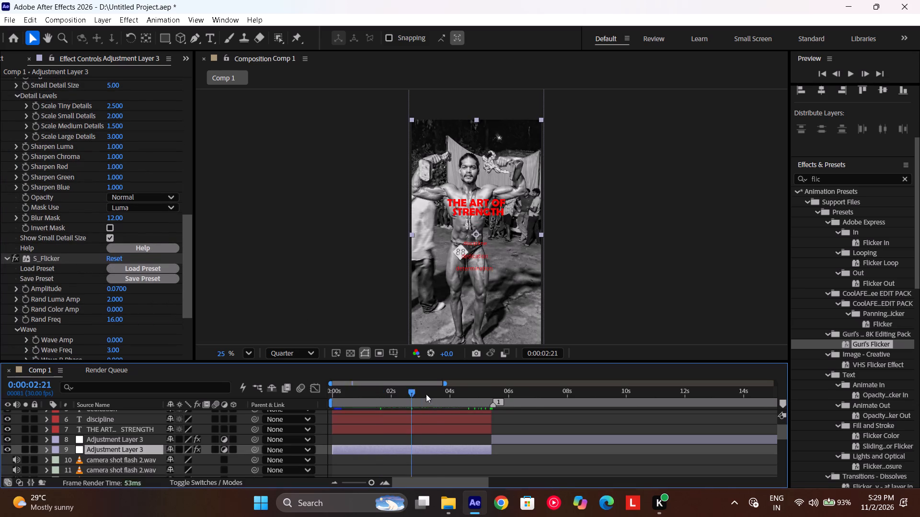
drag(426, 394, 588, 400)
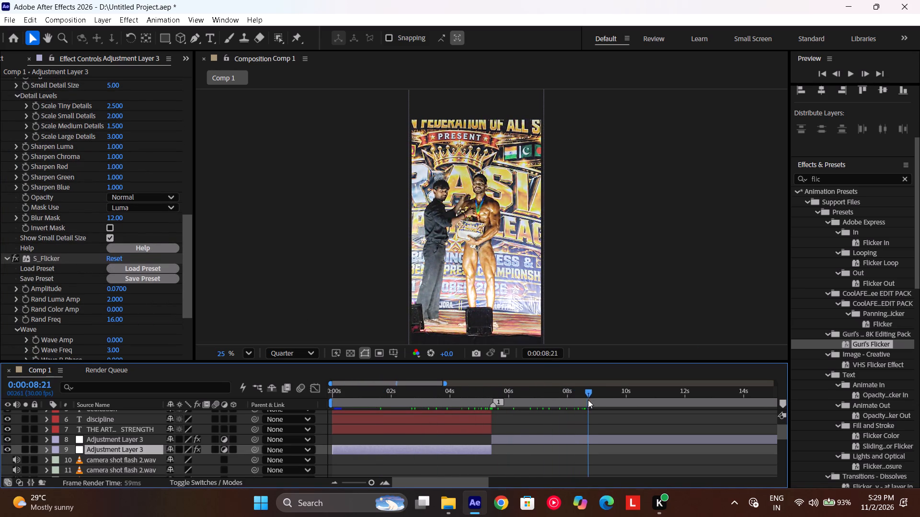
drag(588, 400, 635, 377)
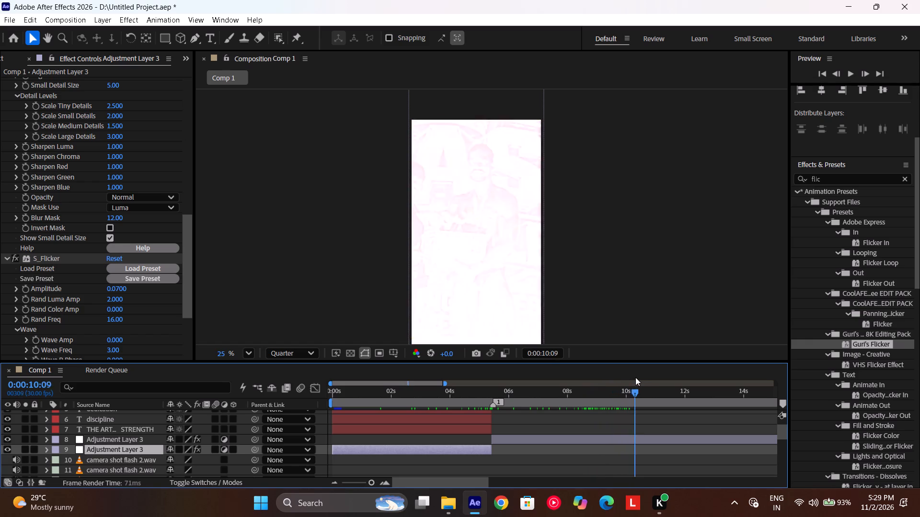
drag(635, 377, 661, 360)
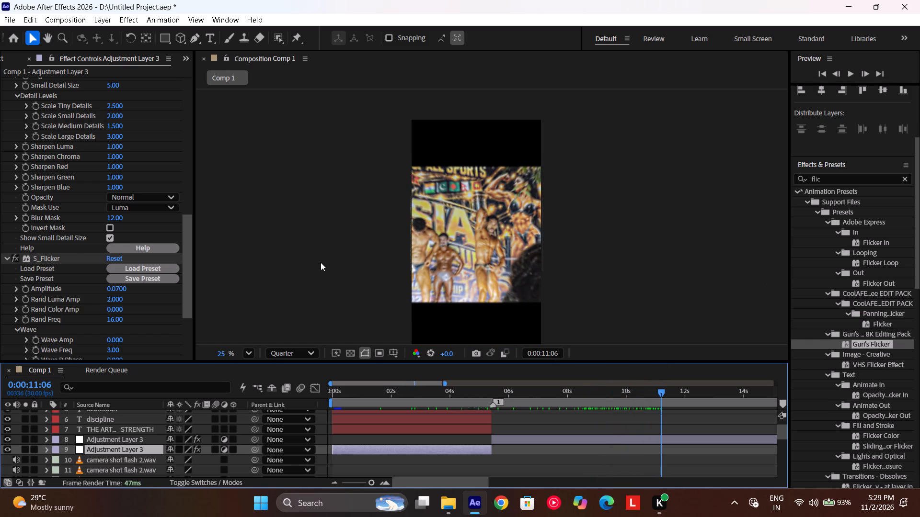
scroll(70, 253, down, 5)
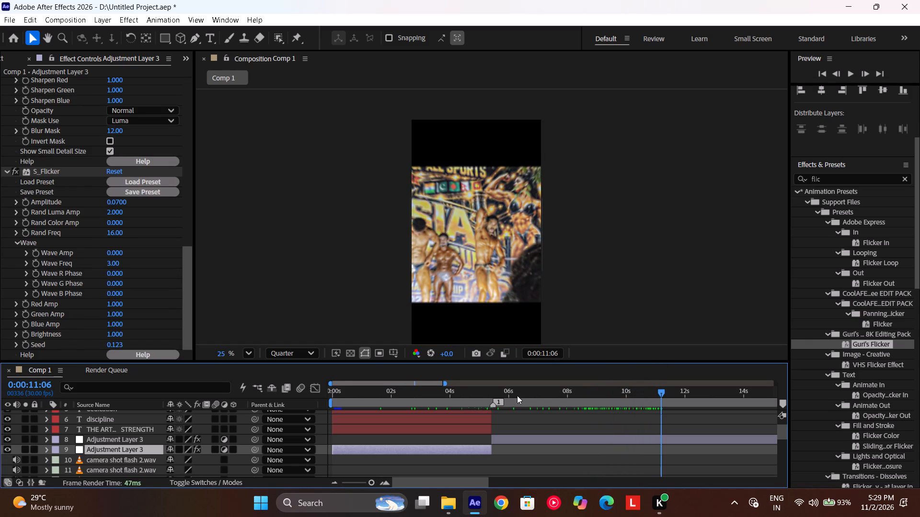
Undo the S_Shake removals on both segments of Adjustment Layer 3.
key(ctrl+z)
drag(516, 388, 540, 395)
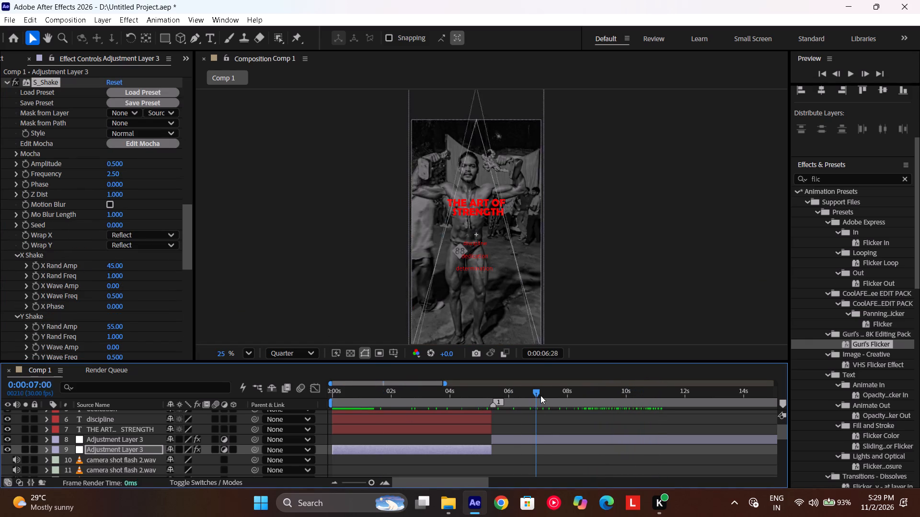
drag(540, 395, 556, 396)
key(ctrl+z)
Scrub through the award and stage shots from about 0:00:07:08 to 0:00:12:15 to check the shake.
drag(556, 396, 539, 399)
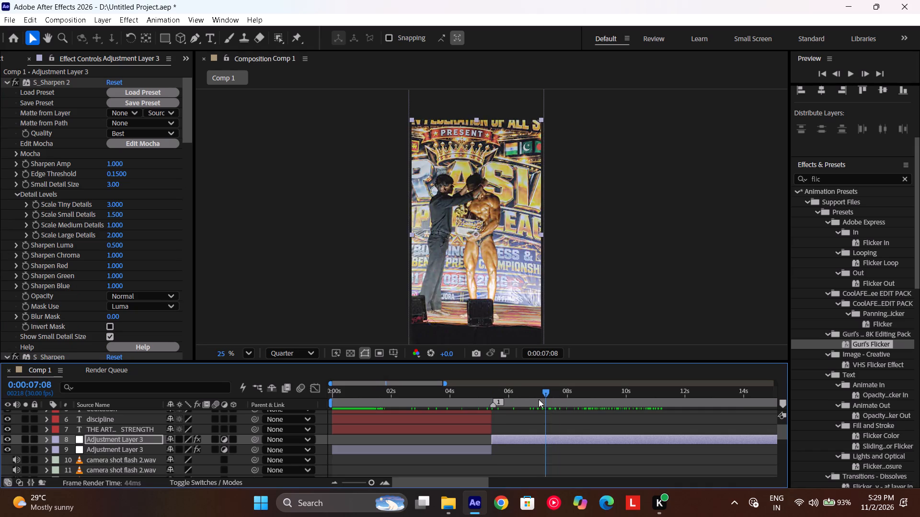
drag(539, 399, 596, 399)
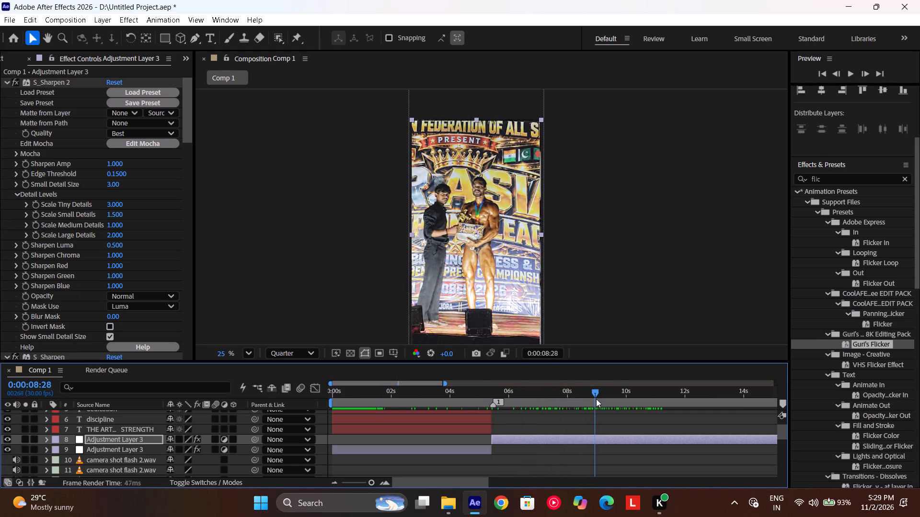
drag(596, 399, 655, 390)
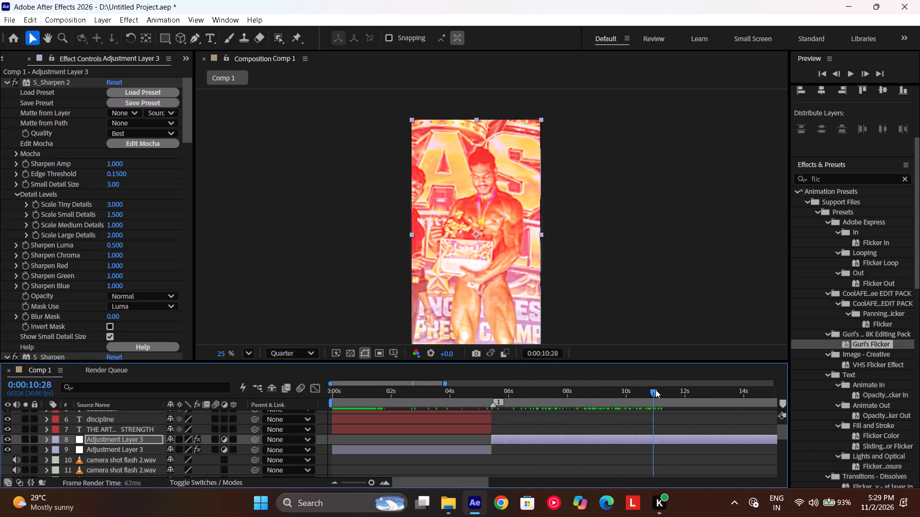
drag(655, 390, 701, 378)
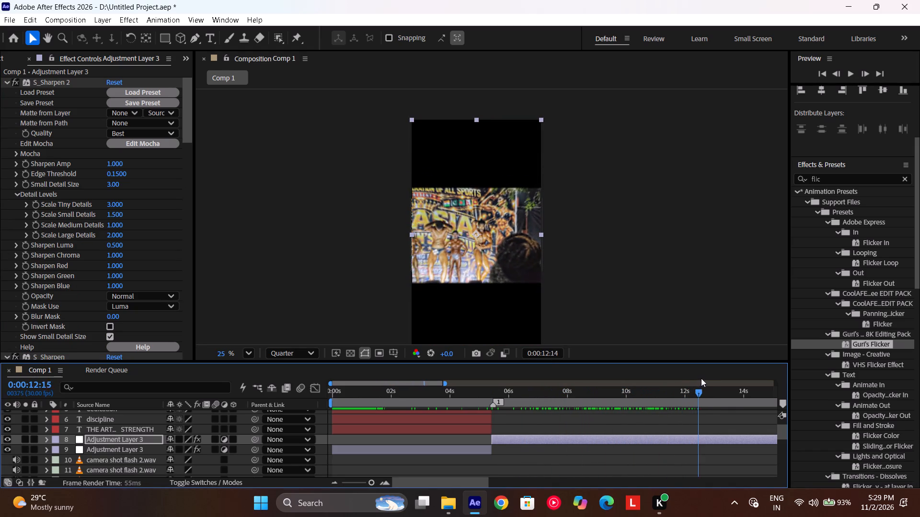
Delete the S_Shake effect from only the opening segment of Adjustment Layer 3, keeping its S_Flicker.
drag(701, 378, 442, 449)
click(442, 449)
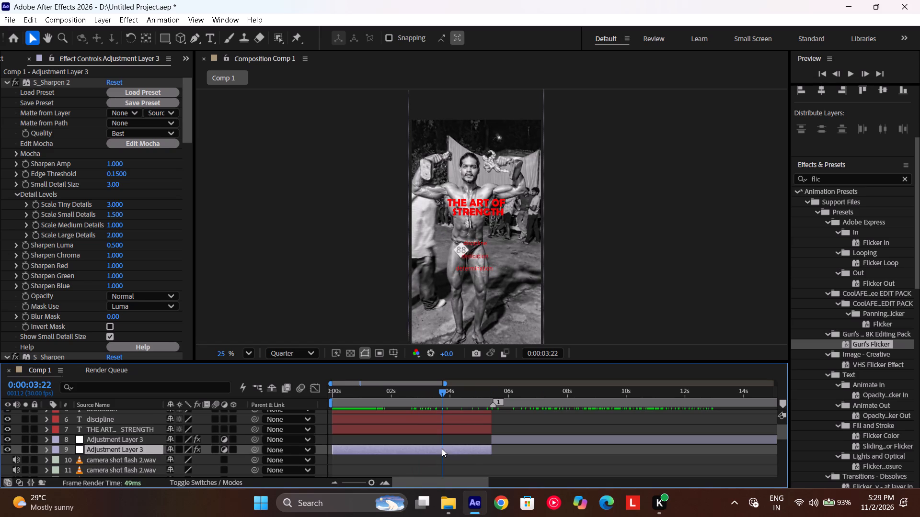
scroll(169, 247, down, 1)
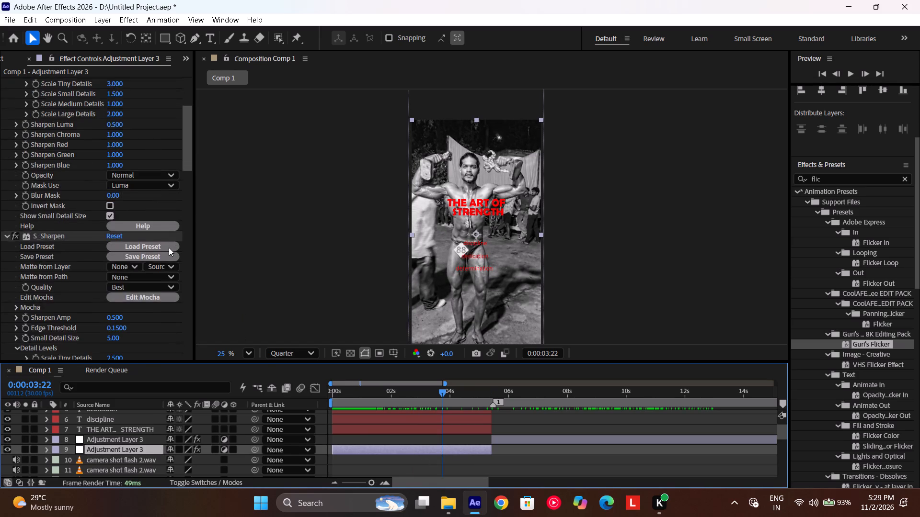
scroll(169, 247, down, 1)
click(51, 312)
key(BackSpace)
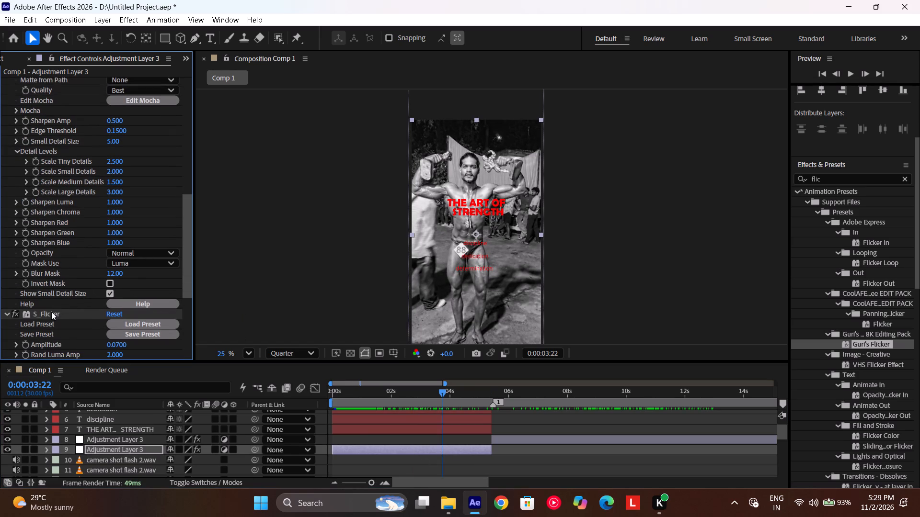
Play the composition from its start, and scrub onward through the later shots to about 0:00:19:26.
drag(367, 398, 254, 429)
key(space)
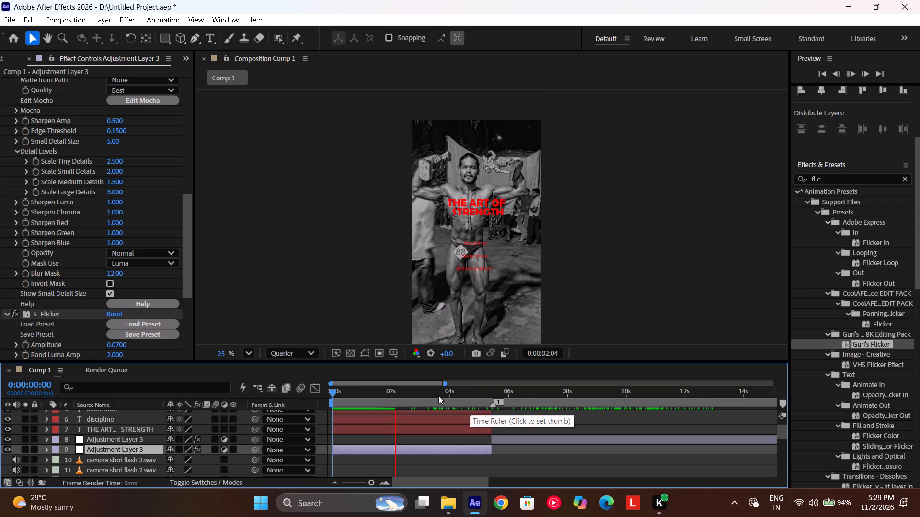
drag(438, 395, 593, 396)
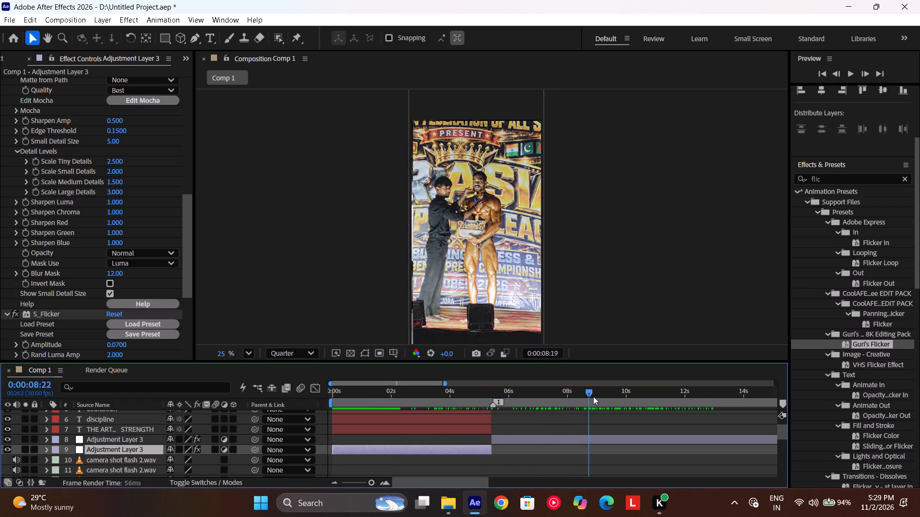
drag(593, 396, 643, 399)
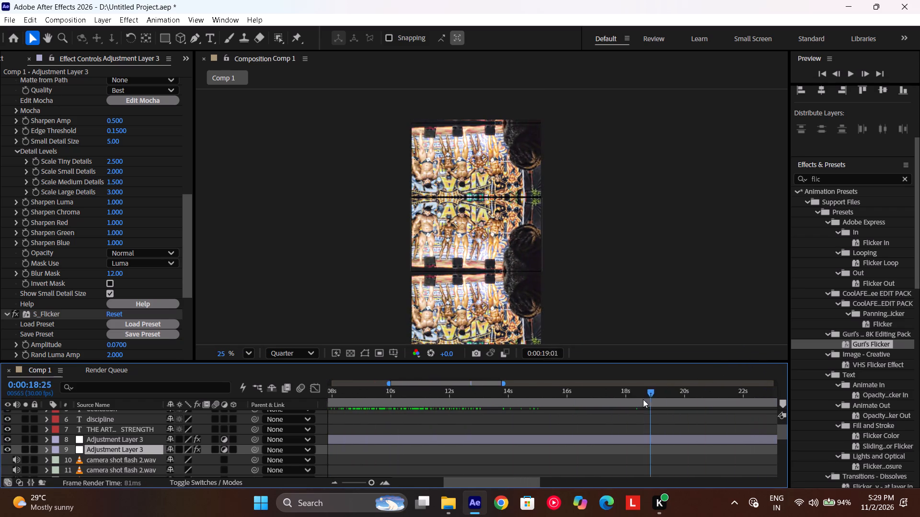
drag(643, 399, 680, 403)
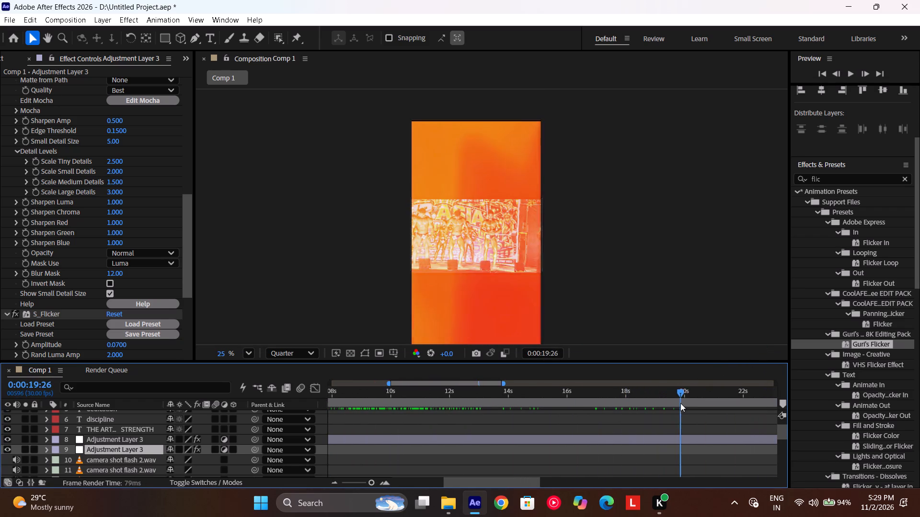
Play and scrub the stage shots from about 0:00:17:03 to 0:00:22:16 to check how the shake looks on them.
drag(680, 403, 598, 424)
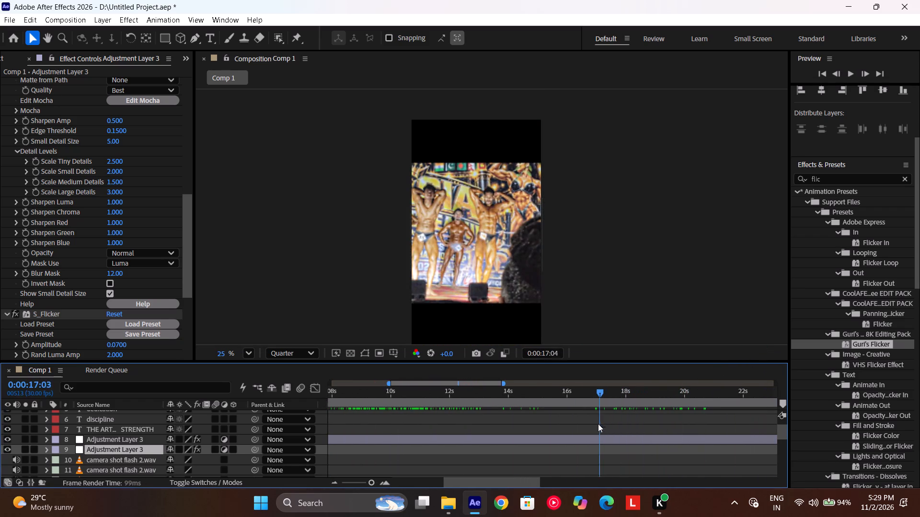
drag(598, 424, 593, 423)
key(space)
drag(638, 395, 604, 405)
key(space)
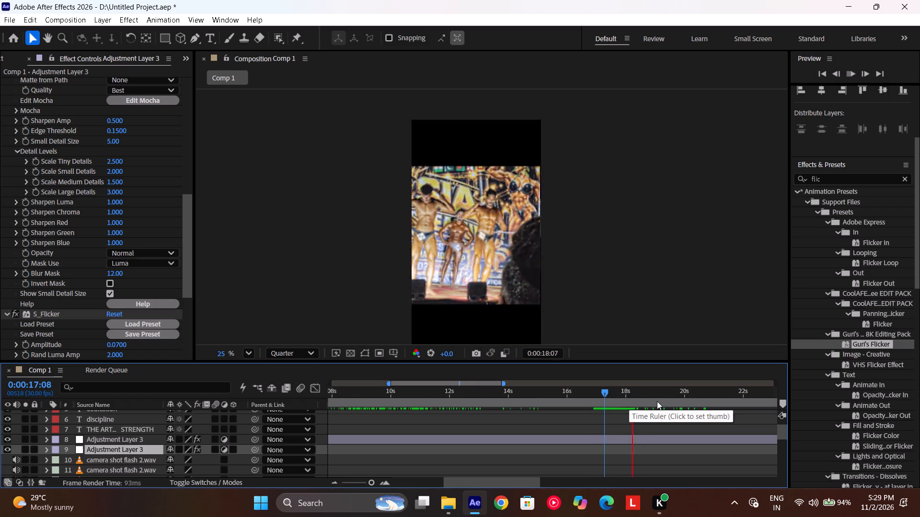
drag(657, 401, 611, 412)
key(space)
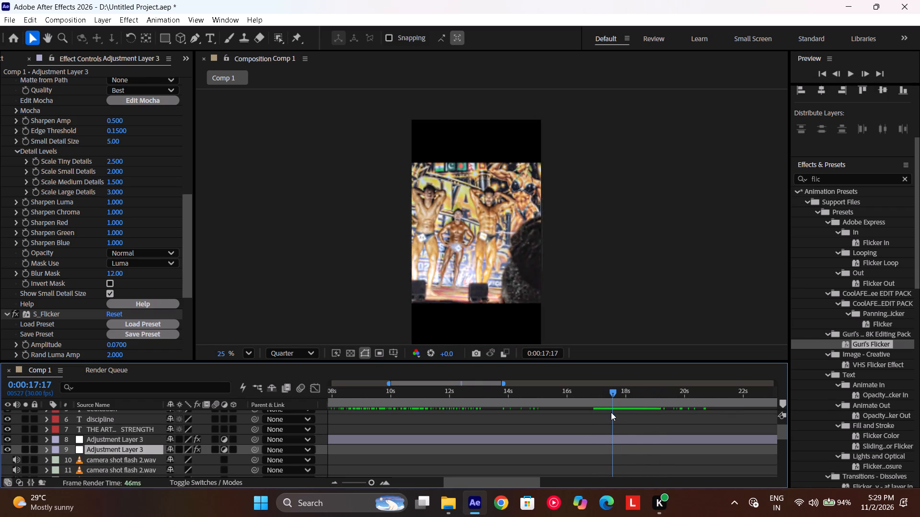
scroll(665, 411, down, 2)
scroll(665, 411, left, 1)
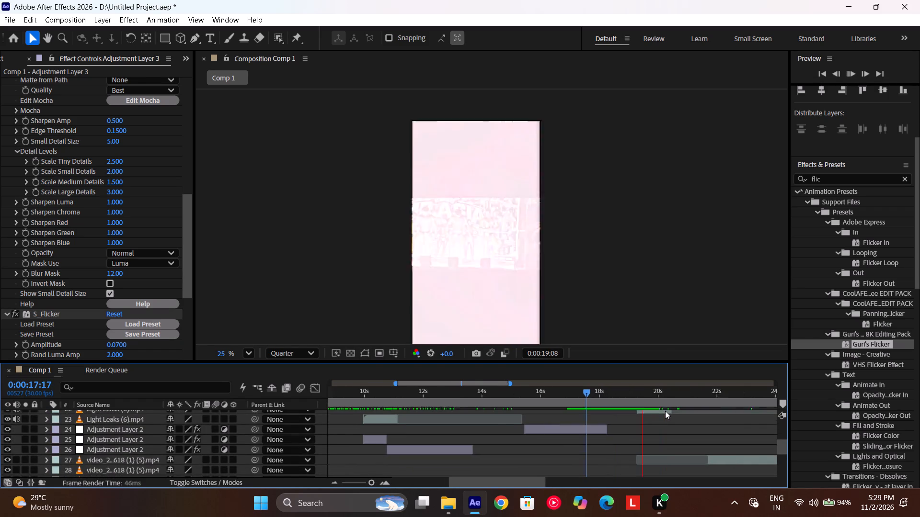
scroll(665, 411, left, 2)
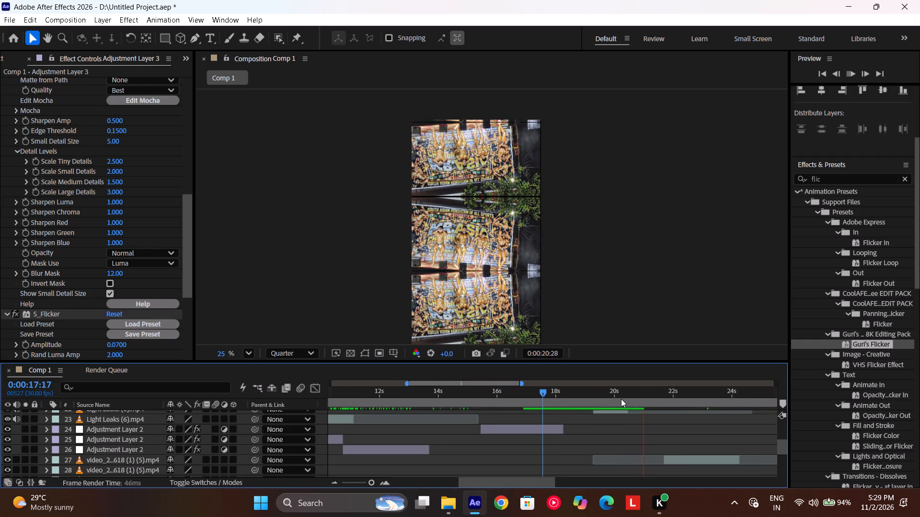
drag(621, 399, 692, 405)
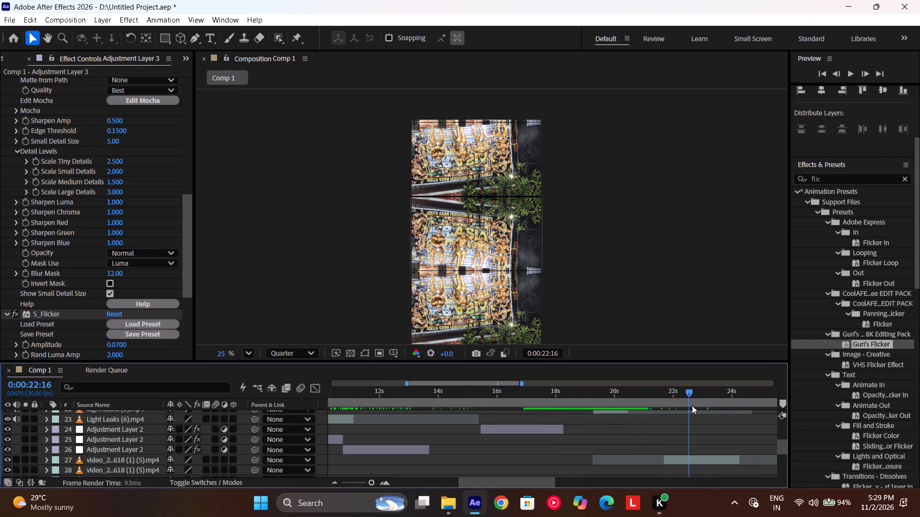
drag(692, 405, 676, 422)
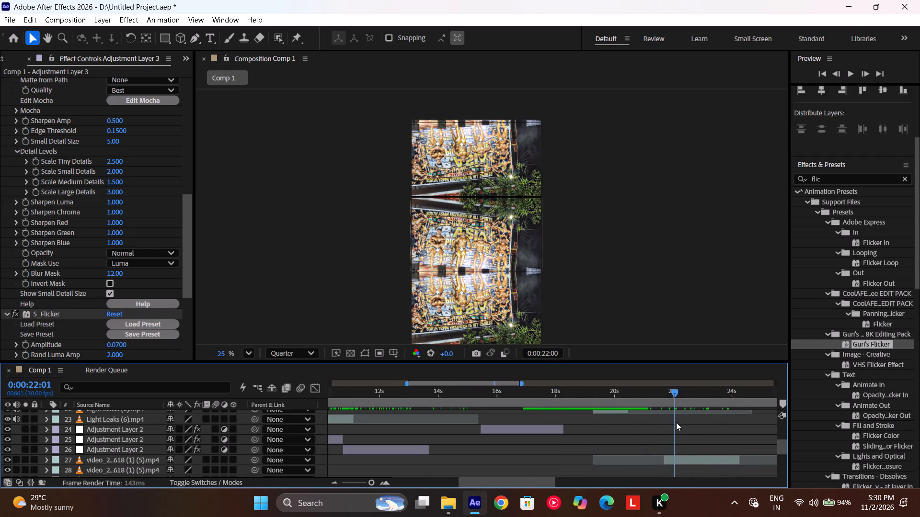
drag(676, 422, 681, 422)
Toggle the visibility of the later Adjustment Layer 3 segment off and on to compare the frame at 0:00:22:08 with and without it.
scroll(681, 422, up, 1)
scroll(681, 422, down, 2)
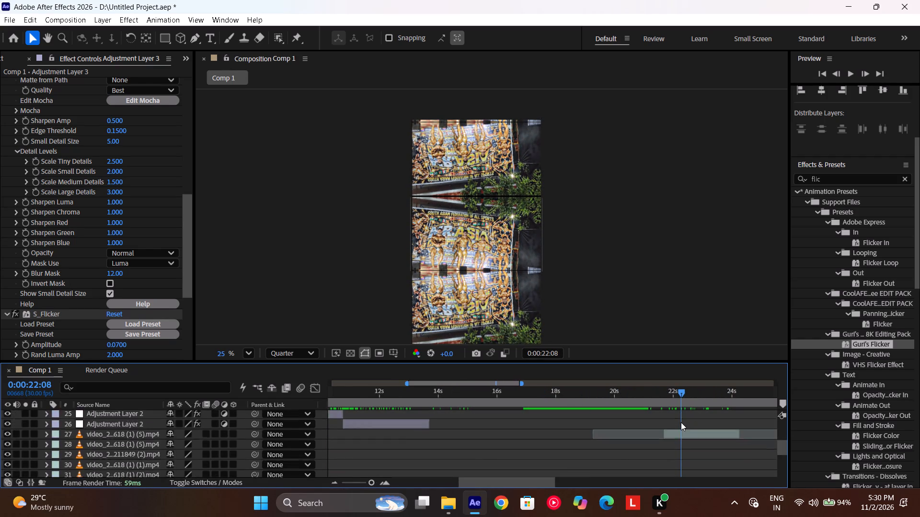
scroll(681, 422, down, 3)
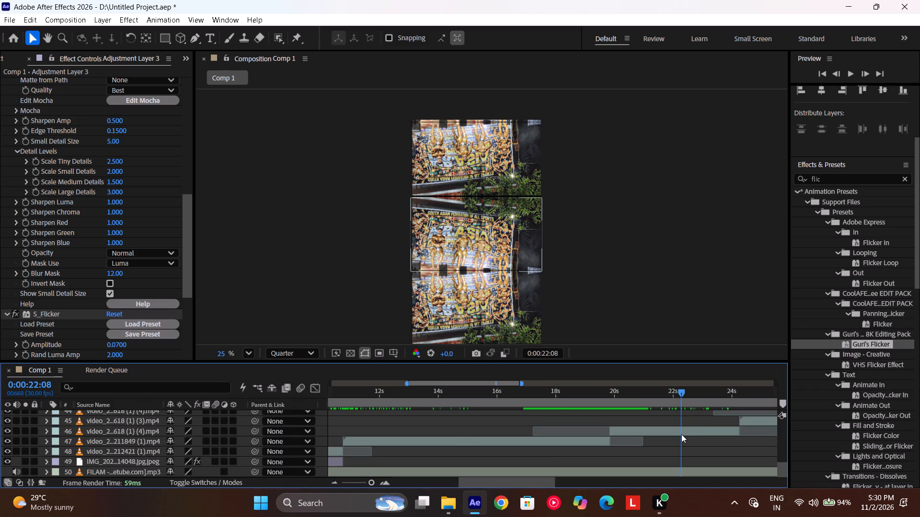
scroll(681, 434, up, 9)
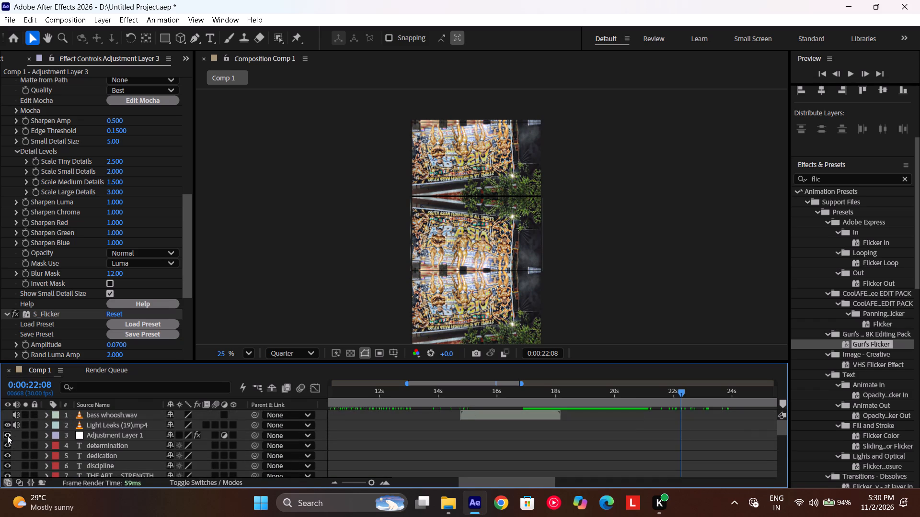
scroll(213, 408, up, 1)
scroll(374, 429, down, 1)
scroll(357, 420, up, 1)
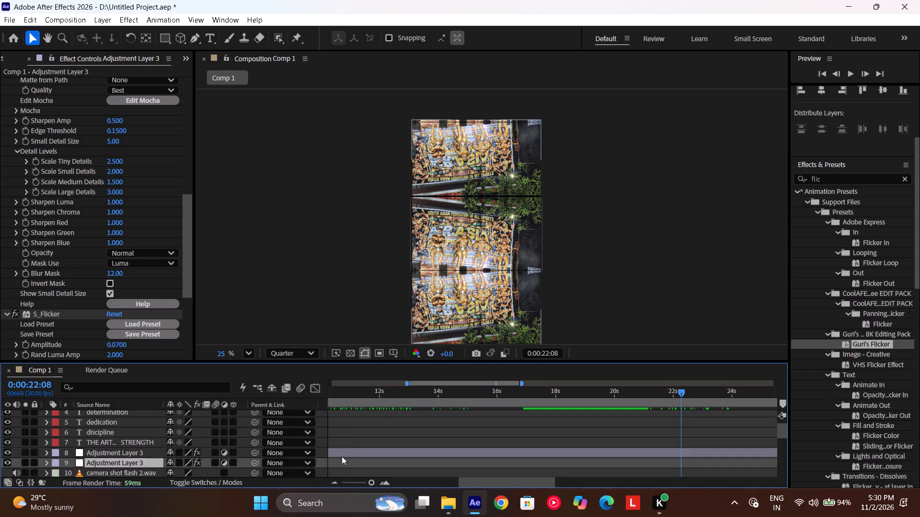
click(341, 456)
click(5, 451)
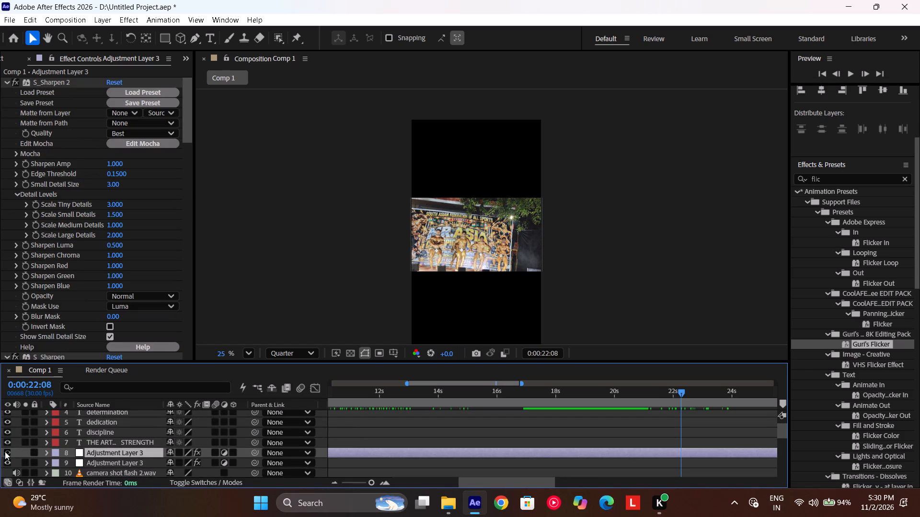
click(5, 451)
click(5, 451)
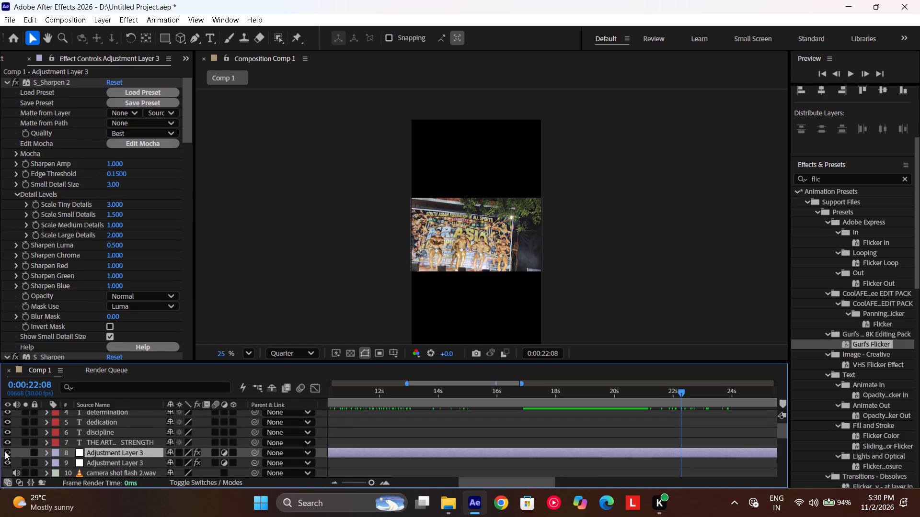
click(5, 451)
Look through the layer stack and scrub the following group shots to about 0:00:26:15 to examine the frame edges.
scroll(454, 417, down, 1)
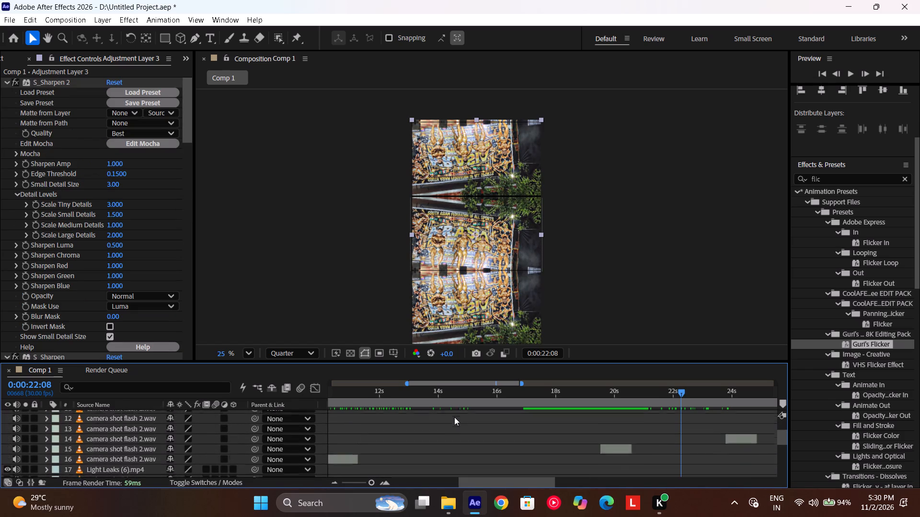
scroll(454, 417, down, 2)
scroll(454, 417, up, 1)
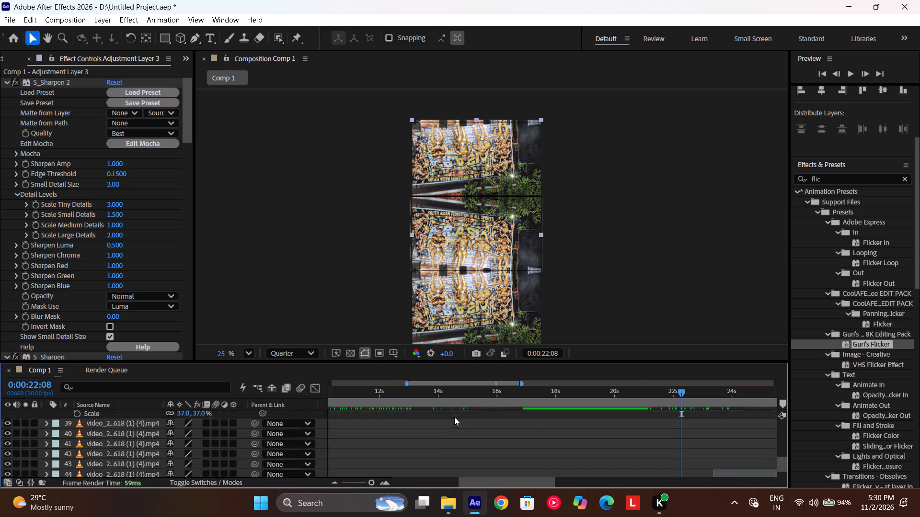
scroll(454, 417, up, 1)
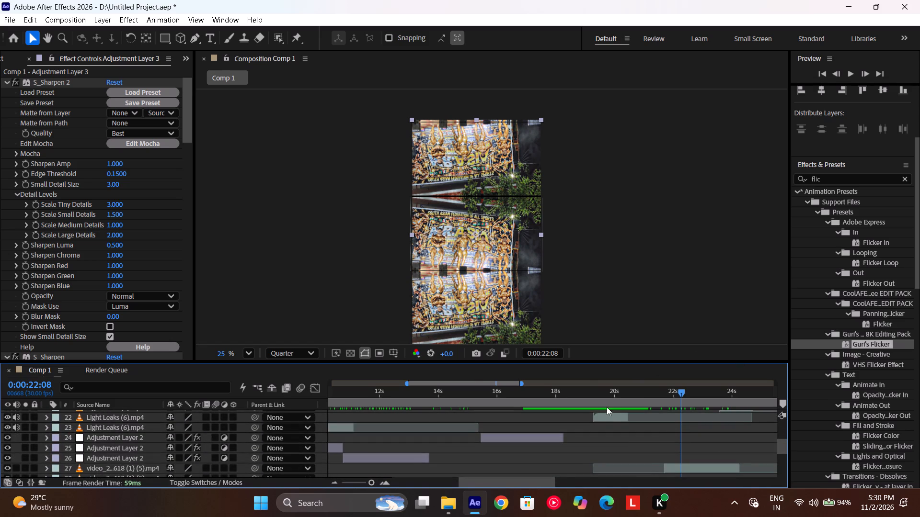
scroll(737, 405, left, 1)
drag(614, 396, 644, 395)
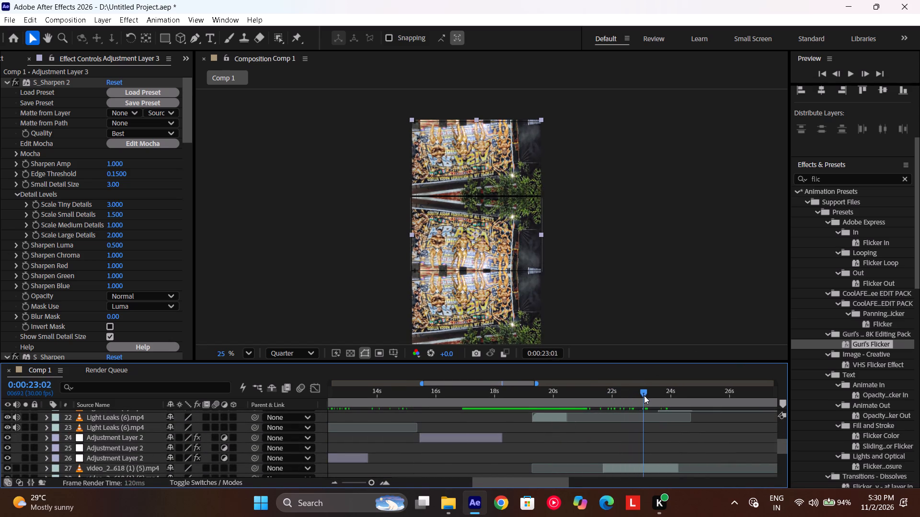
drag(644, 395, 667, 393)
scroll(667, 393, up, 1)
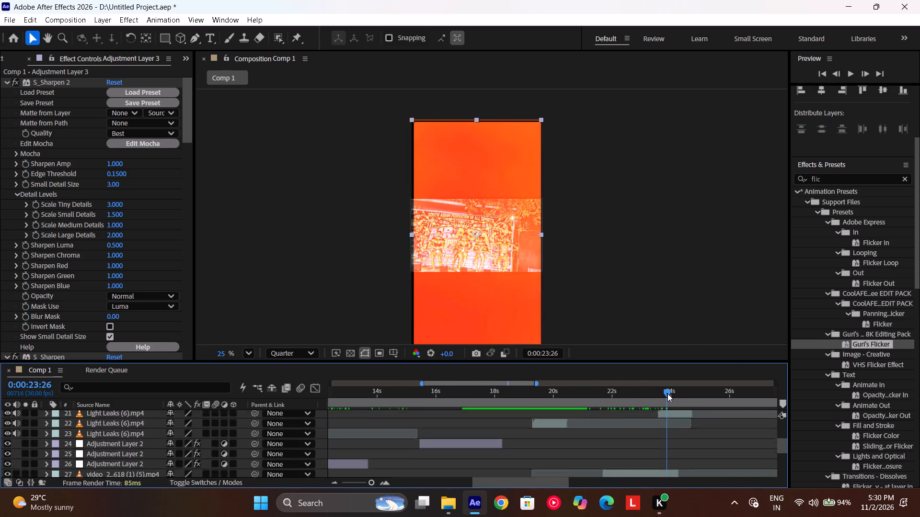
scroll(667, 393, up, 1)
drag(667, 393, 742, 398)
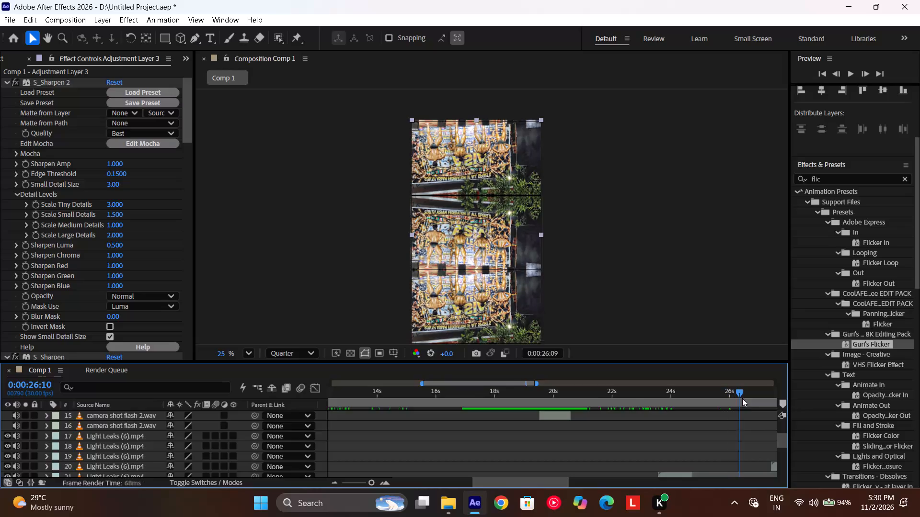
drag(742, 398, 745, 406)
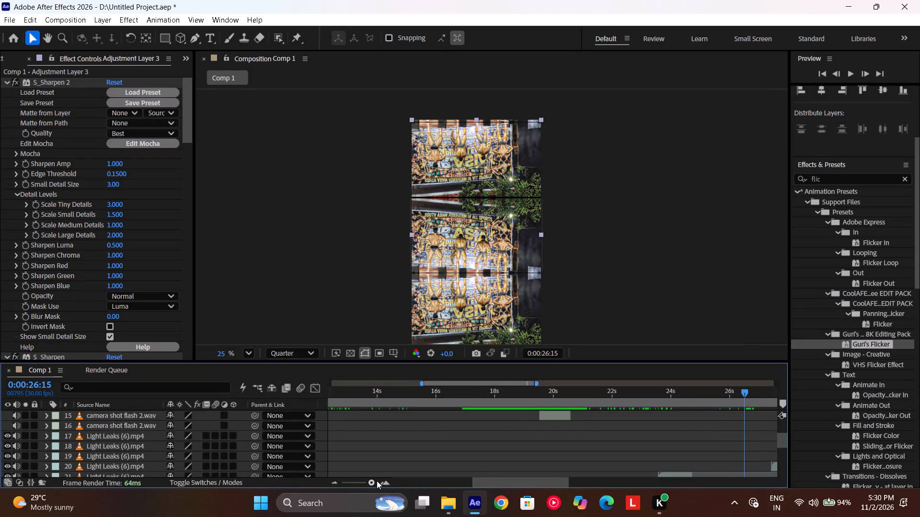
Set both Wrap X and Wrap Y to No in the S_Shake effect on the later segment of Adjustment Layer 3.
scroll(396, 435, up, 1)
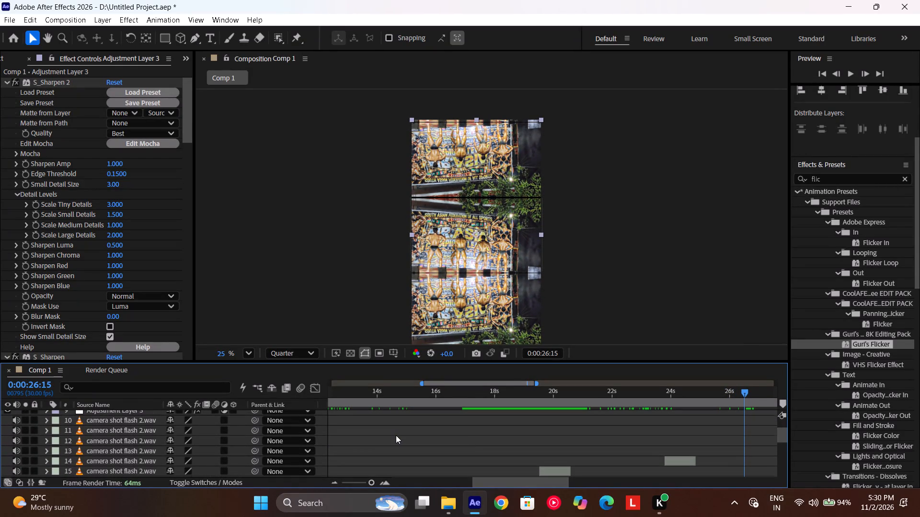
scroll(396, 435, up, 1)
scroll(84, 214, down, 1)
scroll(73, 236, up, 2)
scroll(85, 236, down, 7)
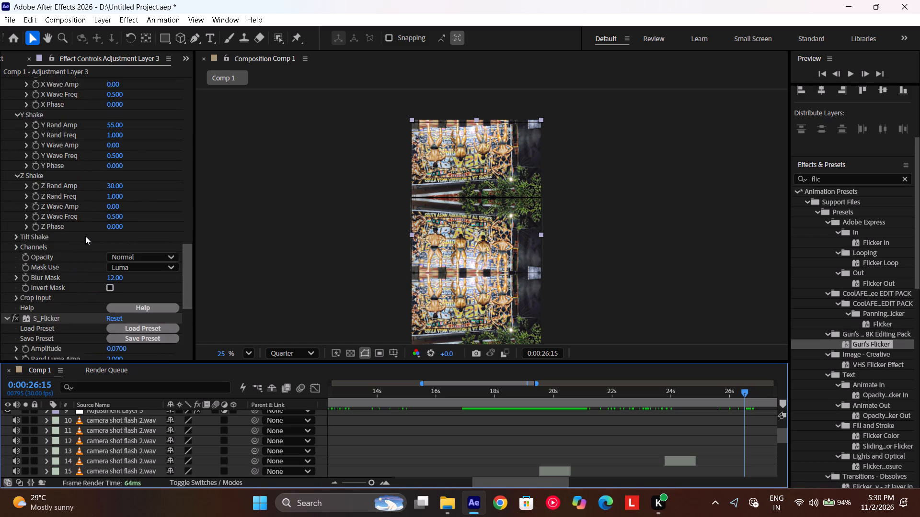
scroll(85, 236, down, 4)
scroll(85, 236, up, 3)
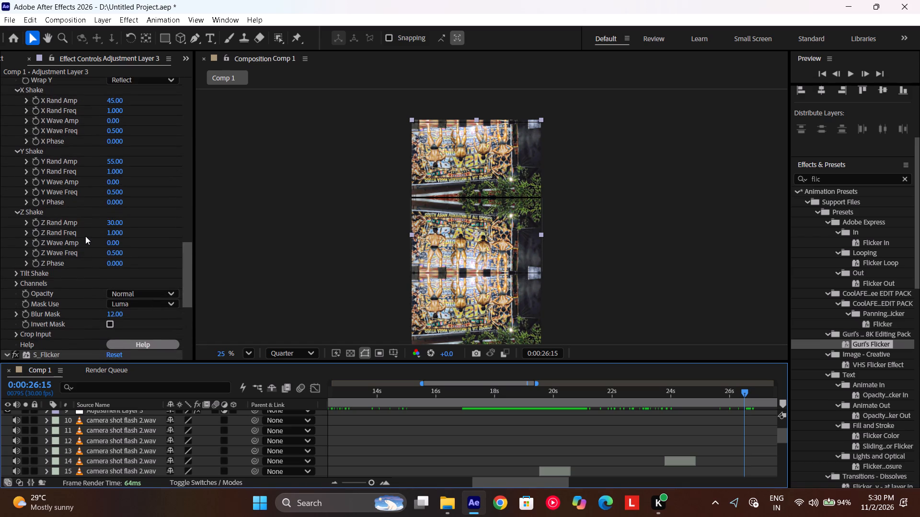
scroll(80, 242, up, 1)
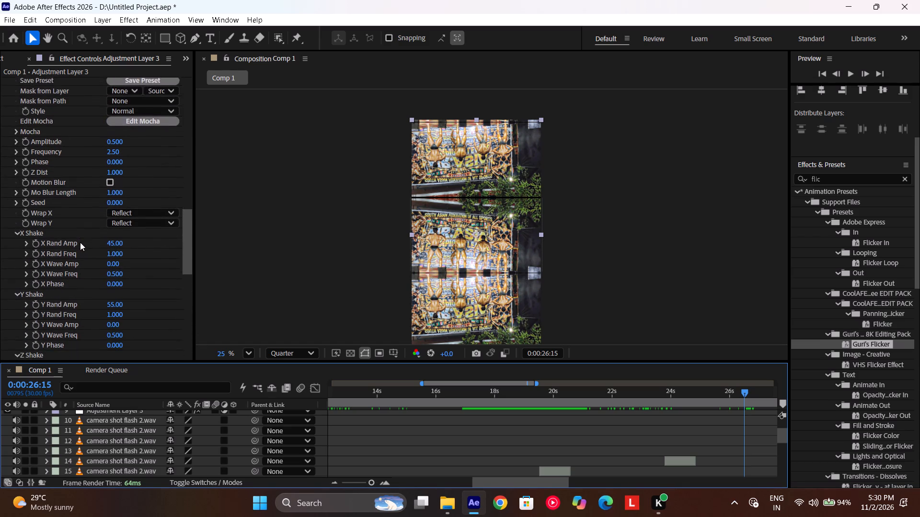
scroll(80, 242, up, 1)
drag(130, 205, 135, 224)
click(135, 224)
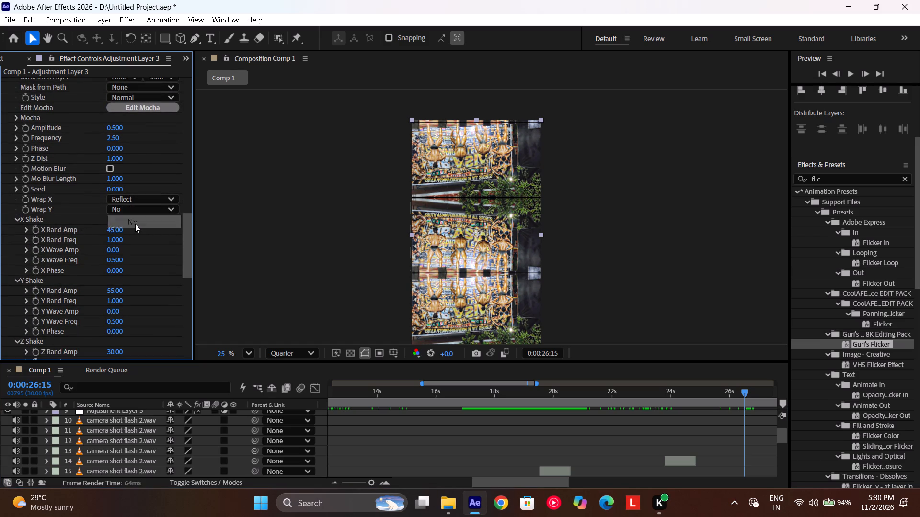
drag(135, 200, 136, 213)
click(136, 213)
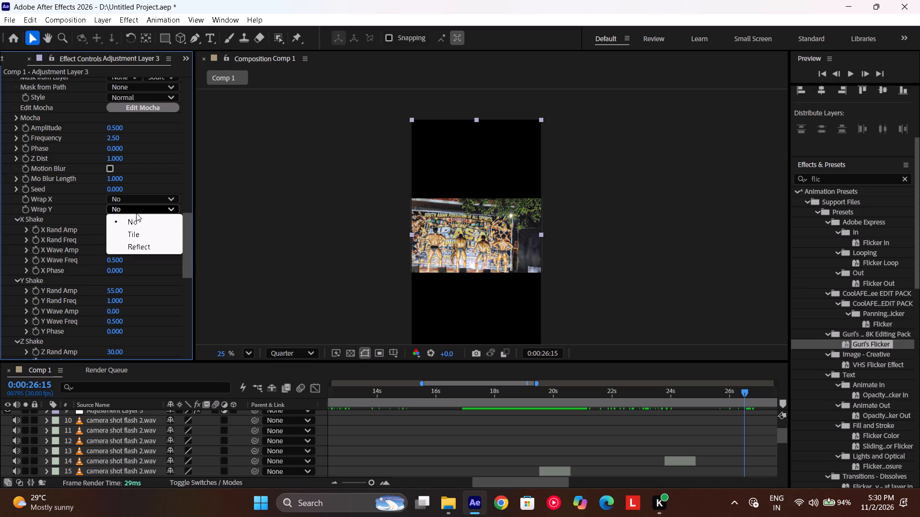
Scrub the composition from the opening title shot through to the end at 0:01:00:00 and back to about 0:00:55:26 to check the shots.
drag(476, 395, 409, 416)
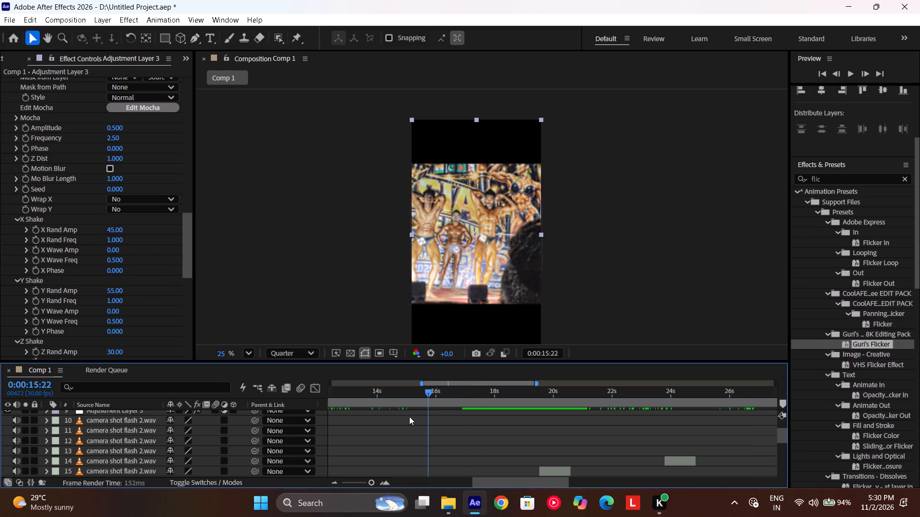
drag(409, 416, 421, 416)
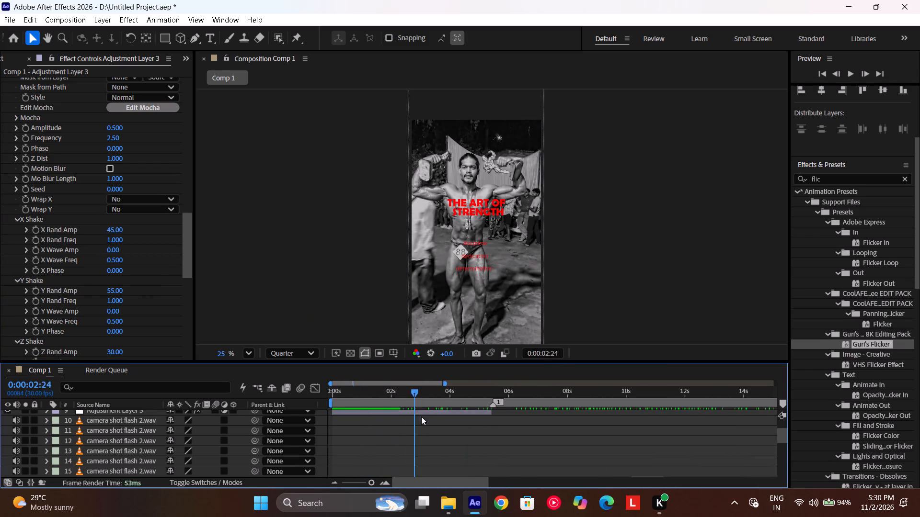
drag(421, 416, 679, 377)
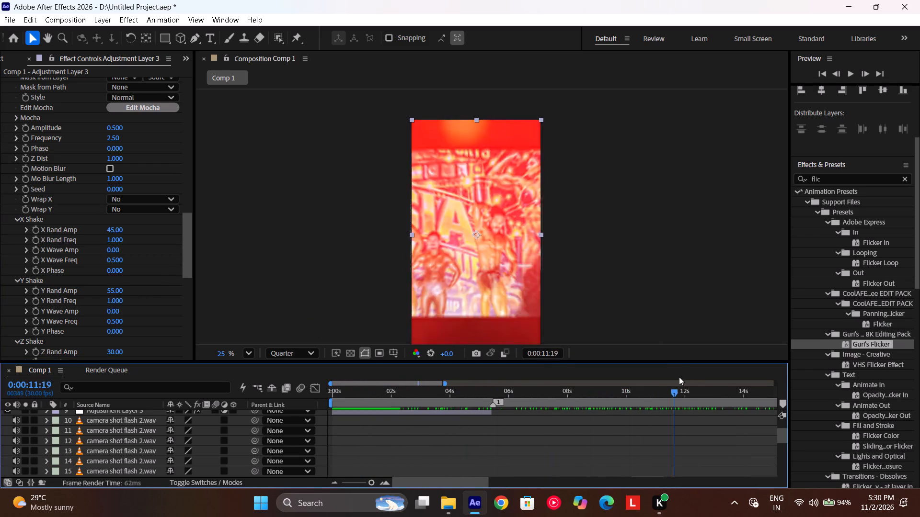
drag(679, 377, 788, 371)
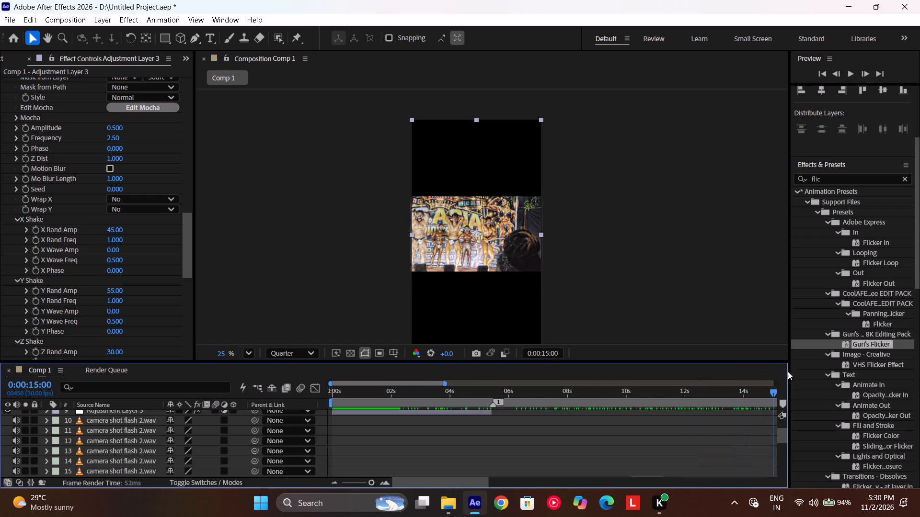
drag(788, 371, 806, 368)
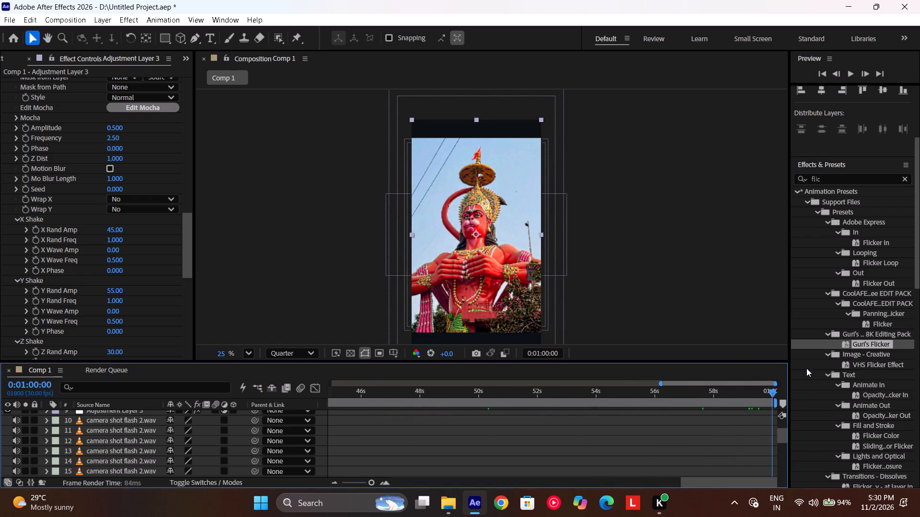
drag(806, 368, 650, 407)
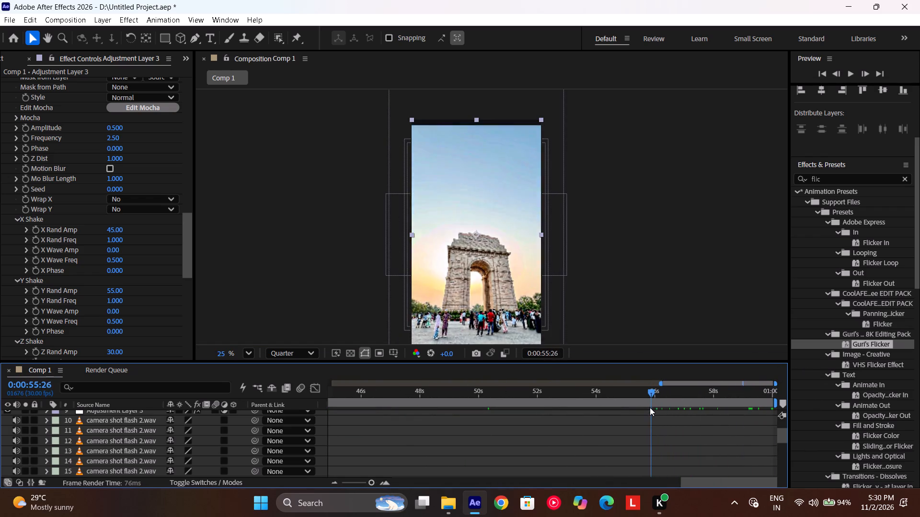
Scrub the composition back to about 0:00:48:25 and forward to the end at 0:01:00:00 to check the closing shots.
drag(650, 407, 569, 430)
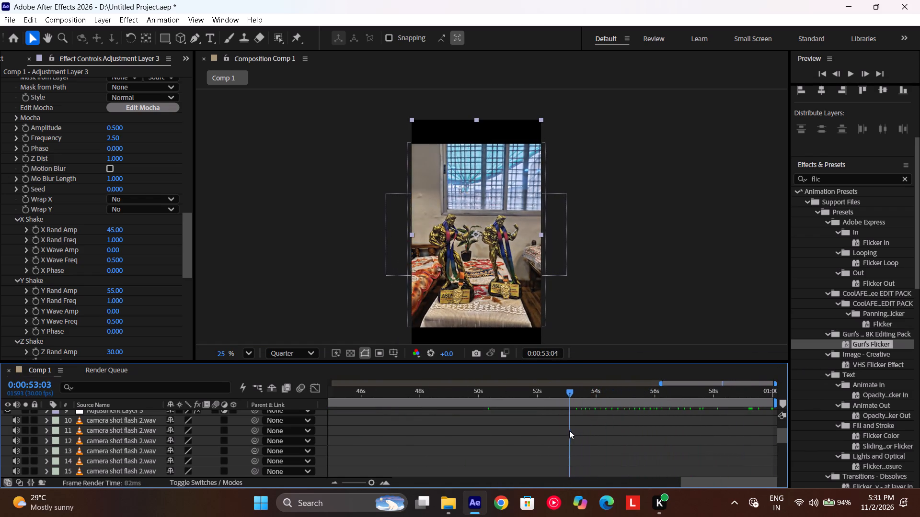
drag(569, 430, 477, 454)
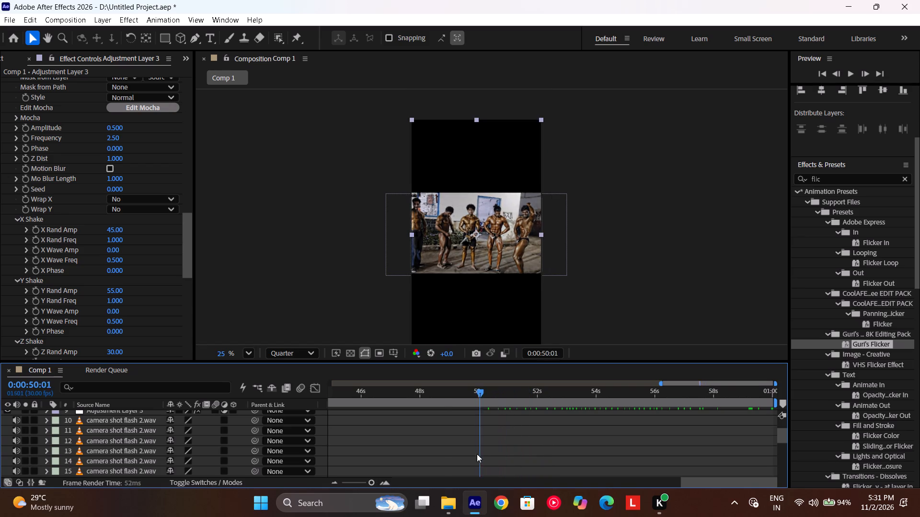
drag(477, 454, 444, 461)
click(7, 19)
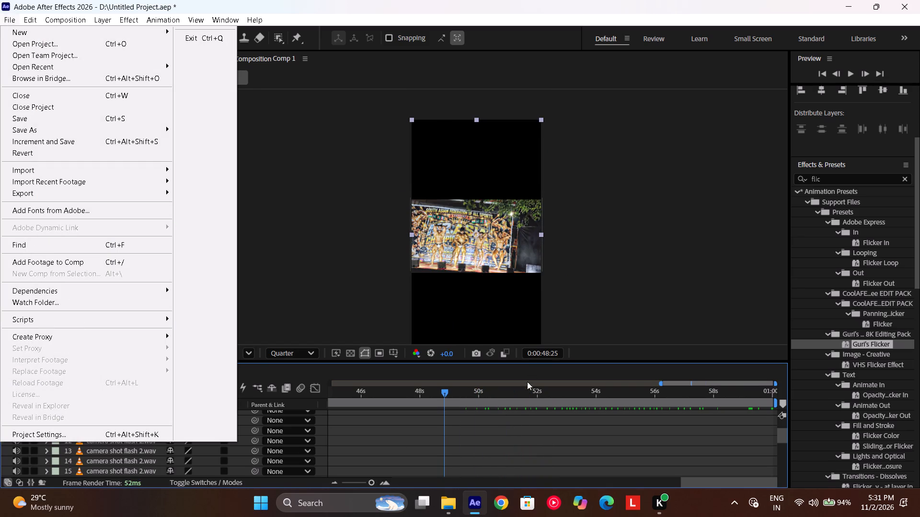
drag(522, 398, 821, 398)
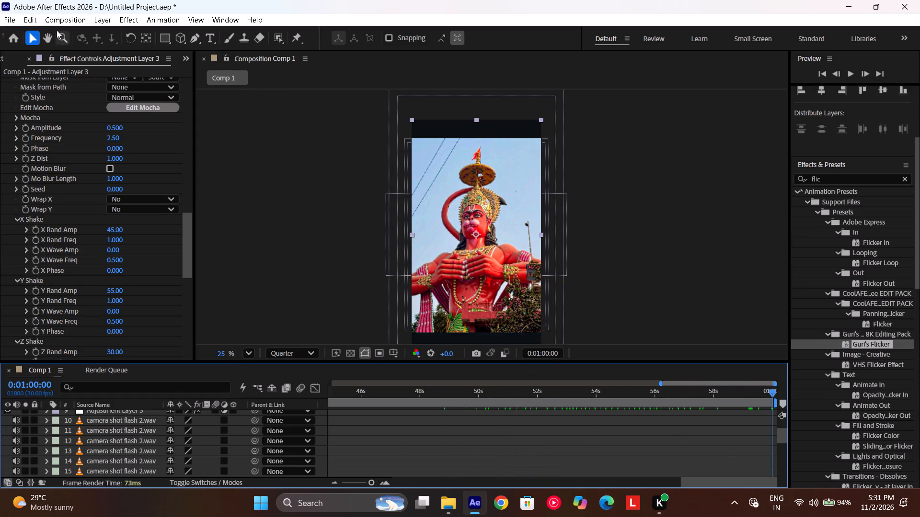
Add Comp 1 to the render queue for export.
click(0, 21)
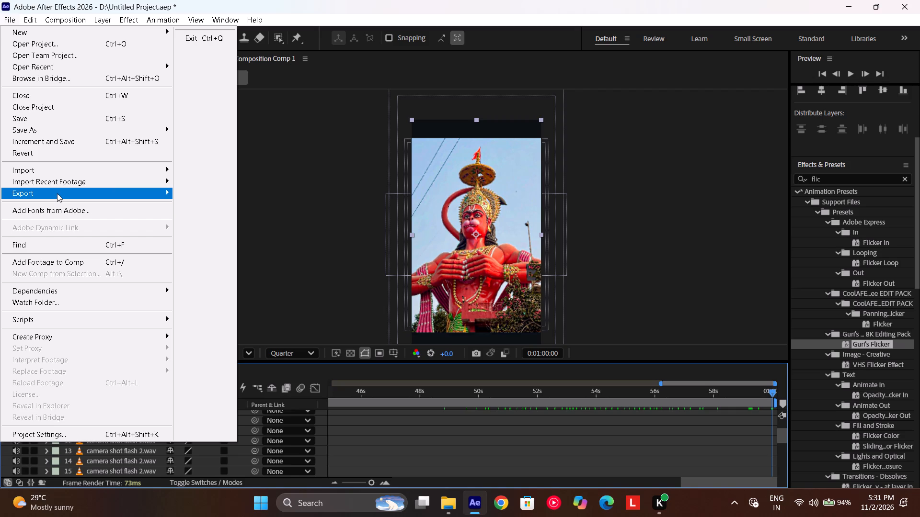
click(201, 203)
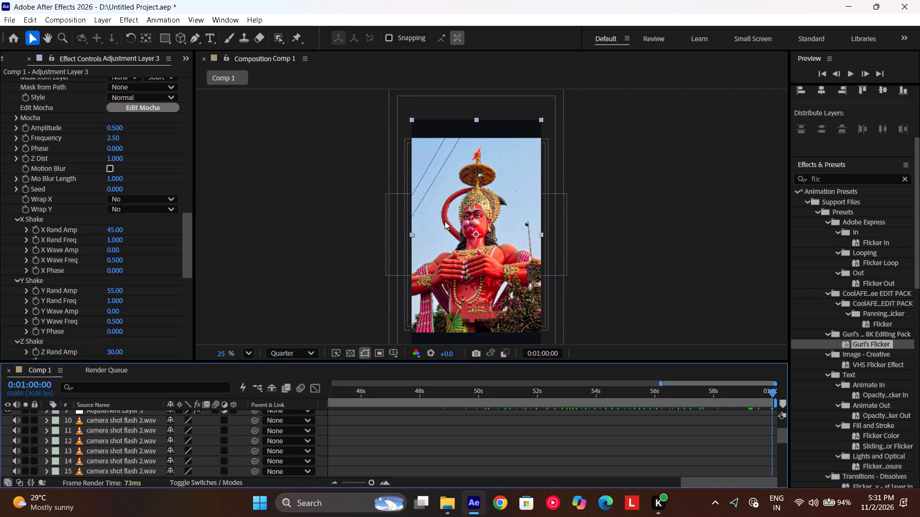
Set the target bitrate to 30 Mbps in the H.264 format options of Comp 1's output module.
click(156, 443)
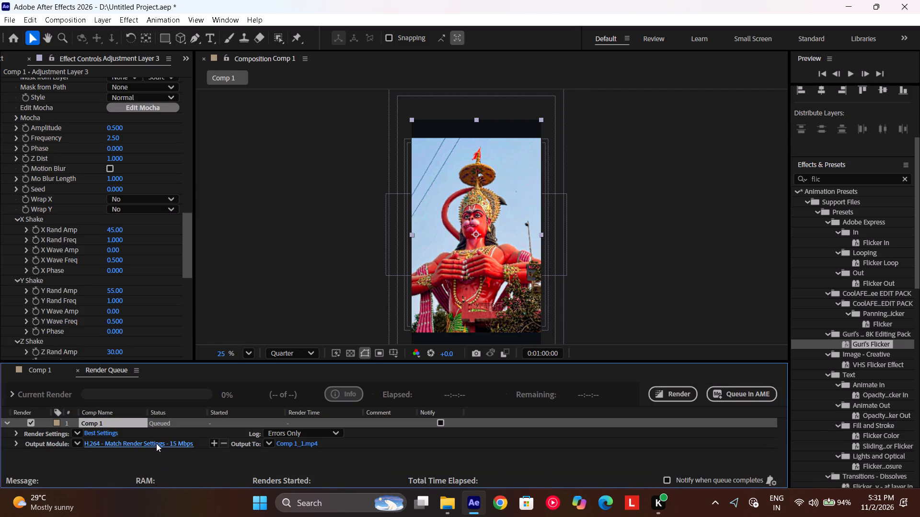
click(553, 160)
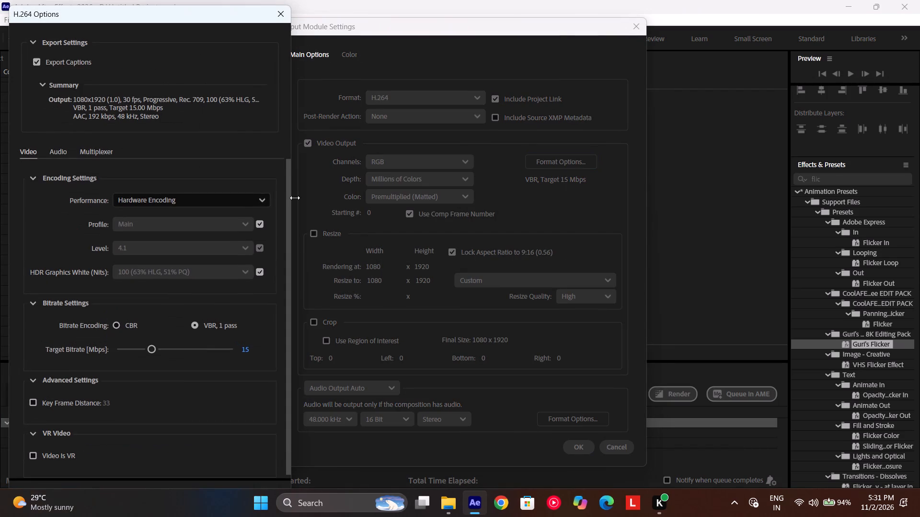
click(246, 341)
click(245, 344)
text(30)
key(Return)
key(Return)
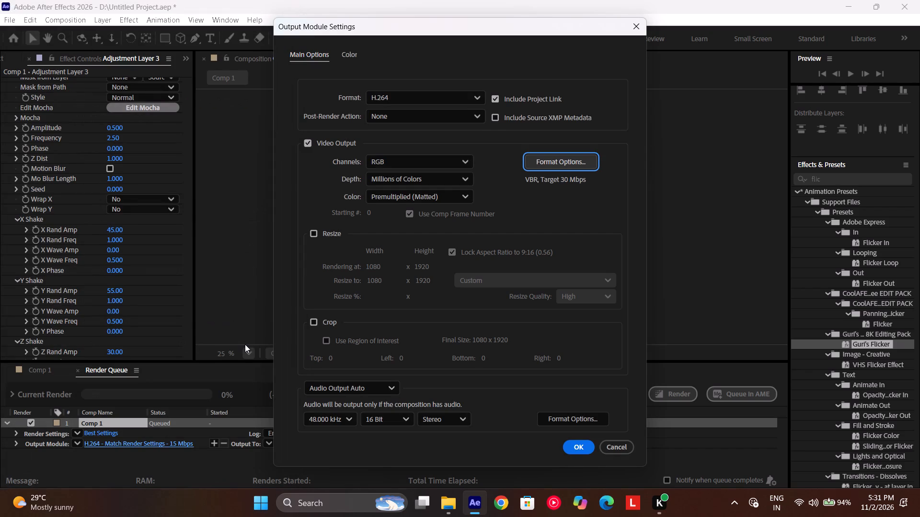
click(580, 448)
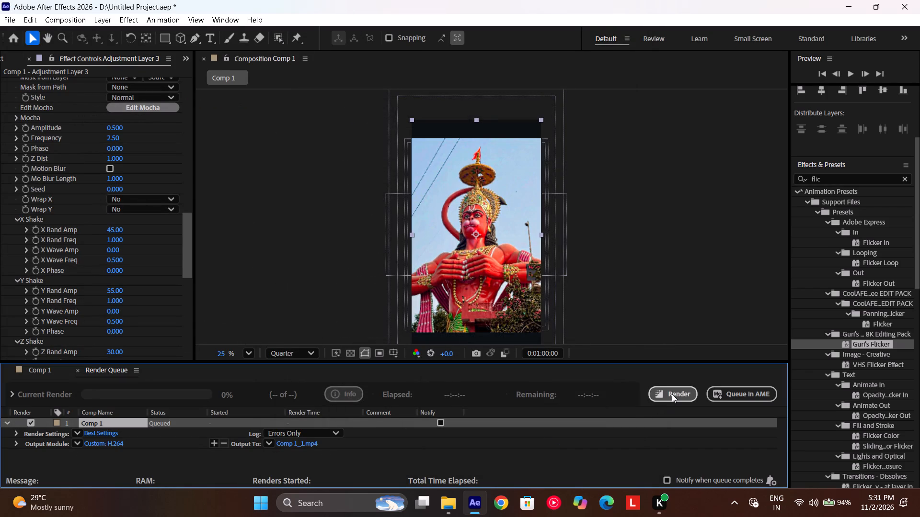
Start rendering the queued Comp 1 to Comp 1_1.mp4.
click(672, 394)
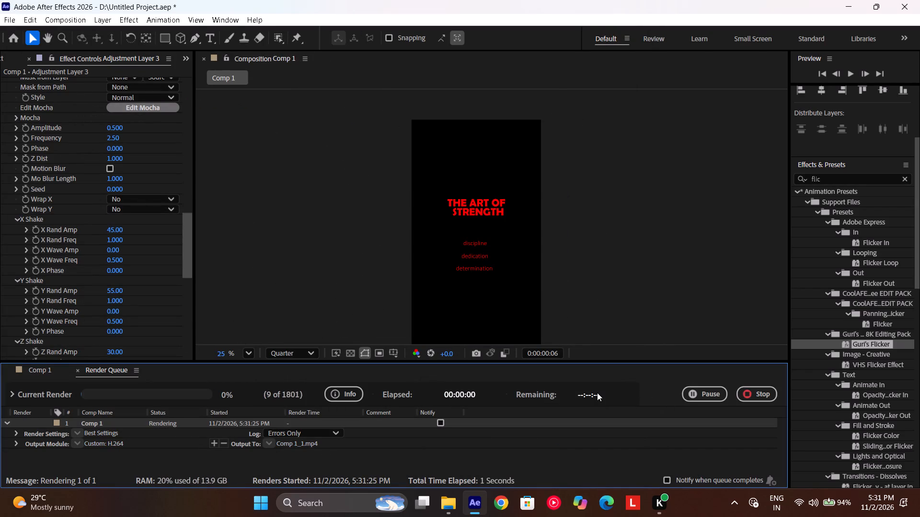
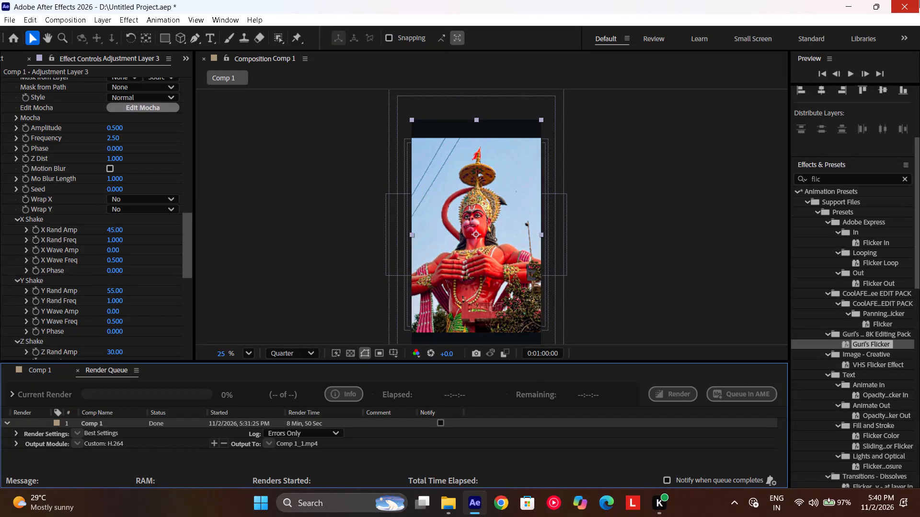
Close After Effects, saving the changes to Untitled Project.aep.
click(919, 0)
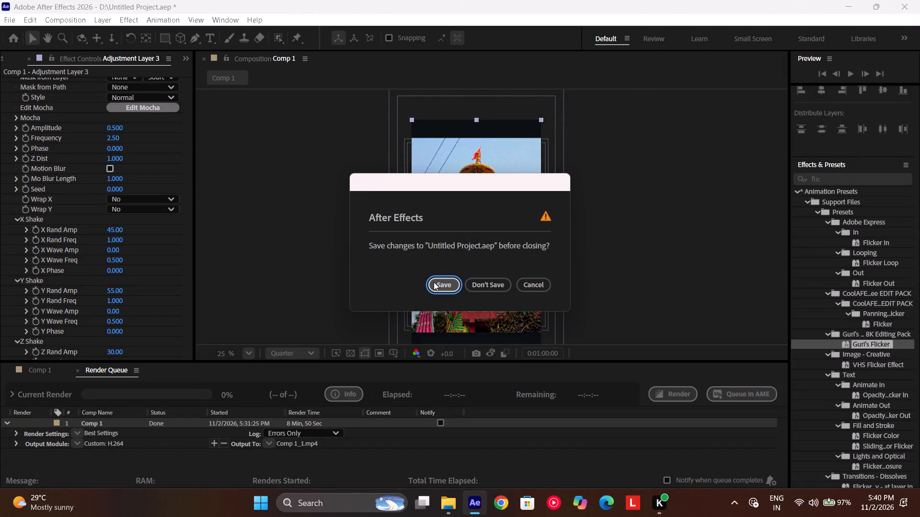
click(437, 284)
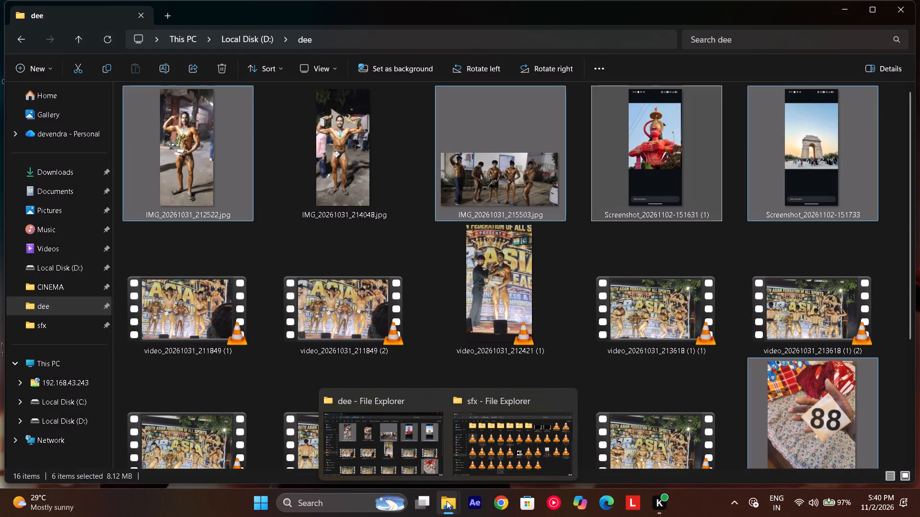
In File Explorer, open the rendered Comp 1_1 video from Local Disk (D:) and watch it in full screen.
click(419, 462)
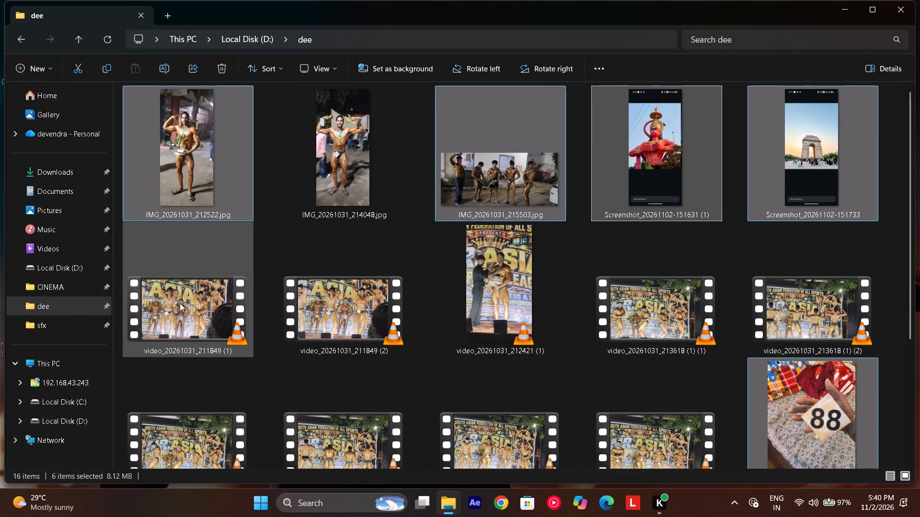
click(82, 423)
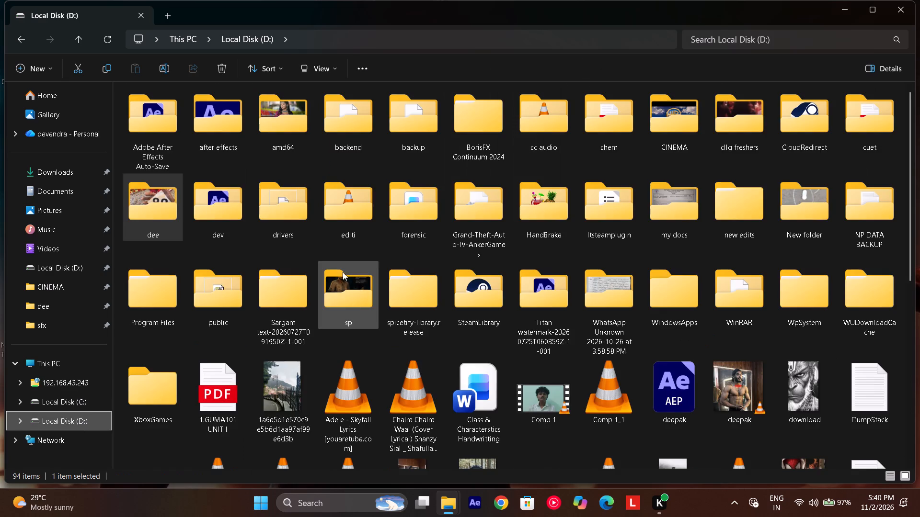
scroll(564, 201, down, 2)
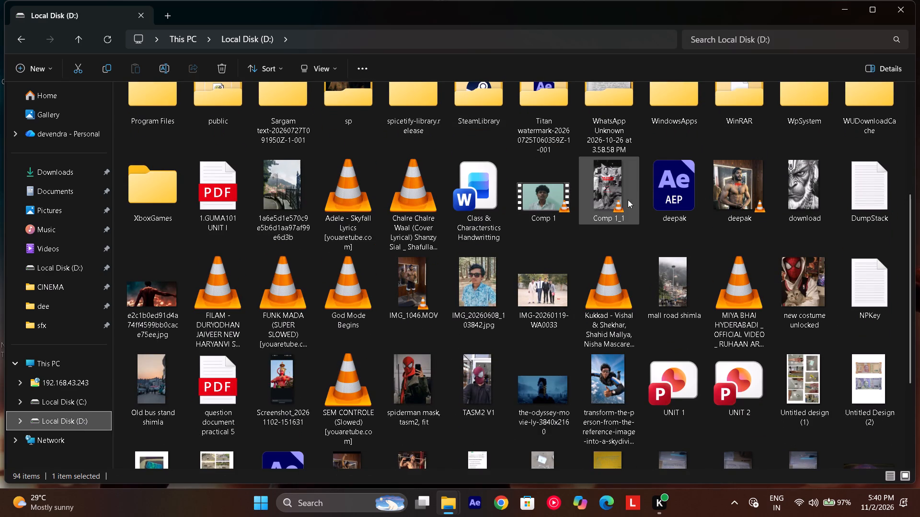
double_click(616, 217)
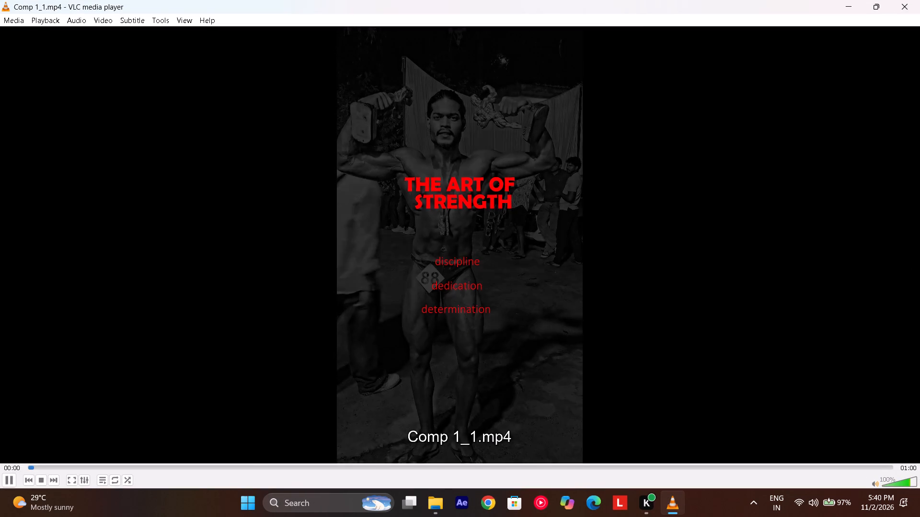
key(f)
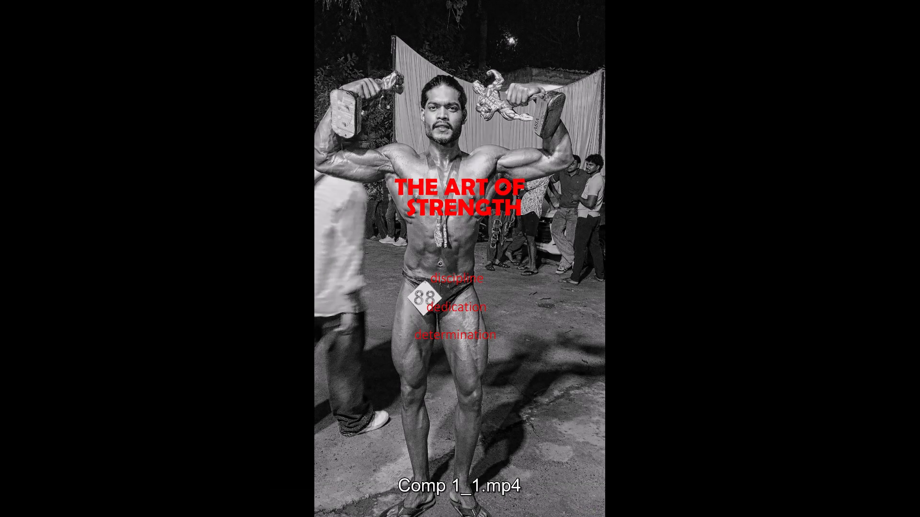
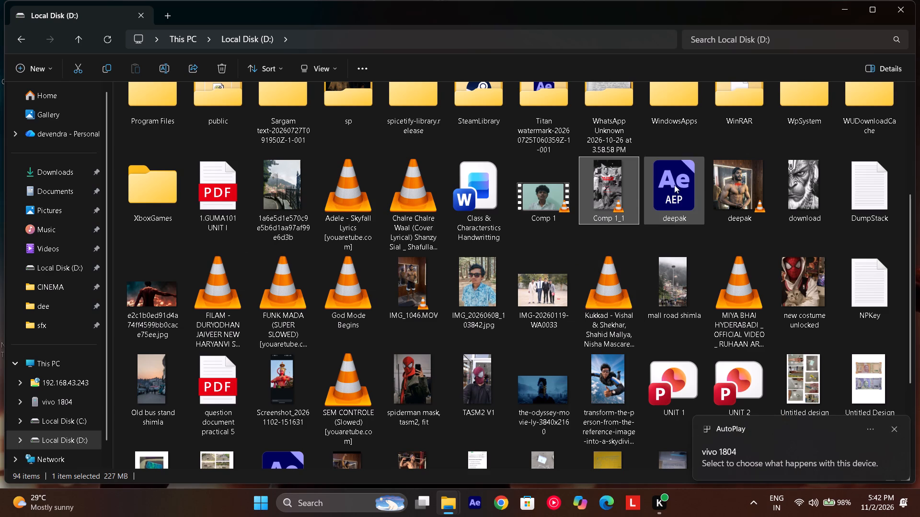
Copy the Comp 1_1 video from Local Disk (D:) into the DCIM\Camera folder on the disk storage of the vivo 1804 phone.
right_click(621, 192)
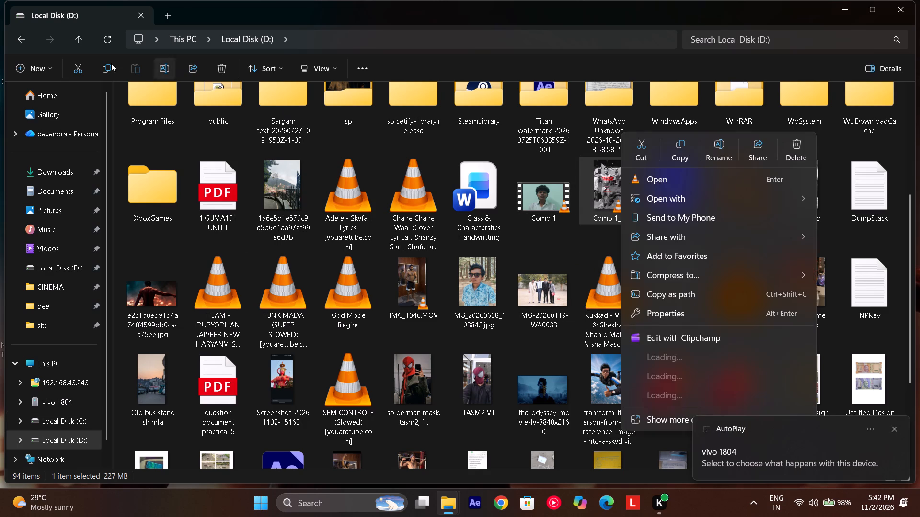
click(677, 137)
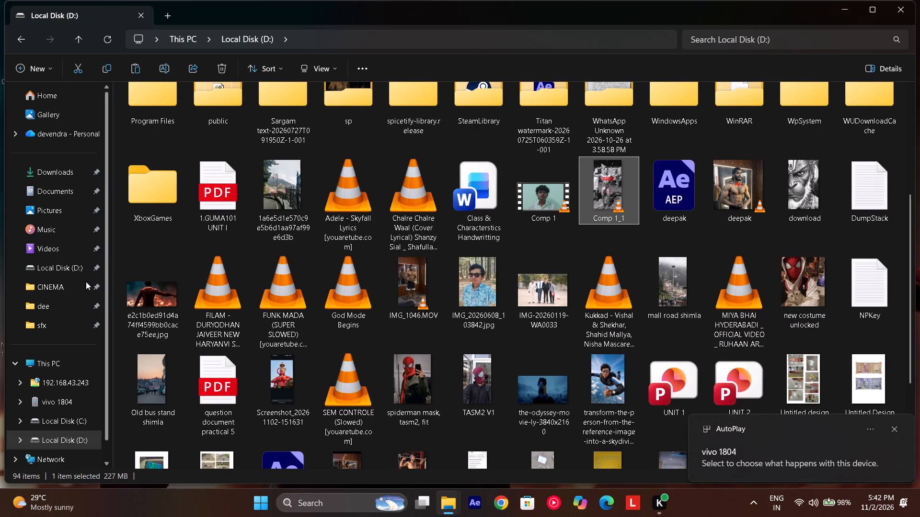
click(69, 386)
click(57, 397)
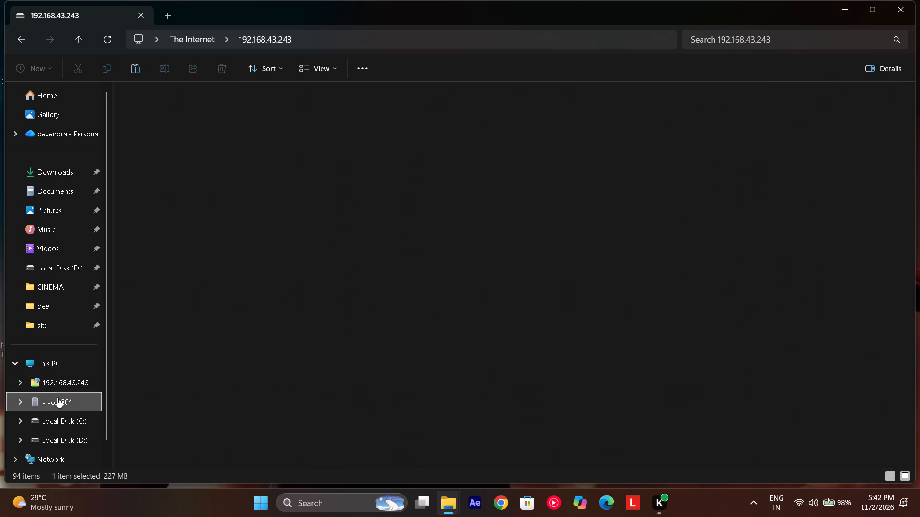
double_click(313, 112)
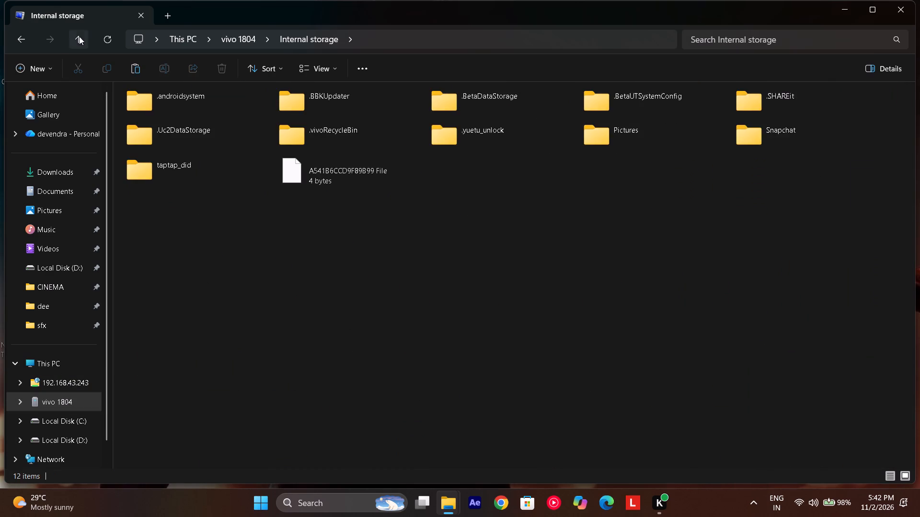
click(79, 36)
double_click(155, 93)
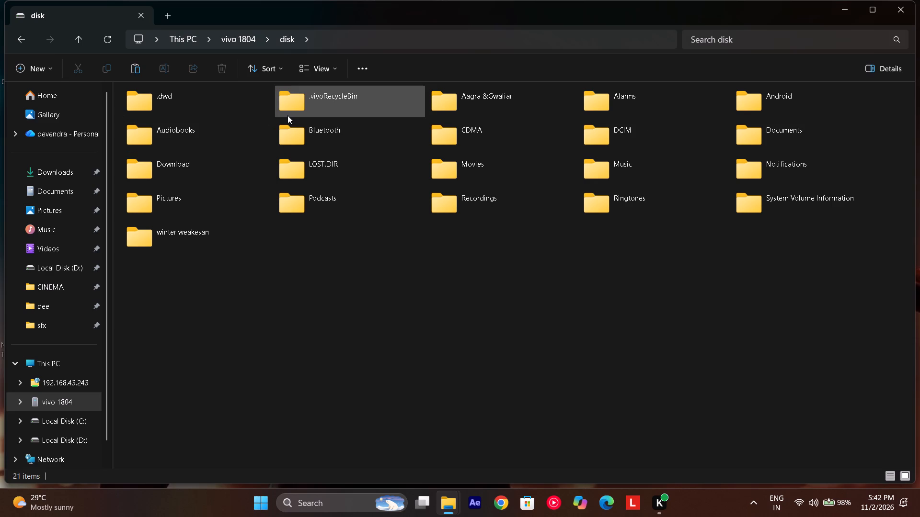
click(572, 317)
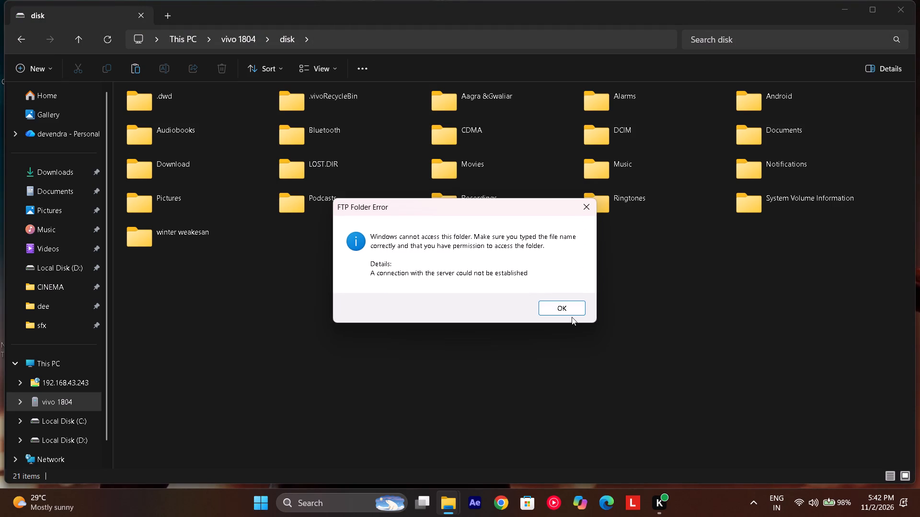
click(564, 309)
double_click(637, 139)
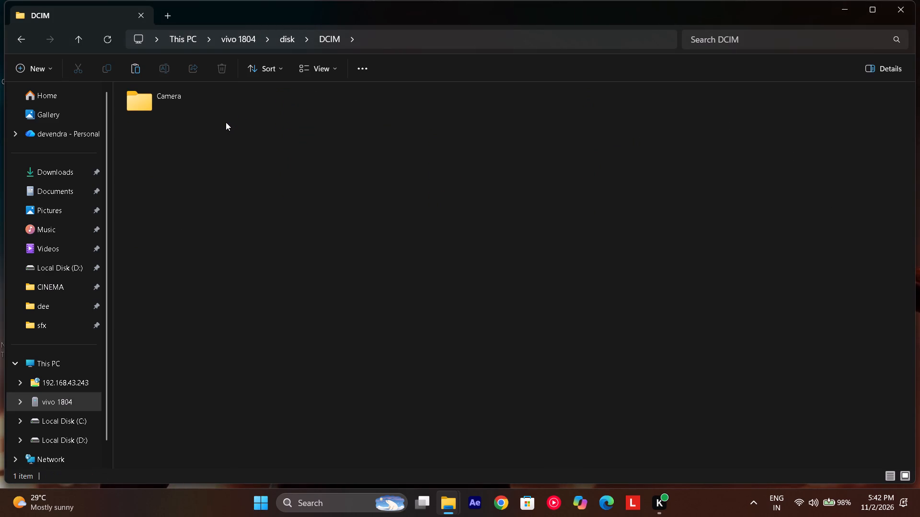
double_click(206, 110)
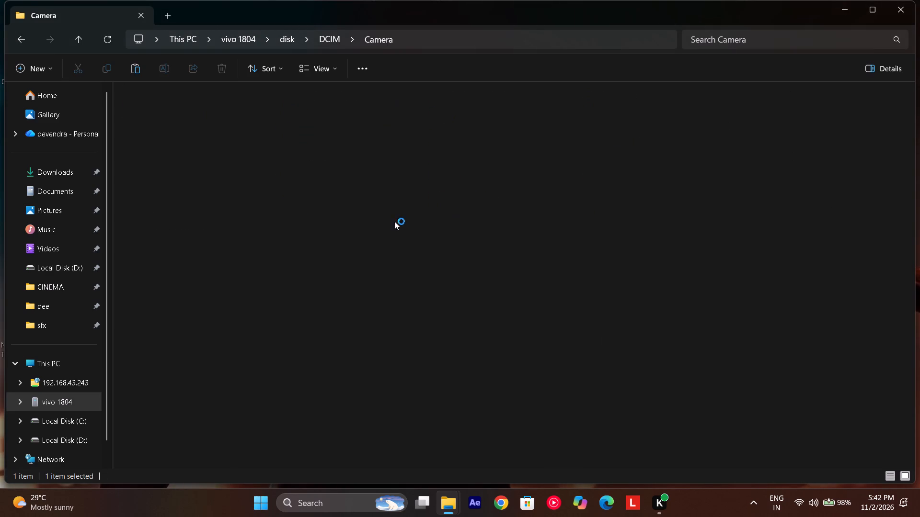
click(143, 60)
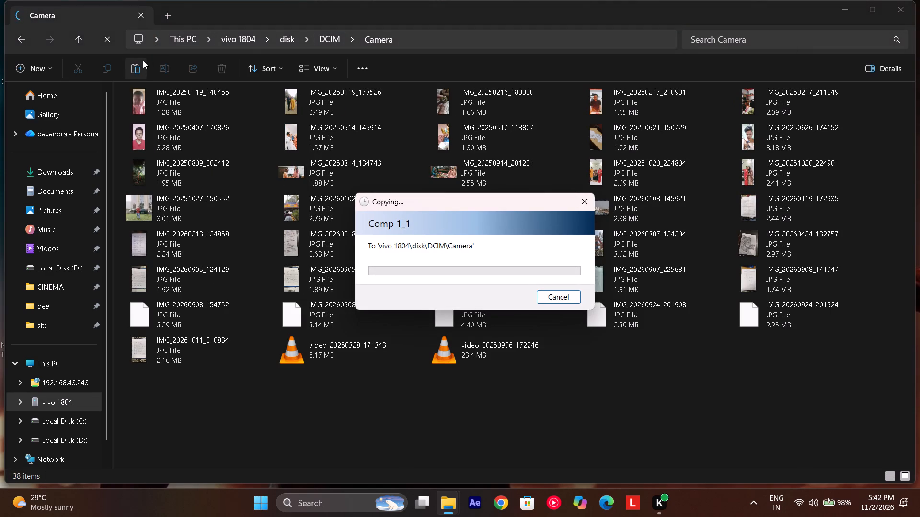